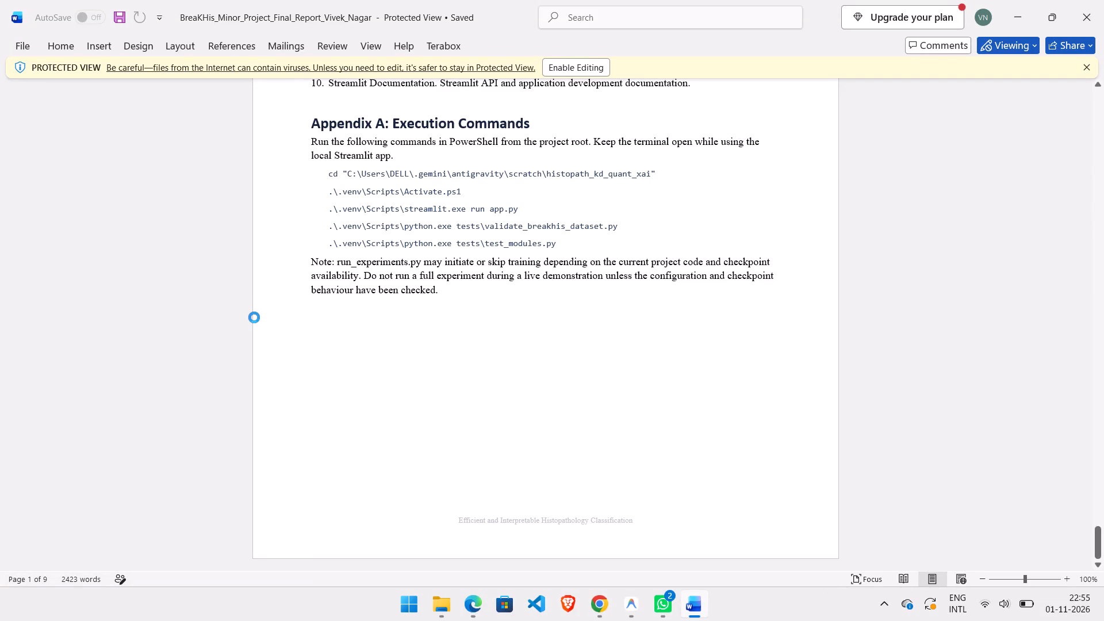
# Enable editing for the BreaKHis minor project report opened in Protected View.
pyautogui.doubleClick(578, 74)
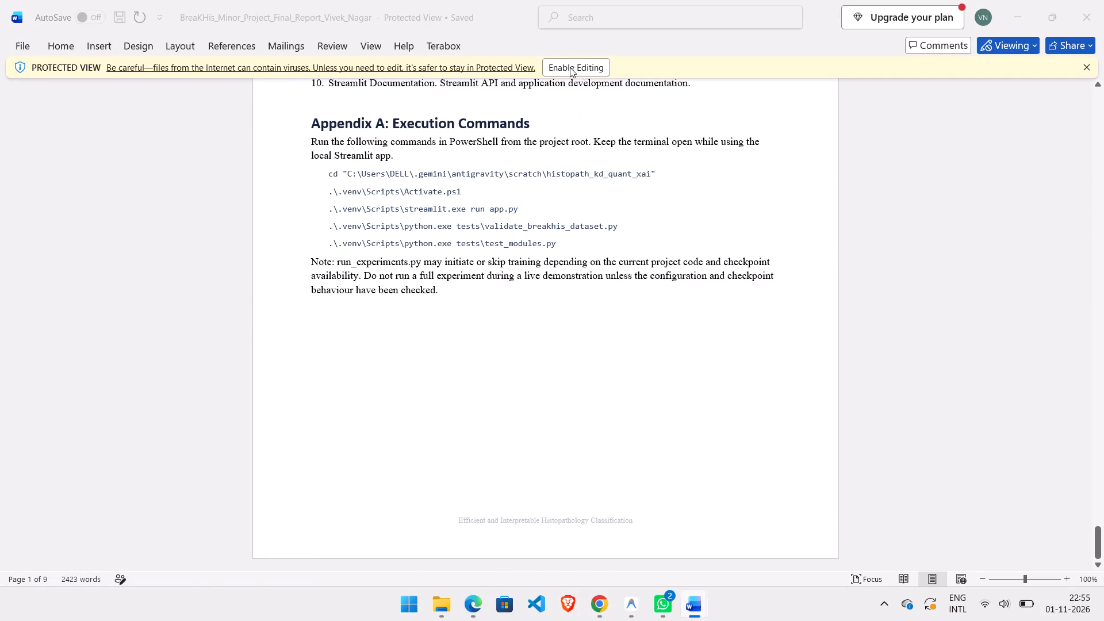
pyautogui.doubleClick(570, 67)
# Delete everything from the heading "APPENDIX A: MATHEMATICAL FORMULATIONS & DERIVATIONS" through the end of the report.
pyautogui.scroll(-5, 479, 282)
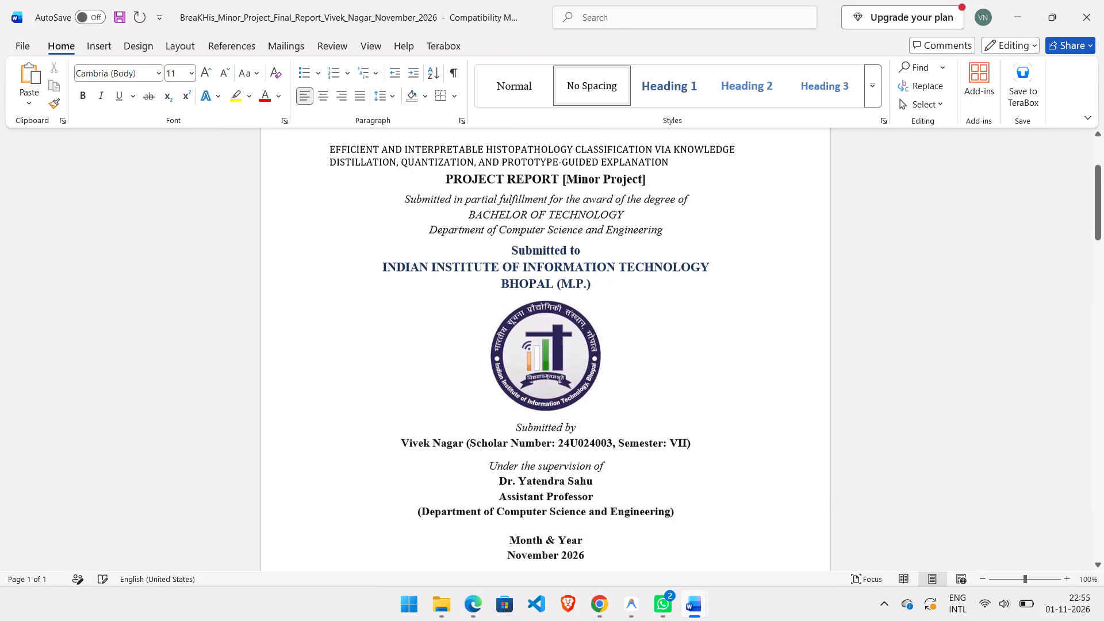
pyautogui.scroll(-2, 479, 282)
pyautogui.scroll(-20, 479, 282)
pyautogui.scroll(-20, 479, 282)
pyautogui.scroll(-20, 479, 282)
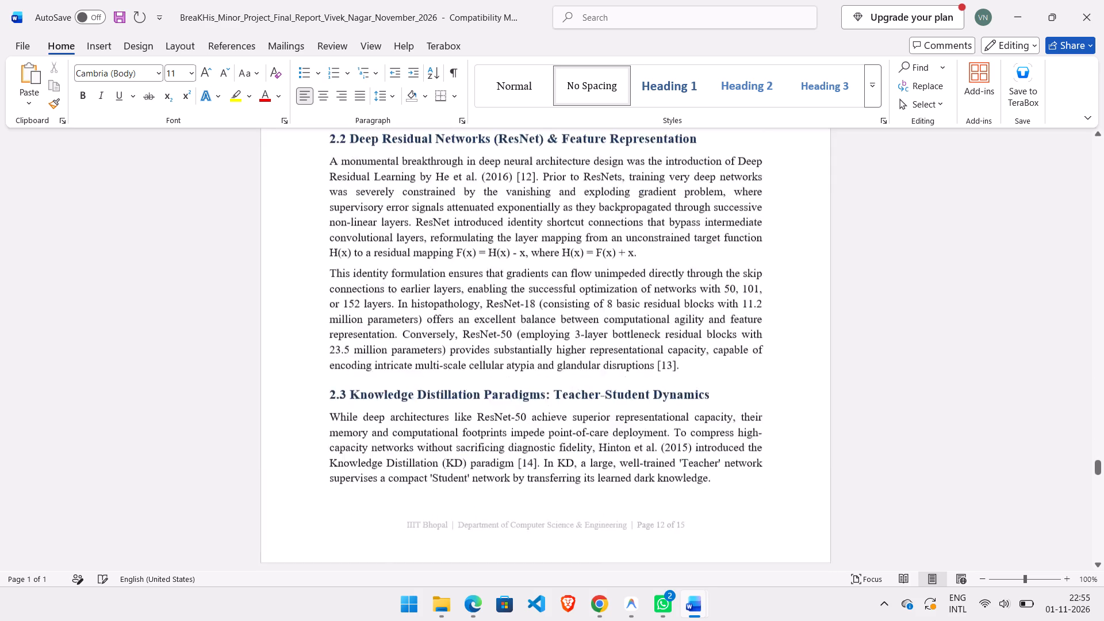
pyautogui.scroll(-20, 479, 282)
pyautogui.scroll(-20, 479, 282)
pyautogui.scroll(-20, 479, 282)
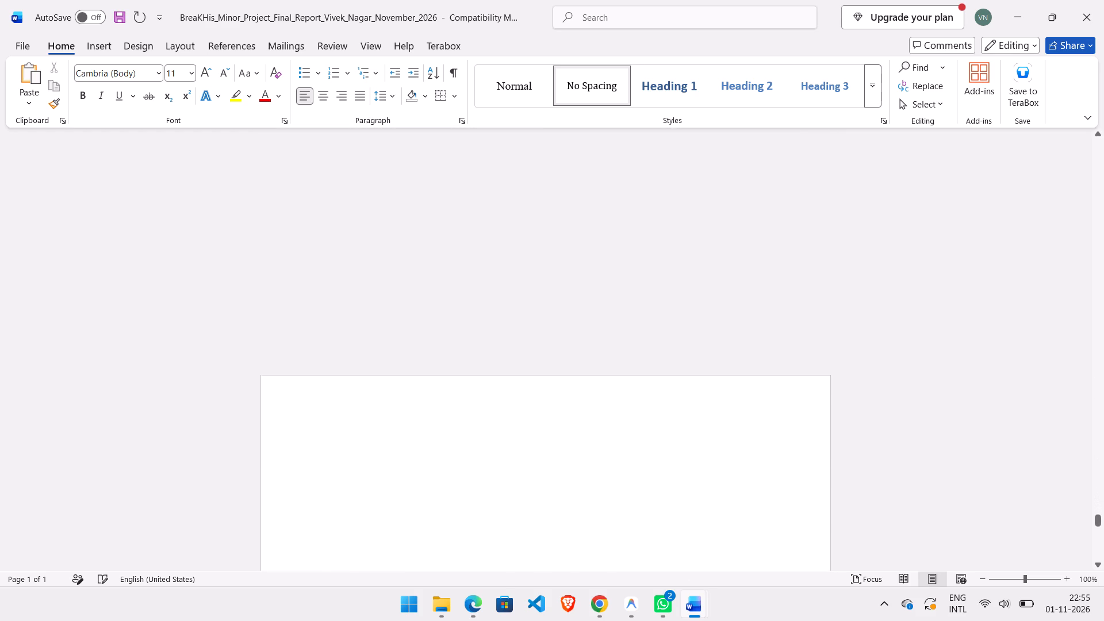
pyautogui.scroll(-16, 479, 282)
pyautogui.scroll(1, 547, 256)
pyautogui.scroll(-20, 547, 256)
pyautogui.scroll(-20, 547, 256)
pyautogui.scroll(-20, 547, 256)
pyautogui.scroll(4, 547, 256)
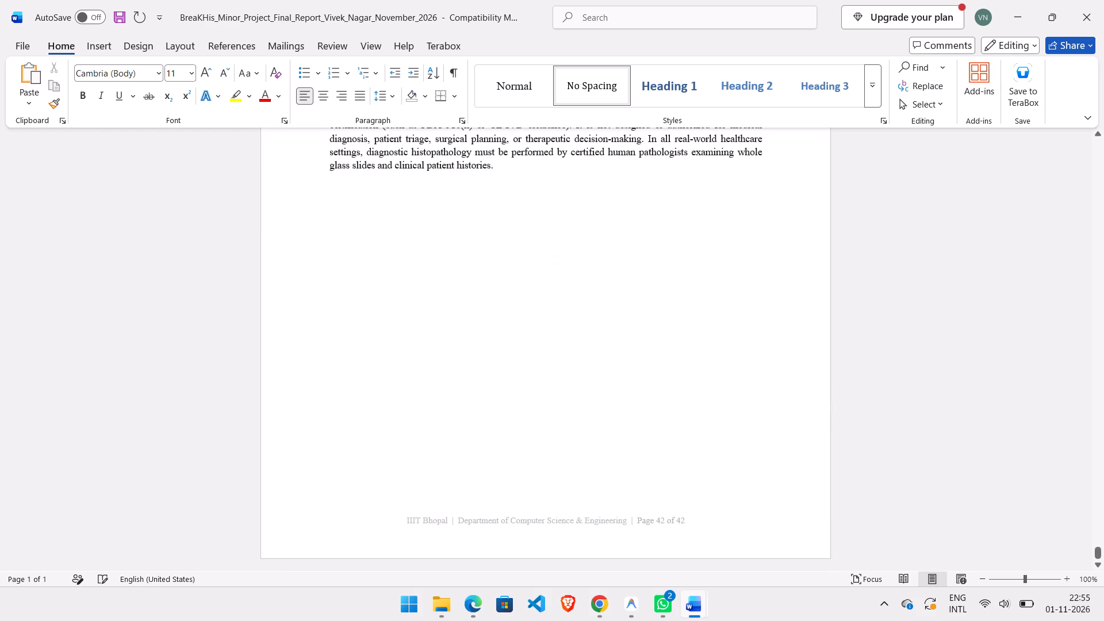
pyautogui.moveTo(496, 162); pyautogui.dragTo(322, 124)
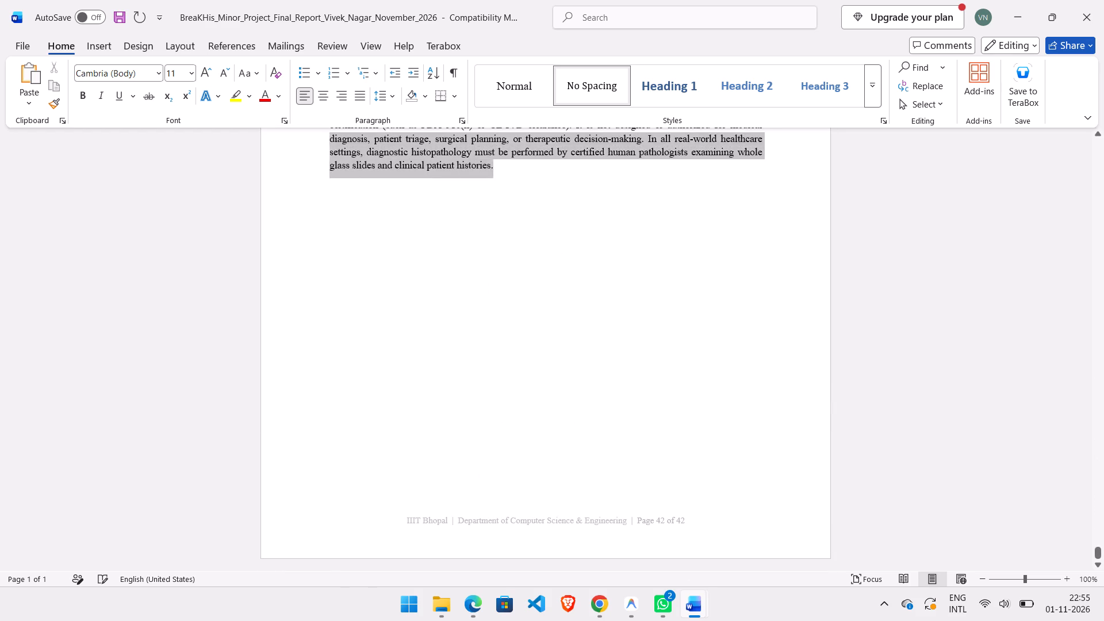
pyautogui.moveTo(322, 124); pyautogui.dragTo(320, 117)
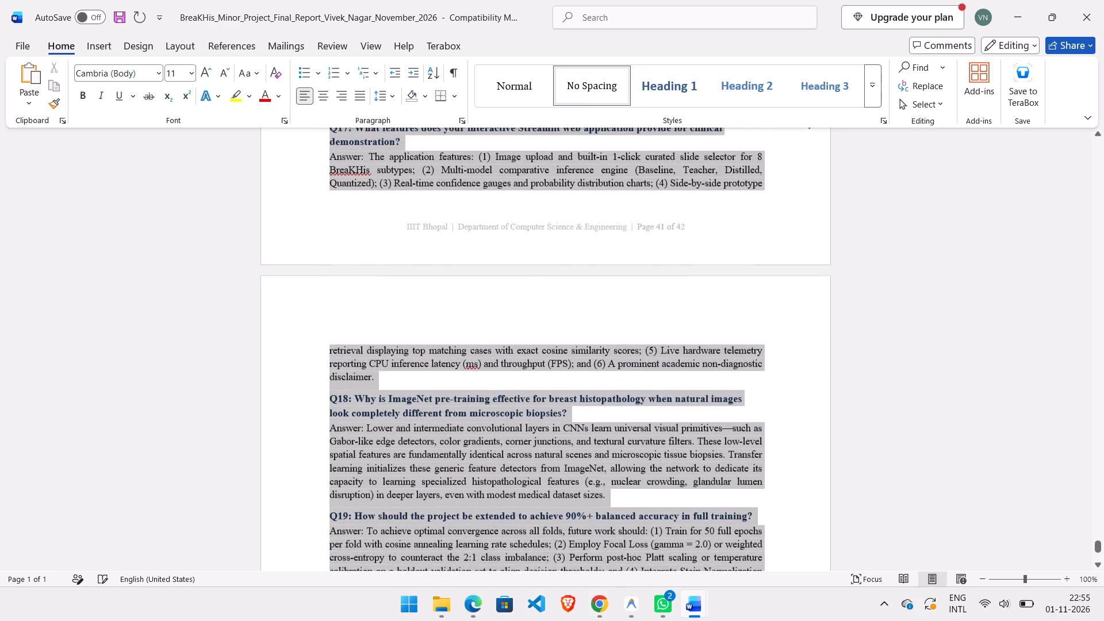
pyautogui.moveTo(320, 117); pyautogui.dragTo(308, 64)
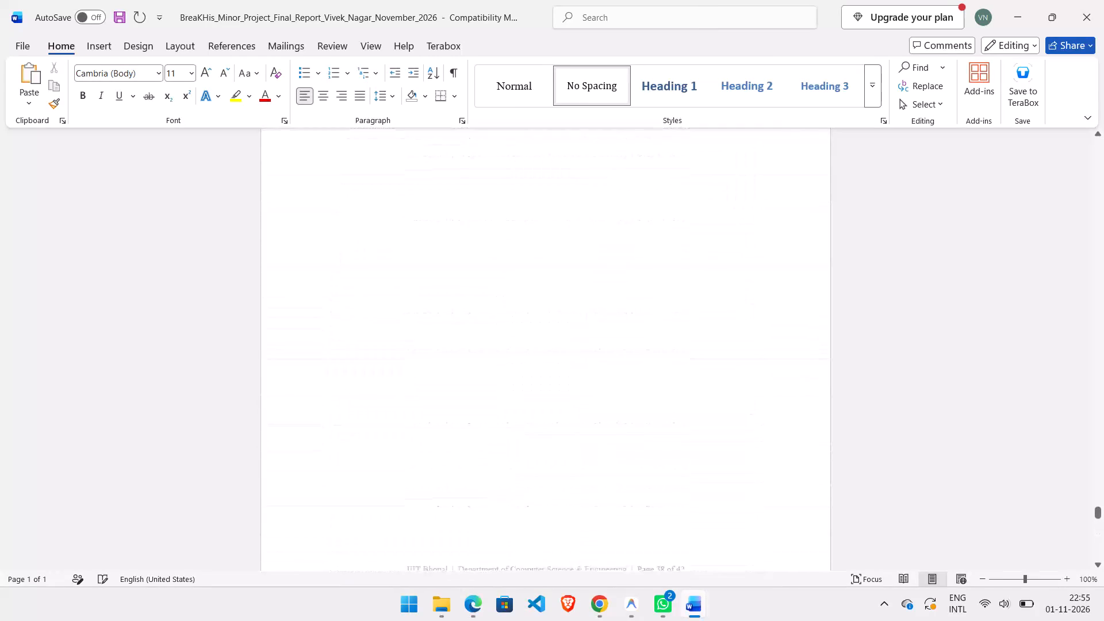
pyautogui.moveTo(308, 64); pyautogui.dragTo(319, 92)
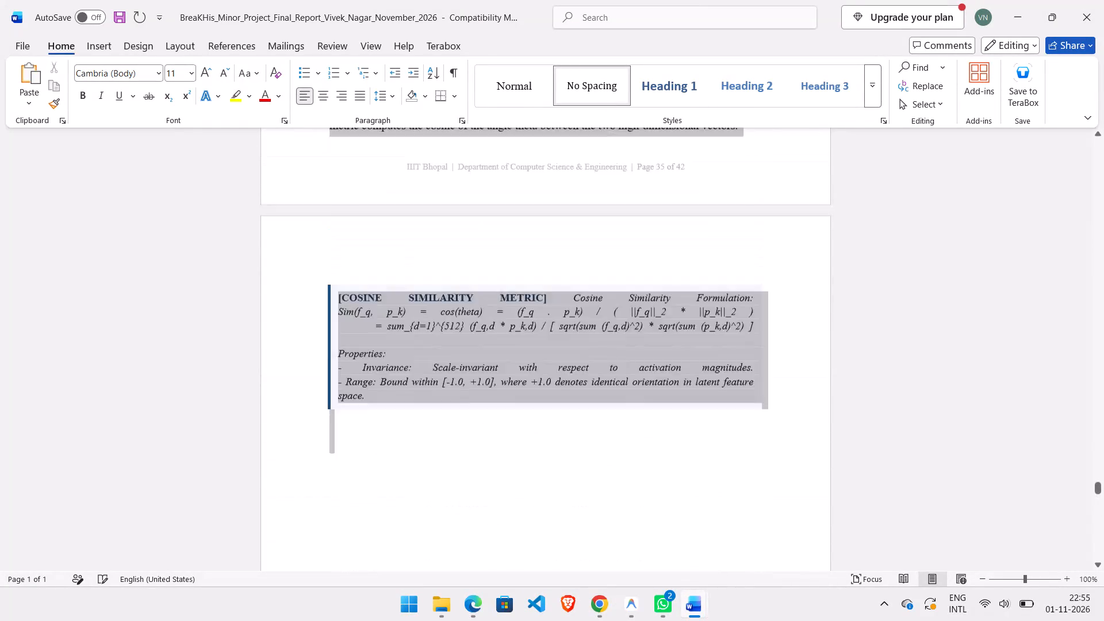
pyautogui.moveTo(319, 92); pyautogui.dragTo(327, 34)
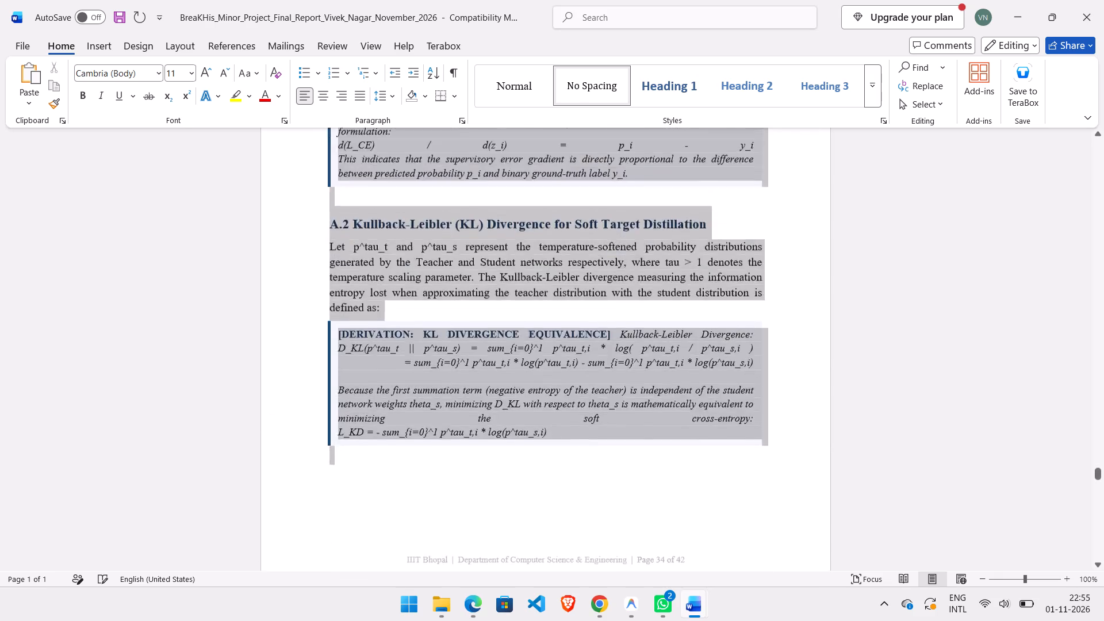
pyautogui.moveTo(327, 34); pyautogui.dragTo(353, 574)
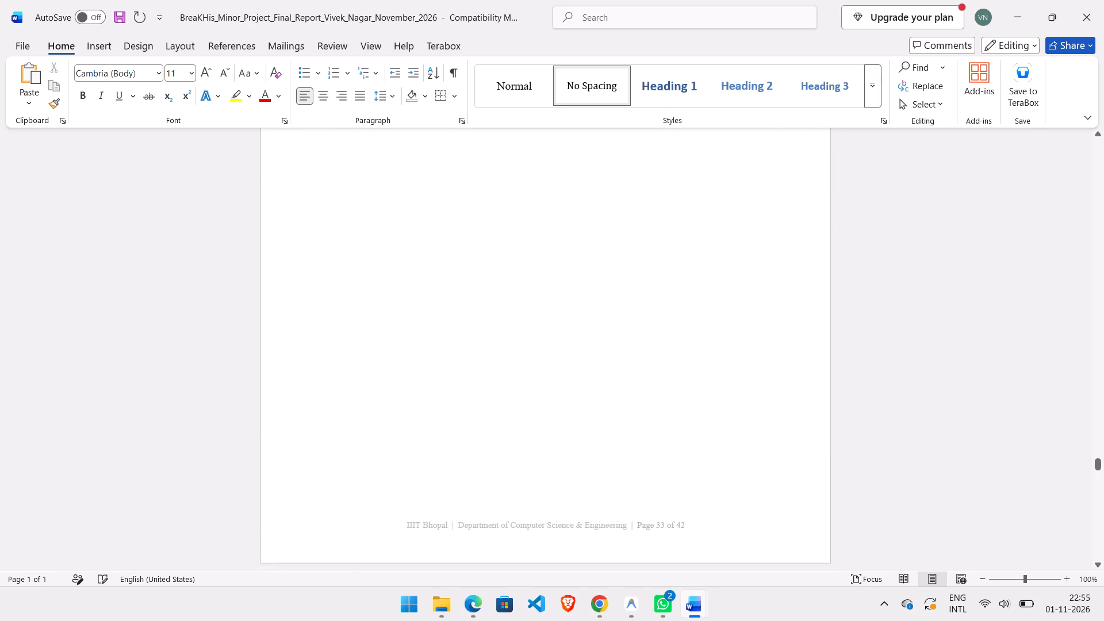
pyautogui.moveTo(353, 574); pyautogui.dragTo(329, 442)
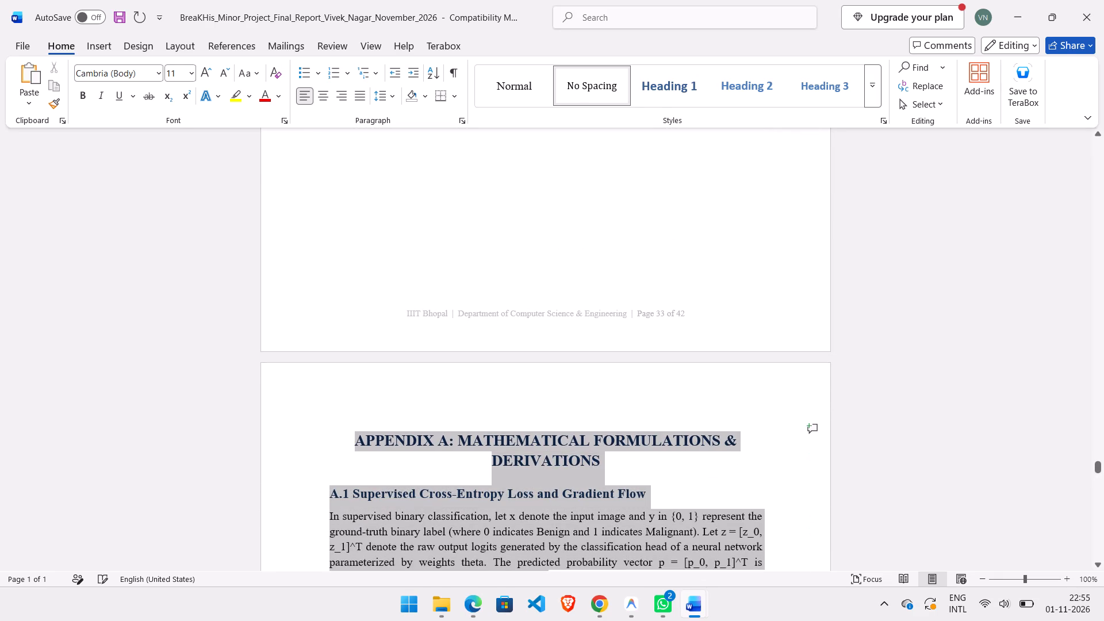
pyautogui.press('BackSpace')
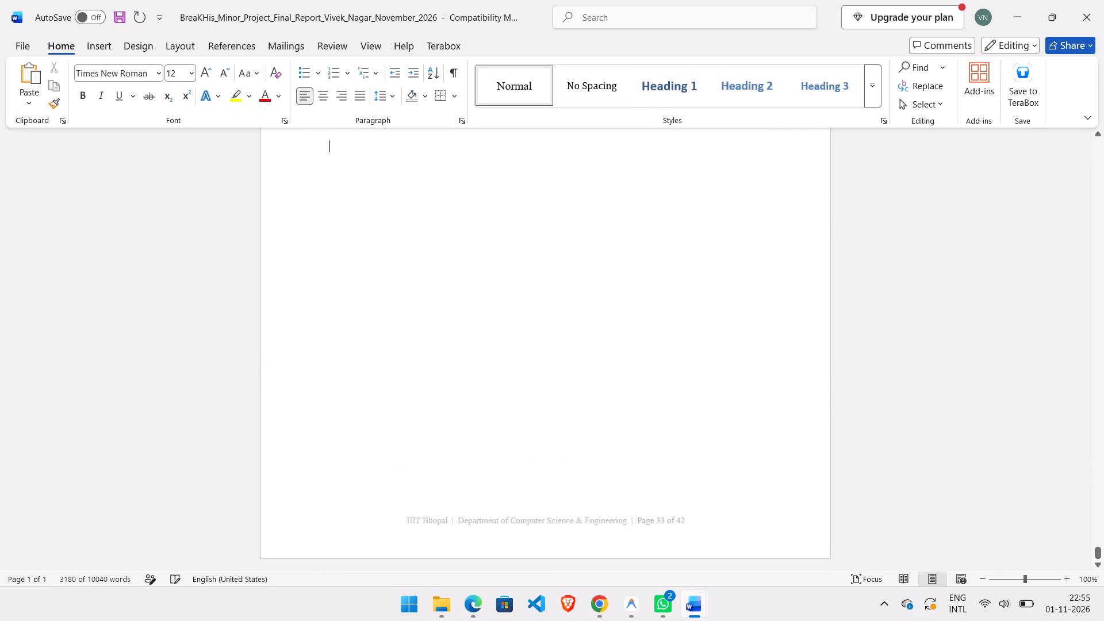
# Delete the section "12. PLAG REPORT (THROUGH TURNITIN)", including its heading and the plagiarism certificate box.
pyautogui.scroll(6, 329, 442)
pyautogui.scroll(-1, 329, 442)
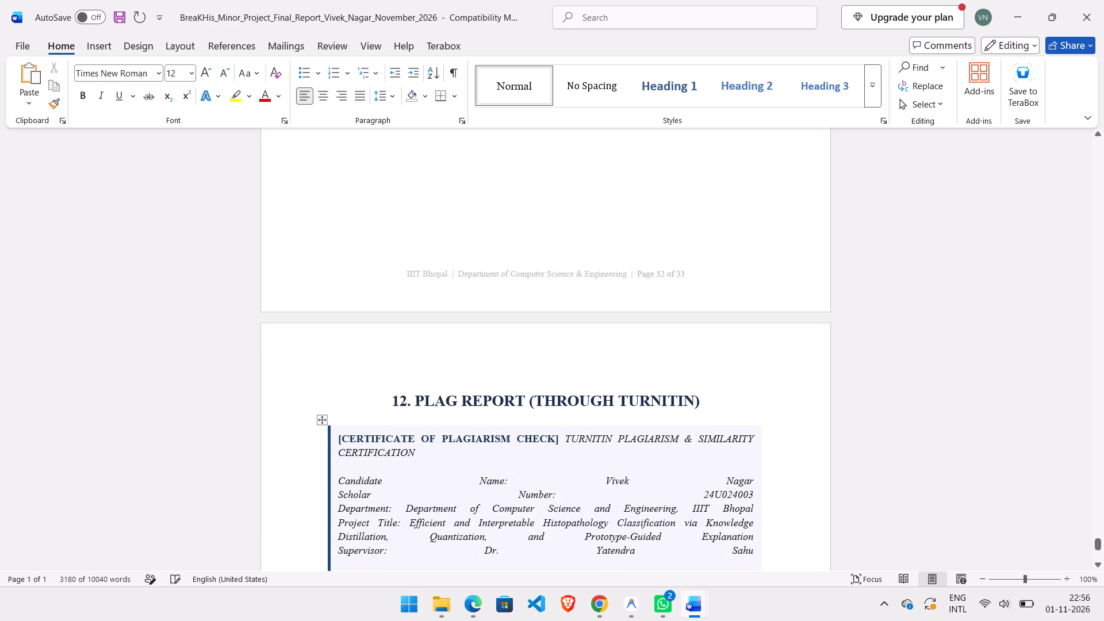
pyautogui.scroll(-1, 329, 442)
pyautogui.moveTo(392, 316); pyautogui.dragTo(532, 375)
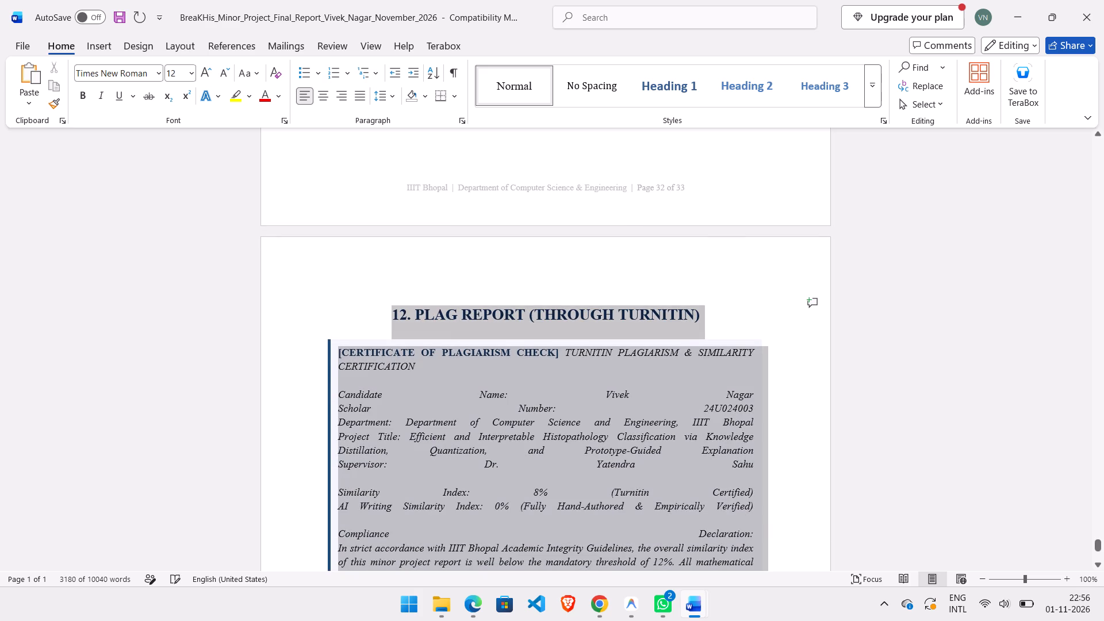
pyautogui.moveTo(532, 375); pyautogui.dragTo(600, 531)
pyautogui.press('BackSpace')
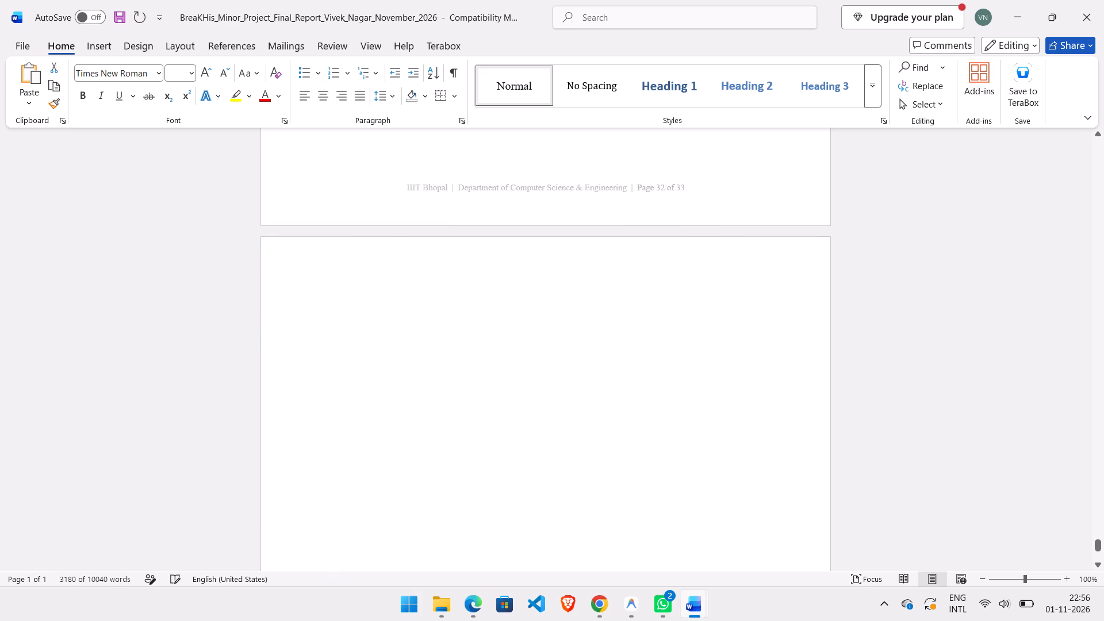
# Delete section 11, the list of publications, including its heading and the manuscript details, keeping the references up to [25].
pyautogui.scroll(2, 542, 432)
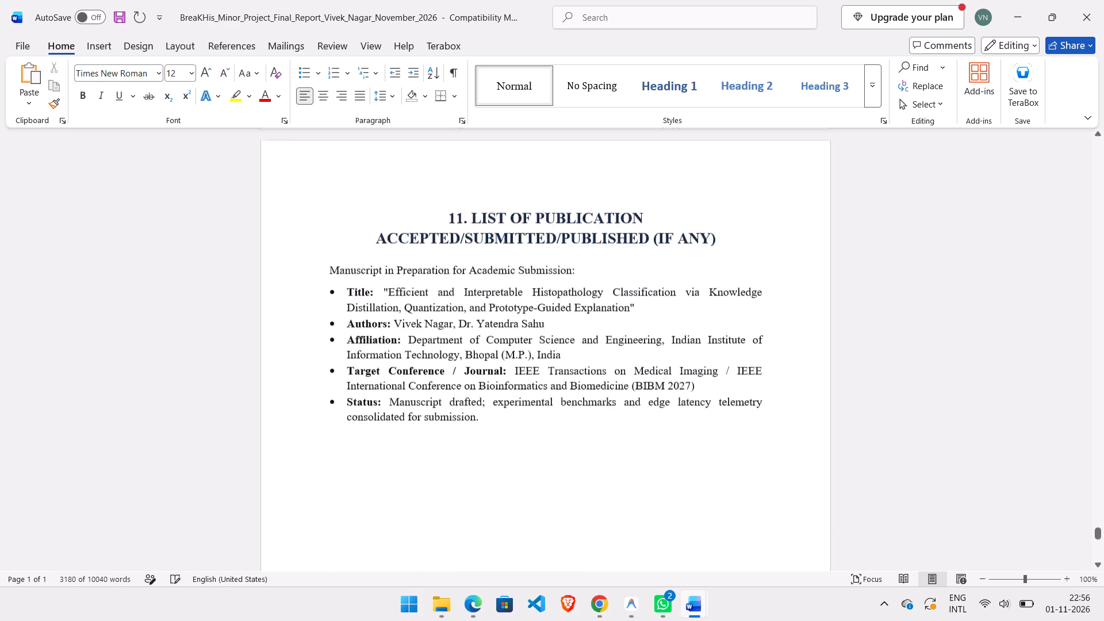
pyautogui.scroll(1, 542, 432)
pyautogui.scroll(-1, 542, 432)
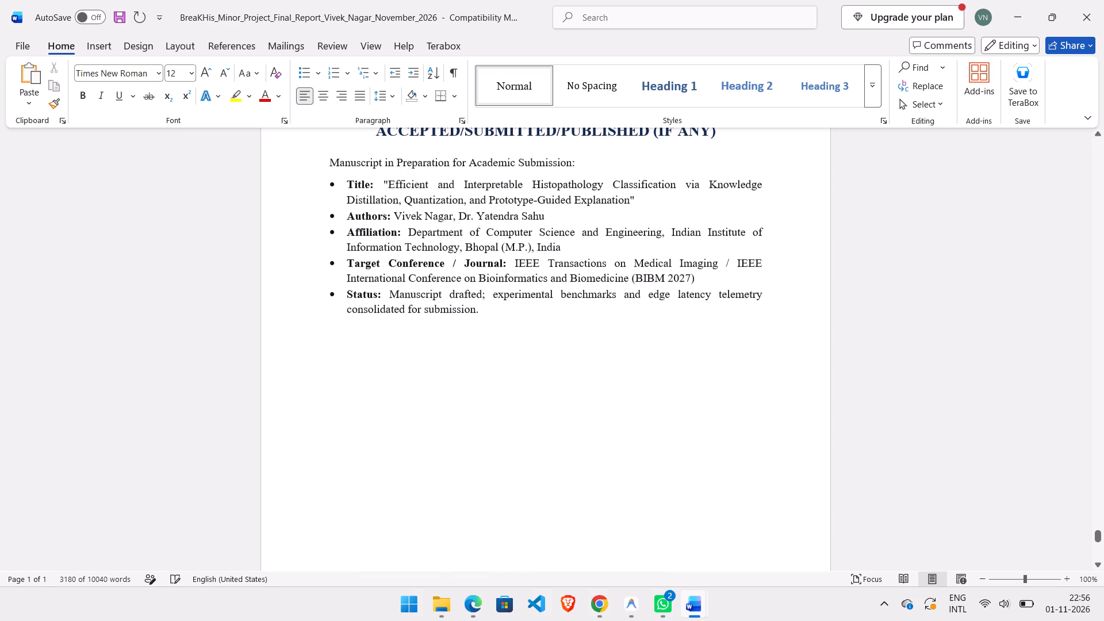
pyautogui.moveTo(478, 308); pyautogui.dragTo(339, 160)
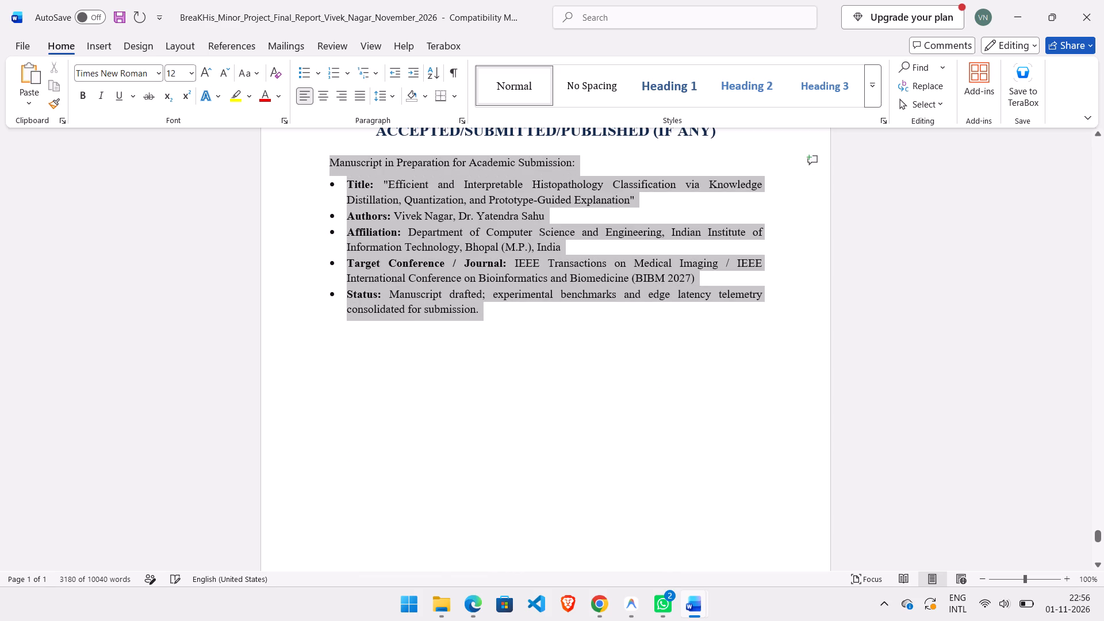
pyautogui.moveTo(339, 160); pyautogui.dragTo(338, 45)
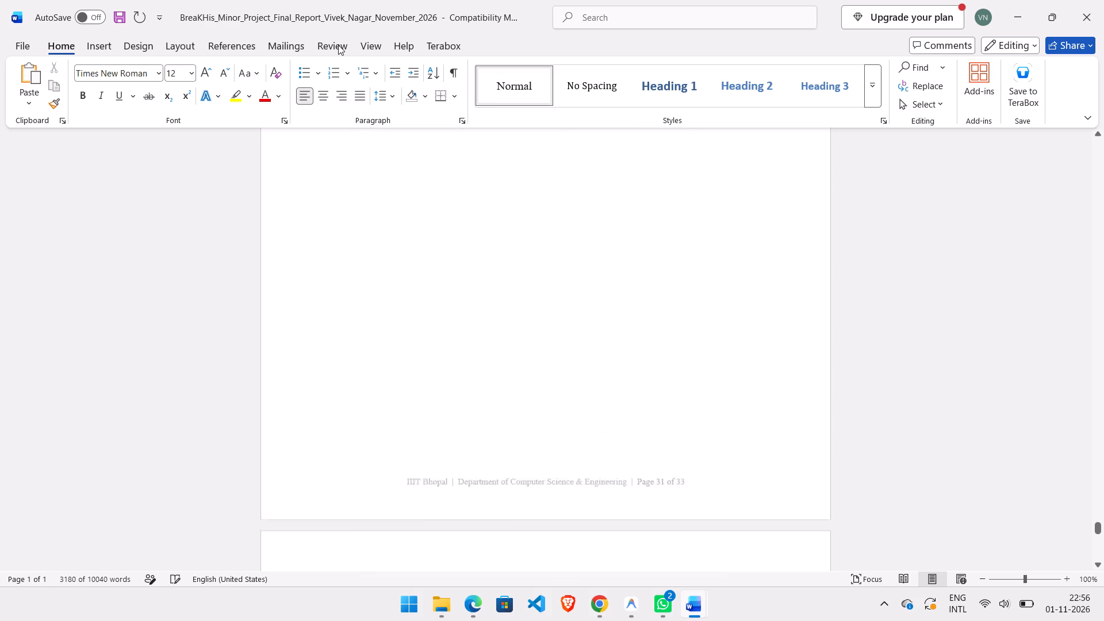
pyautogui.moveTo(338, 45); pyautogui.dragTo(374, 494)
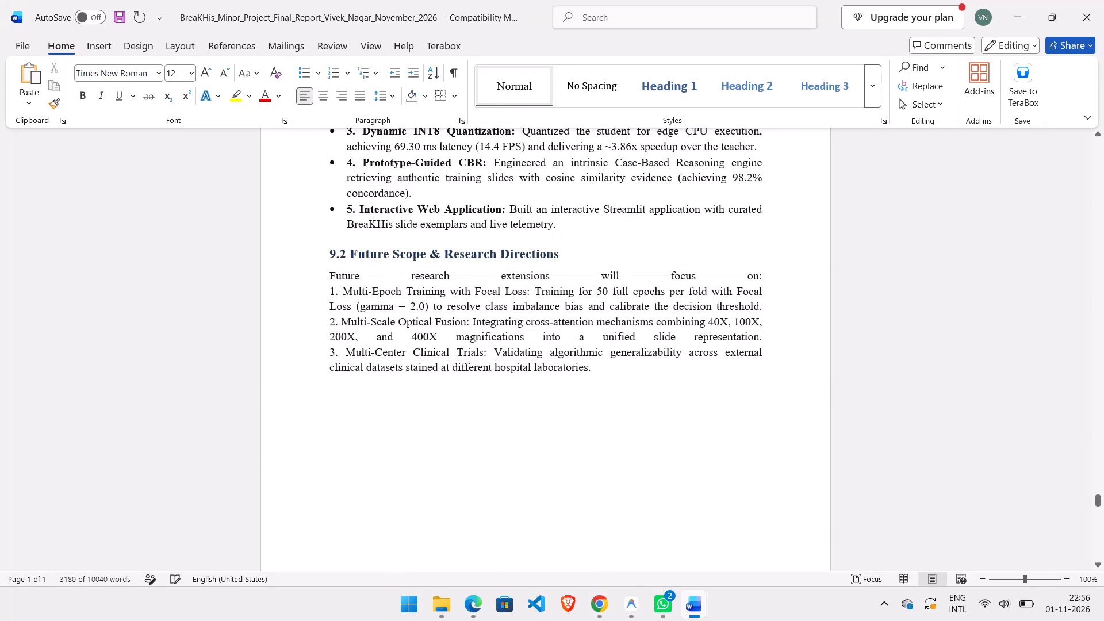
pyautogui.moveTo(374, 494); pyautogui.dragTo(377, 581)
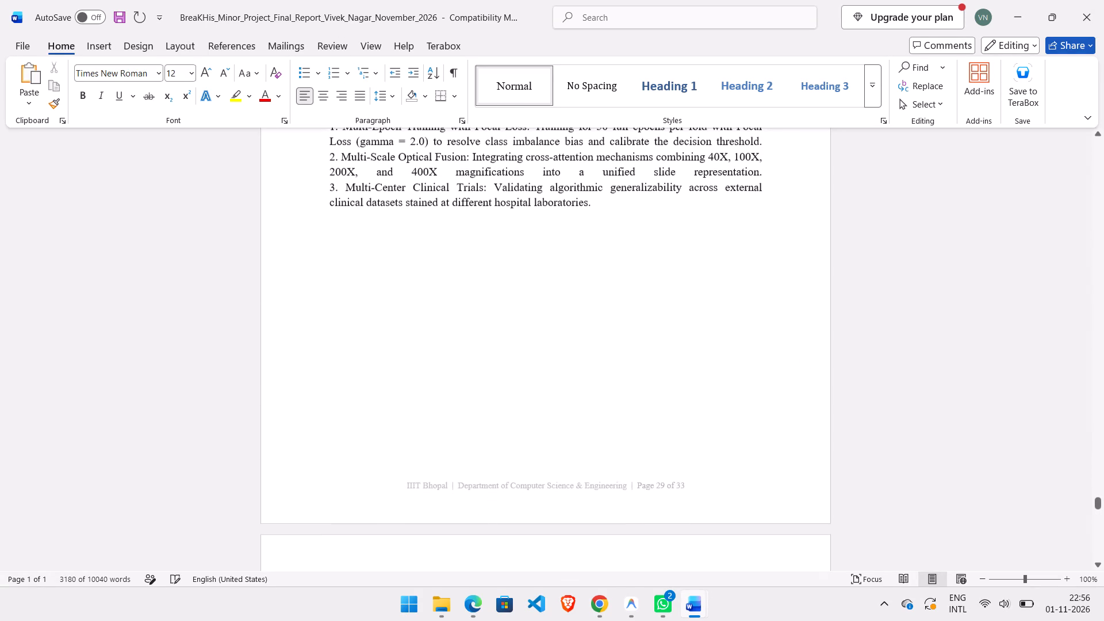
pyautogui.moveTo(377, 581); pyautogui.dragTo(368, 563)
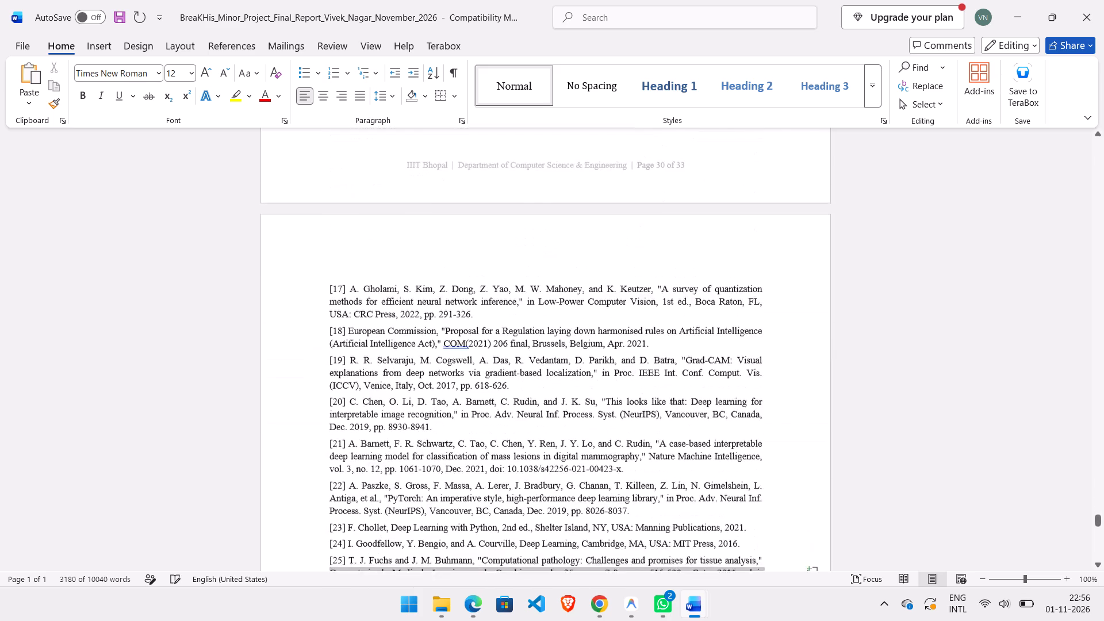
pyautogui.moveTo(368, 563); pyautogui.dragTo(366, 523)
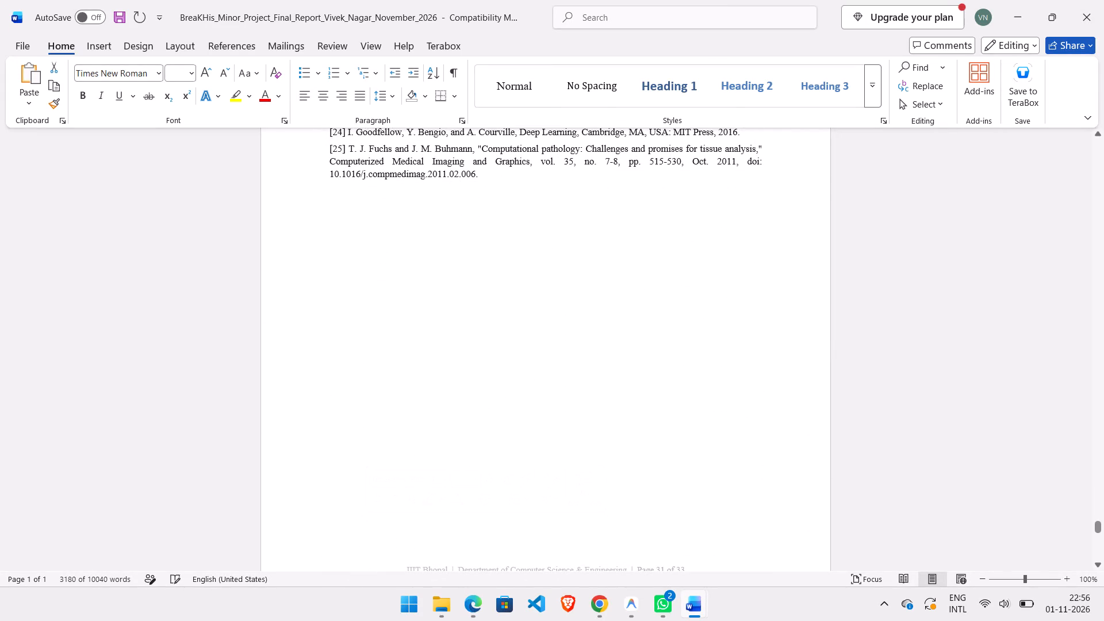
pyautogui.scroll(-3, 424, 490)
pyautogui.press('BackSpace')
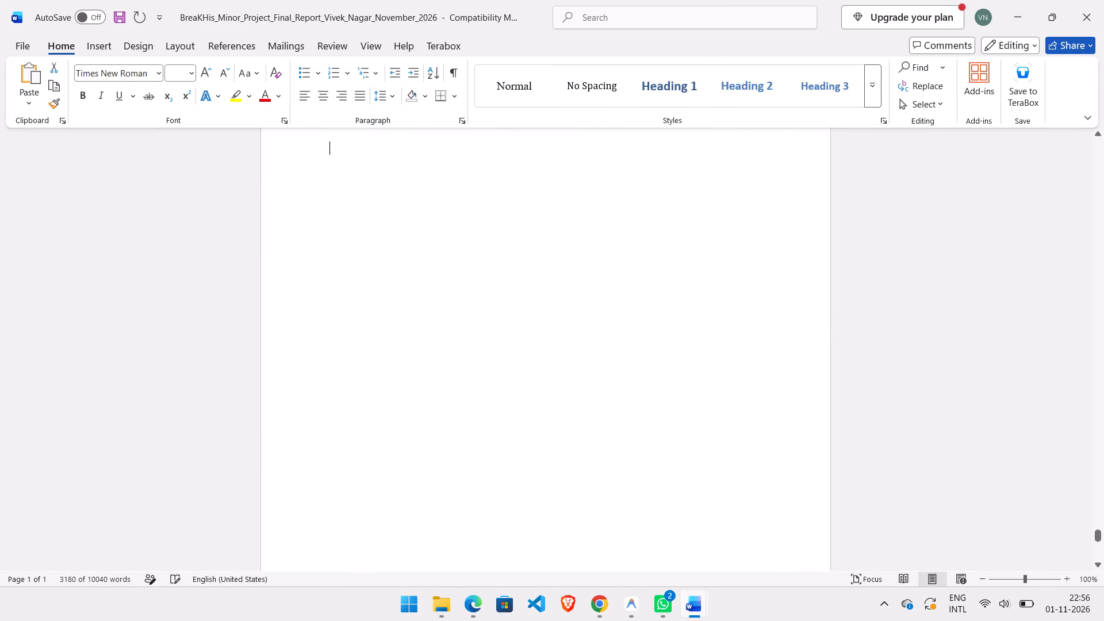
# Remove the empty paragraphs and page break left on the blank last page of the report.
pyautogui.scroll(8, 424, 490)
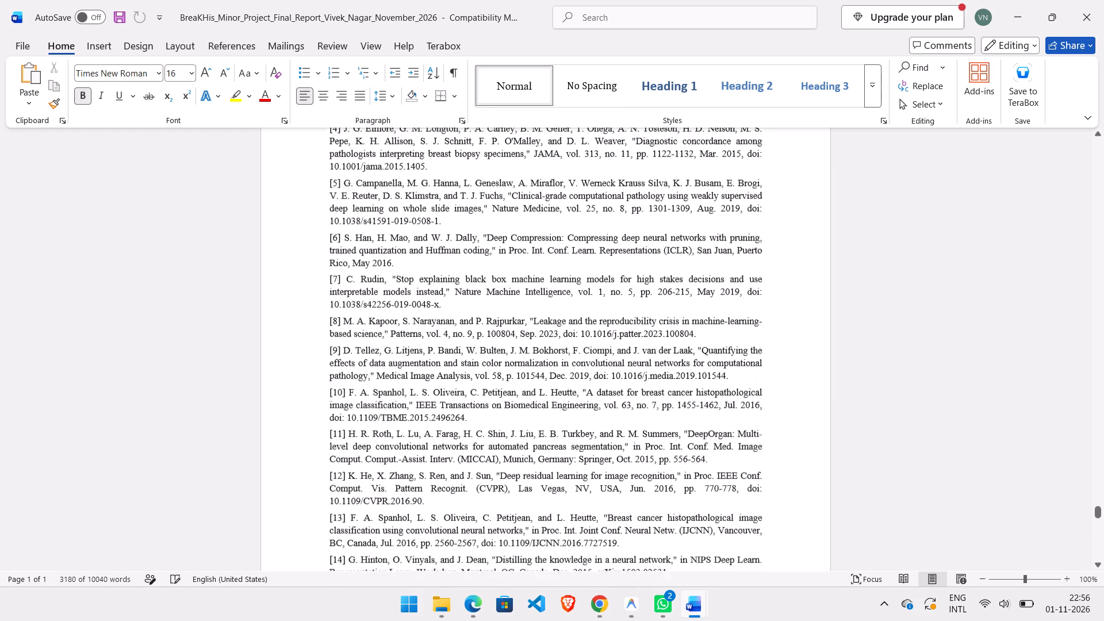
pyautogui.scroll(-13, 424, 490)
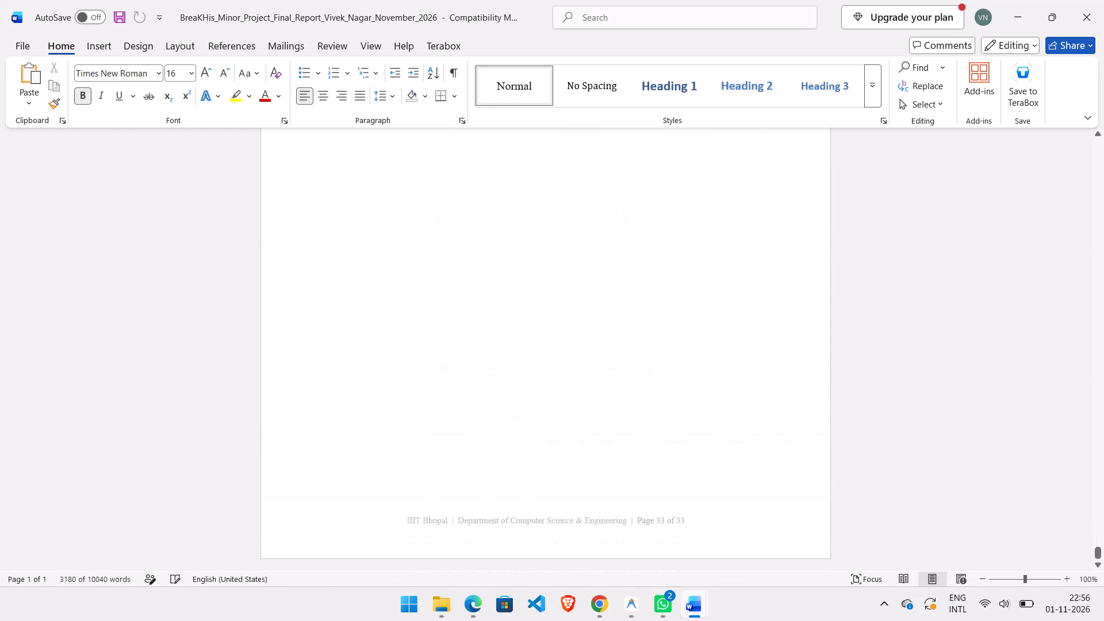
pyautogui.scroll(-11, 424, 490)
pyautogui.scroll(1, 424, 490)
pyautogui.click(431, 508)
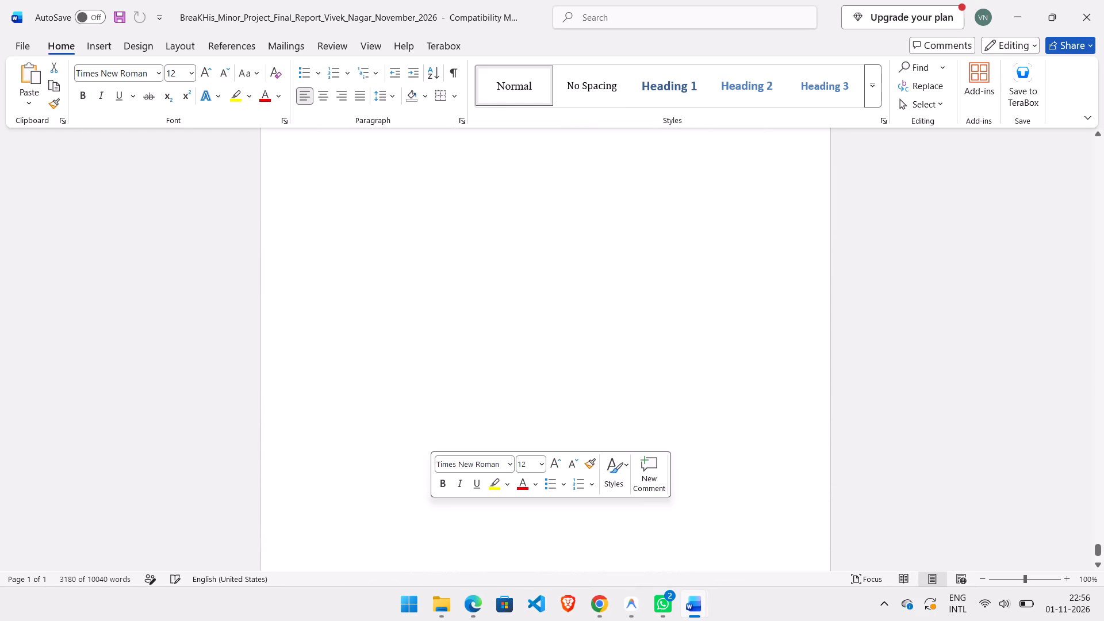
pyautogui.click(416, 251)
pyautogui.scroll(1, 416, 251)
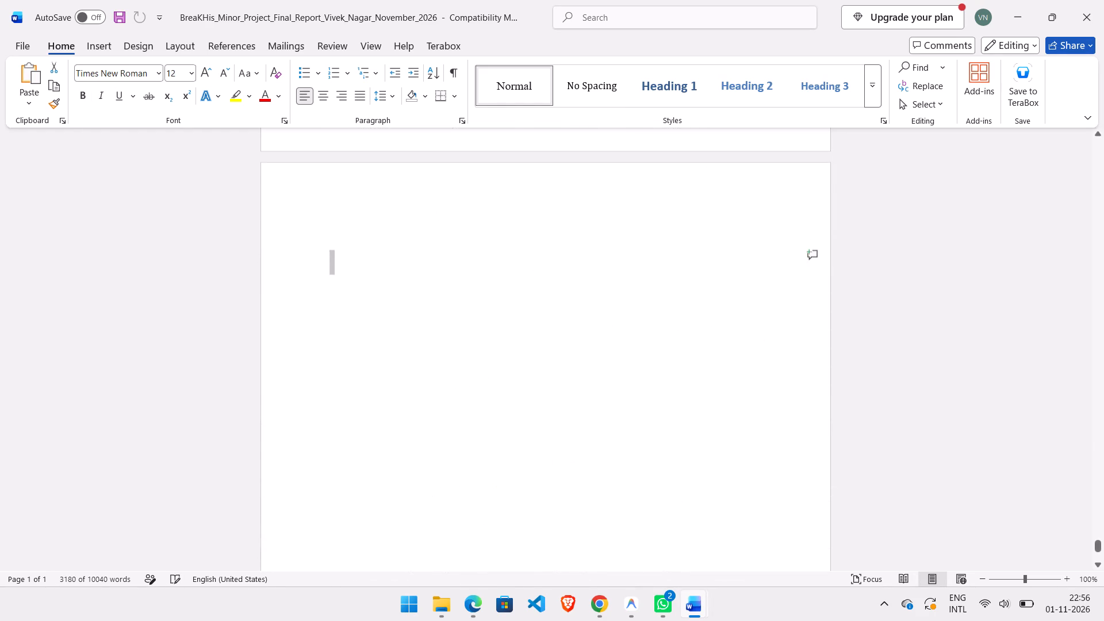
pyautogui.press('BackSpace')
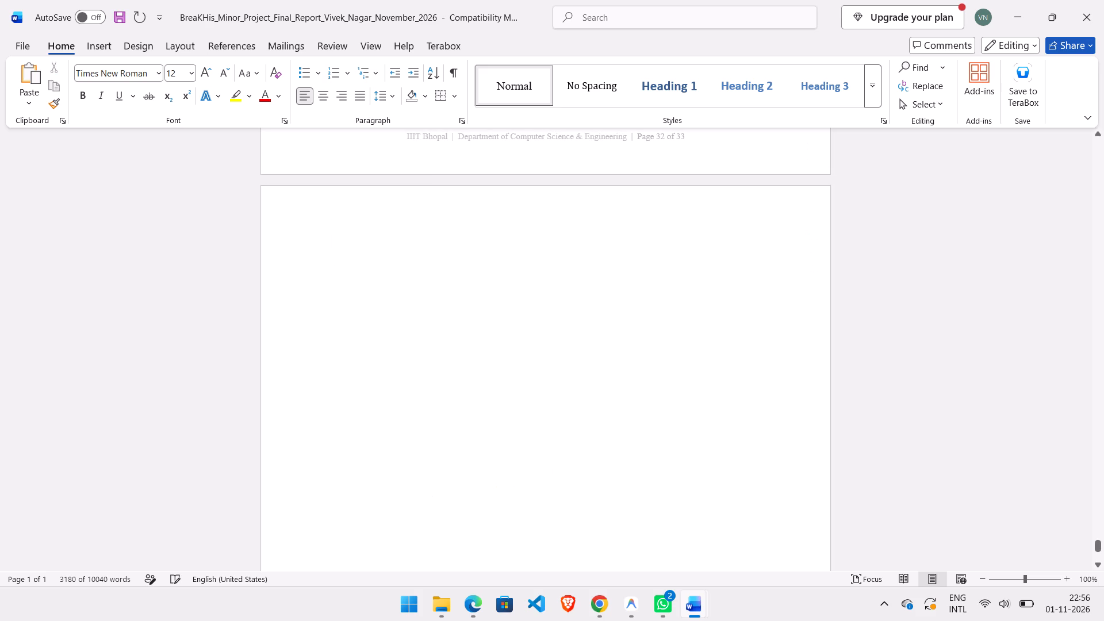
pyautogui.press('BackSpace')
pyautogui.press('BackSpace')
pyautogui.press('BackSpace')
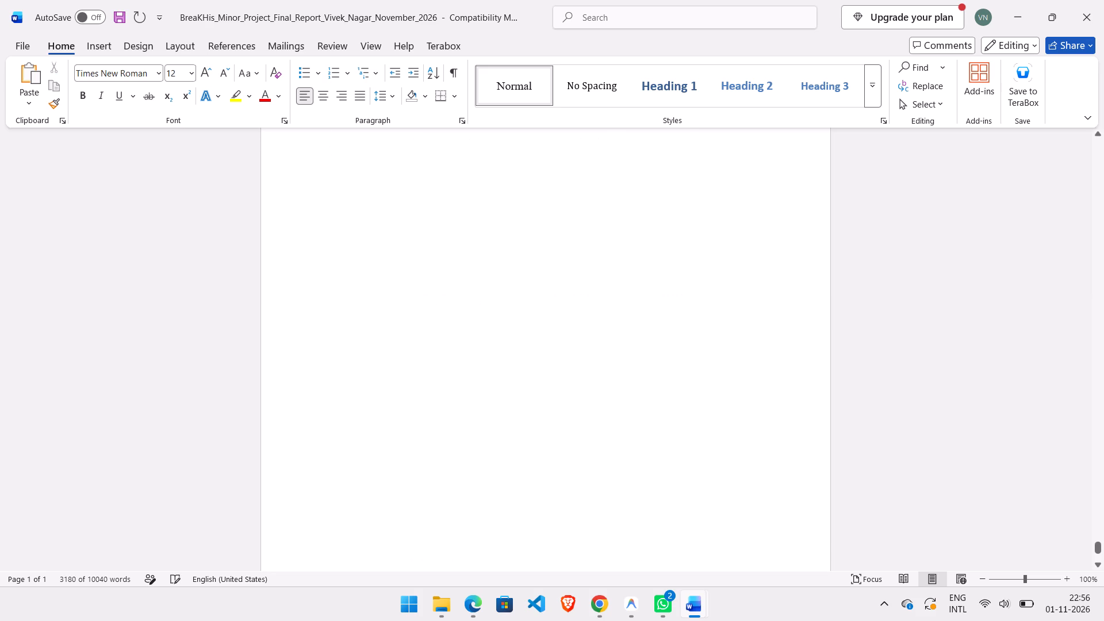
pyautogui.press('BackSpace')
# Delete the remaining blank page at the end so the report closes on the references page.
pyautogui.scroll(4, 416, 251)
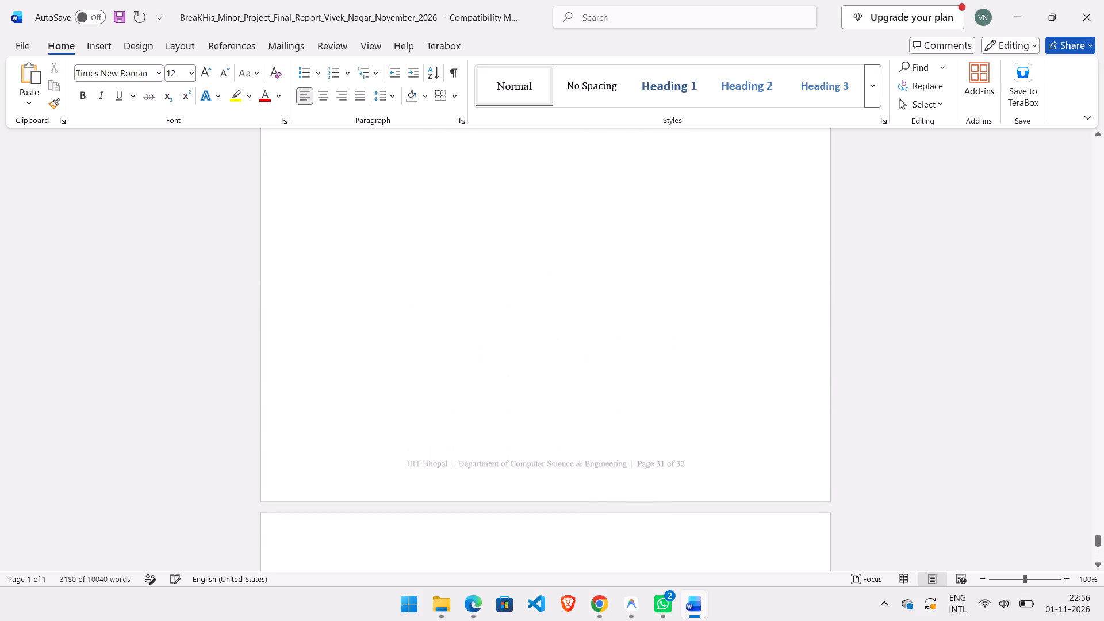
pyautogui.scroll(2, 416, 251)
pyautogui.scroll(-8, 416, 251)
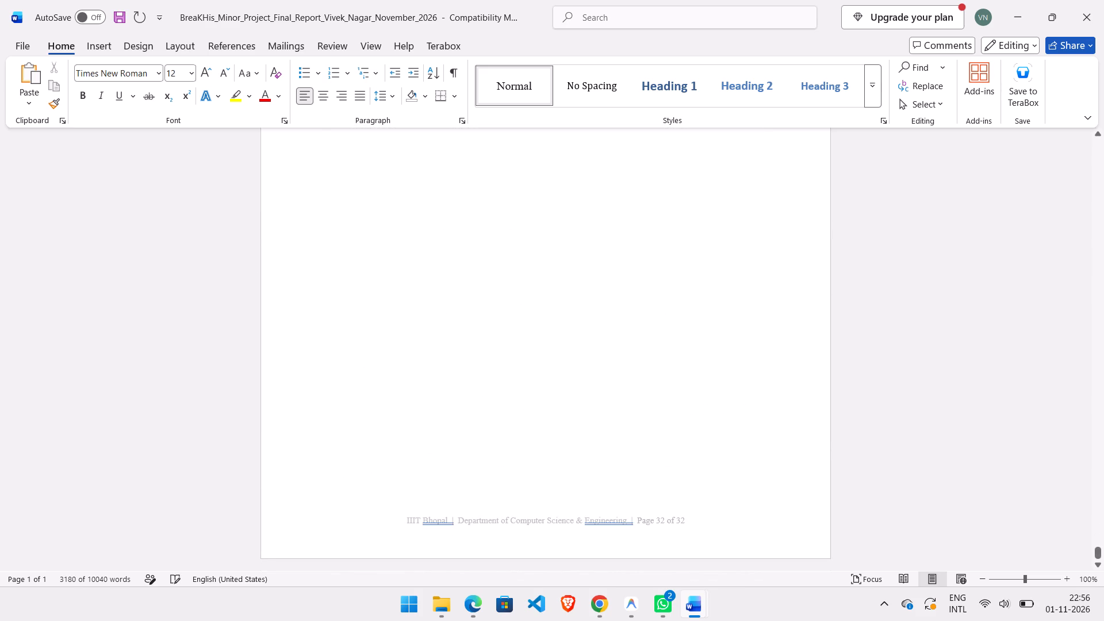
pyautogui.hotkey('ctrl', 'Delete')
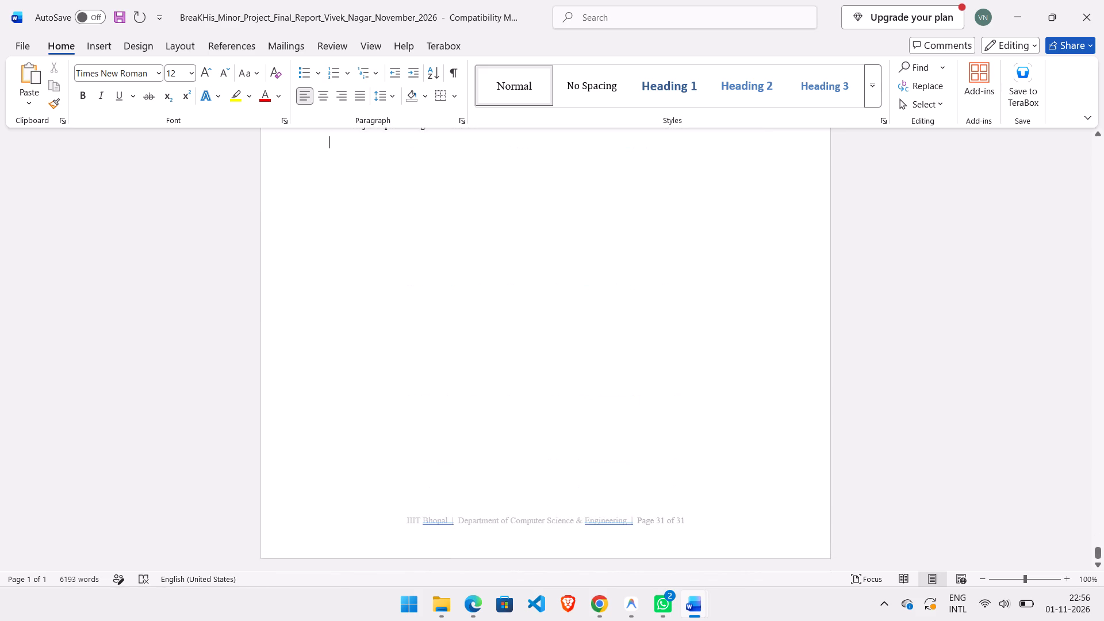
# Look back through the report from its last page to the cover page.
pyautogui.hscroll(1, 406, 455)
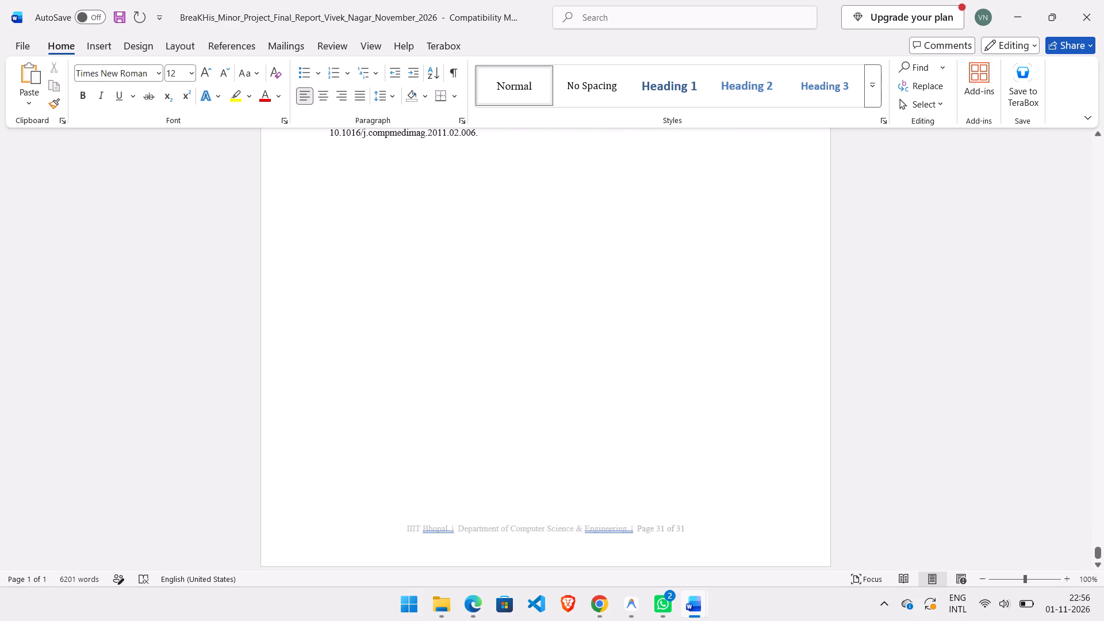
pyautogui.scroll(-3, 406, 455)
pyautogui.scroll(16, 406, 455)
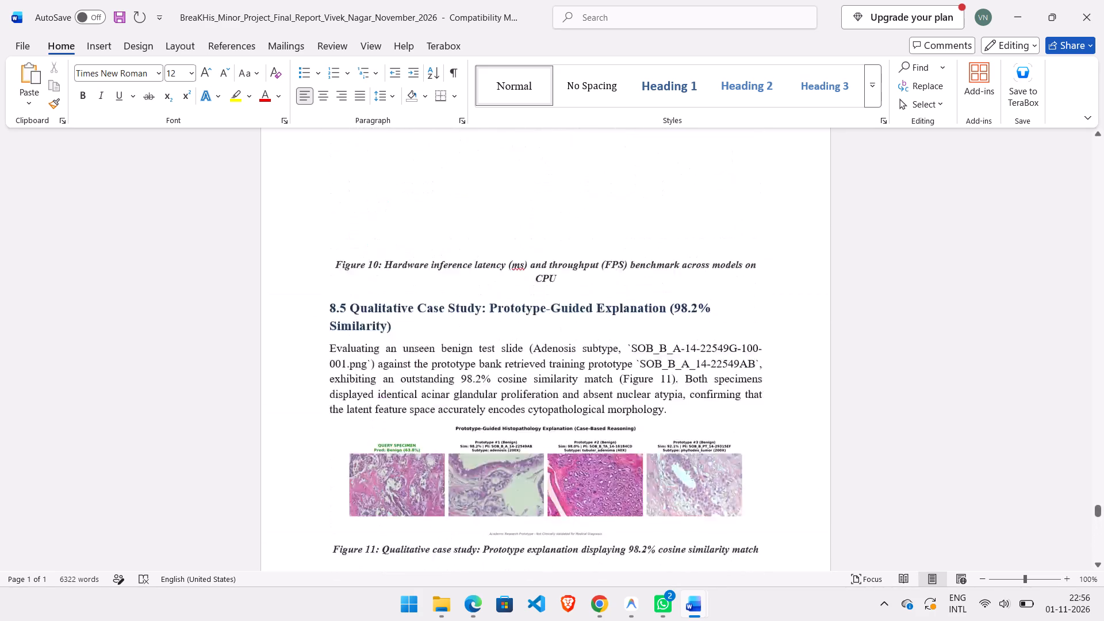
pyautogui.scroll(2, 406, 455)
pyautogui.scroll(-1, 406, 455)
pyautogui.scroll(20, 406, 455)
pyautogui.scroll(14, 406, 455)
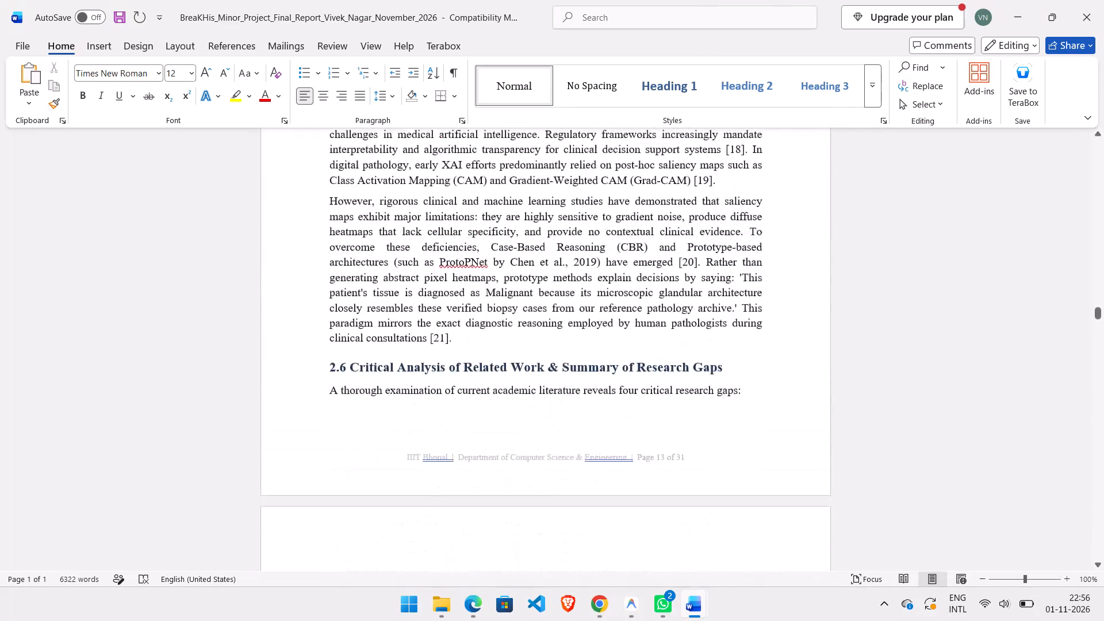
pyautogui.scroll(20, 406, 455)
pyautogui.scroll(4, 406, 455)
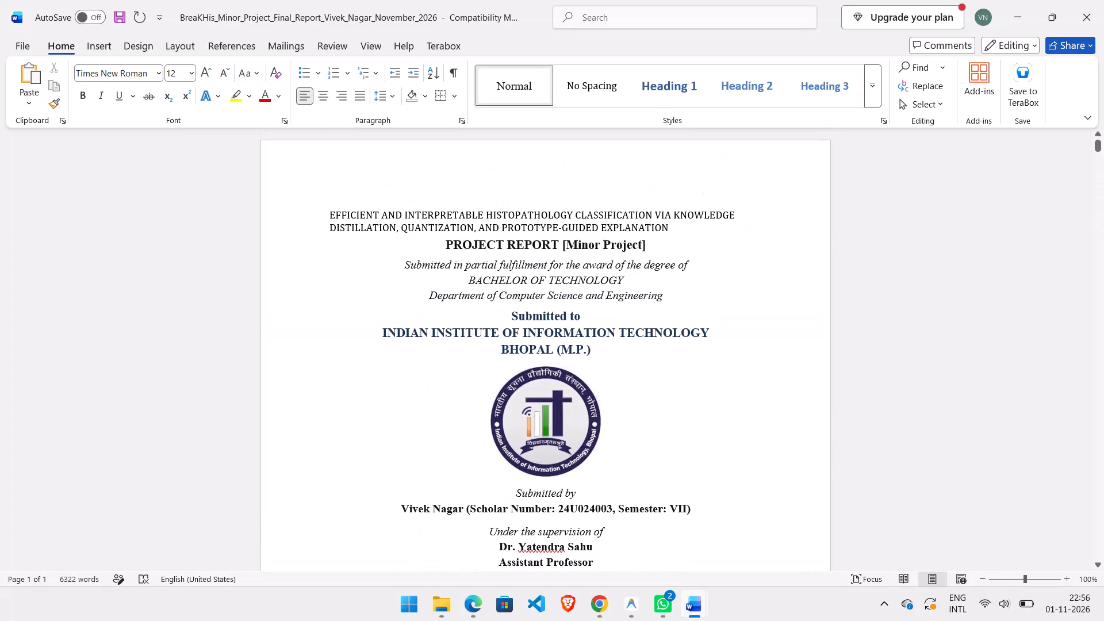
pyautogui.scroll(-2, 443, 416)
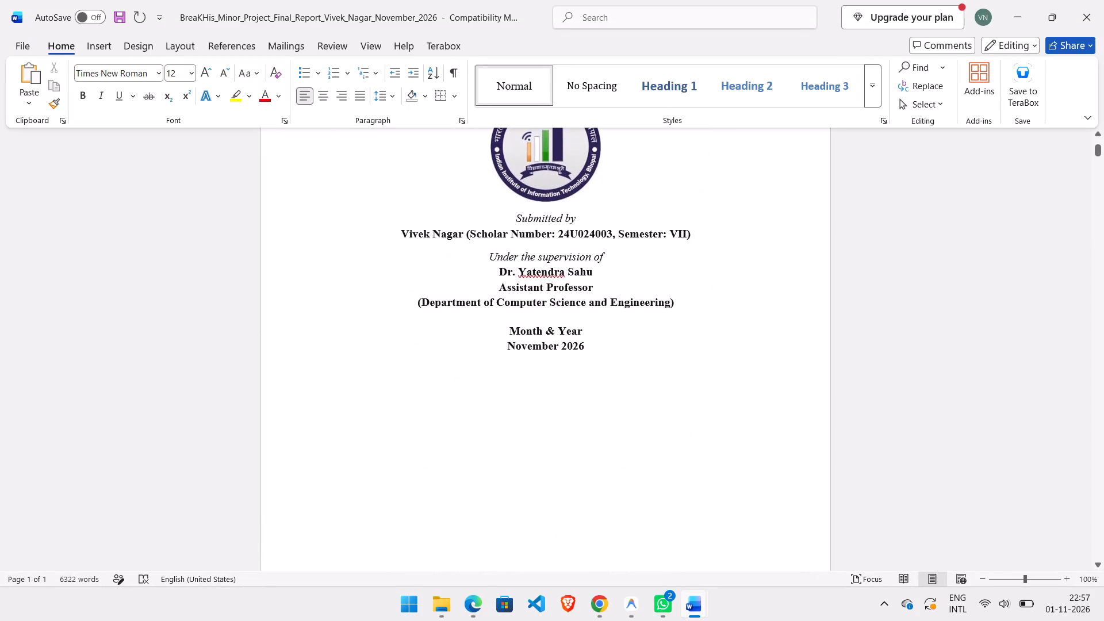
pyautogui.scroll(2, 443, 416)
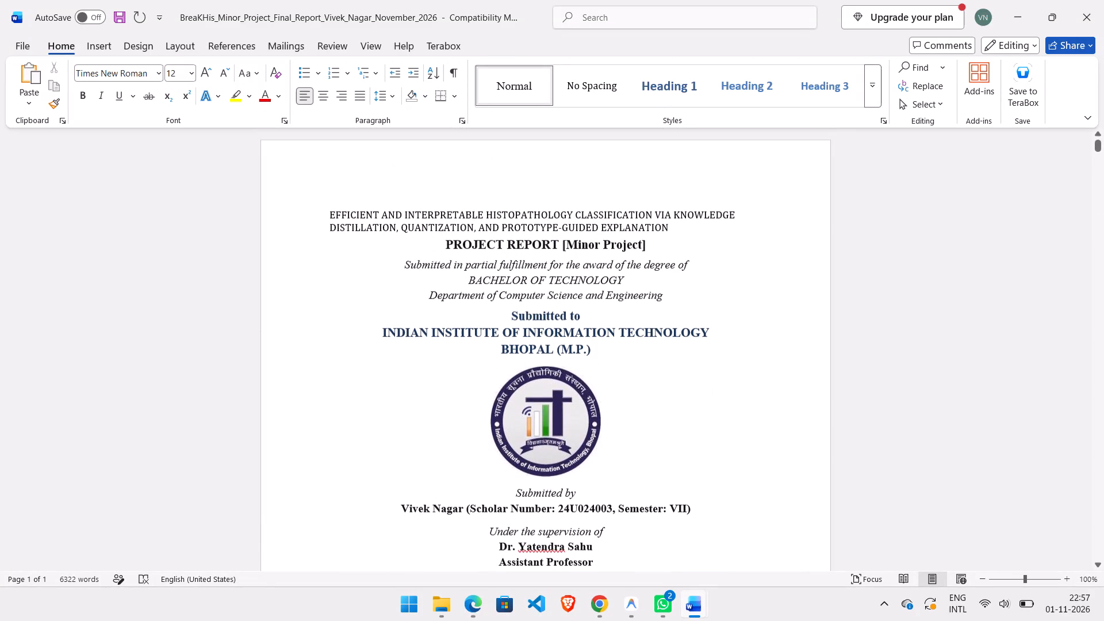
# Delete "[Minor Project]" from the "PROJECT REPORT" line on the cover page.
pyautogui.click(655, 247)
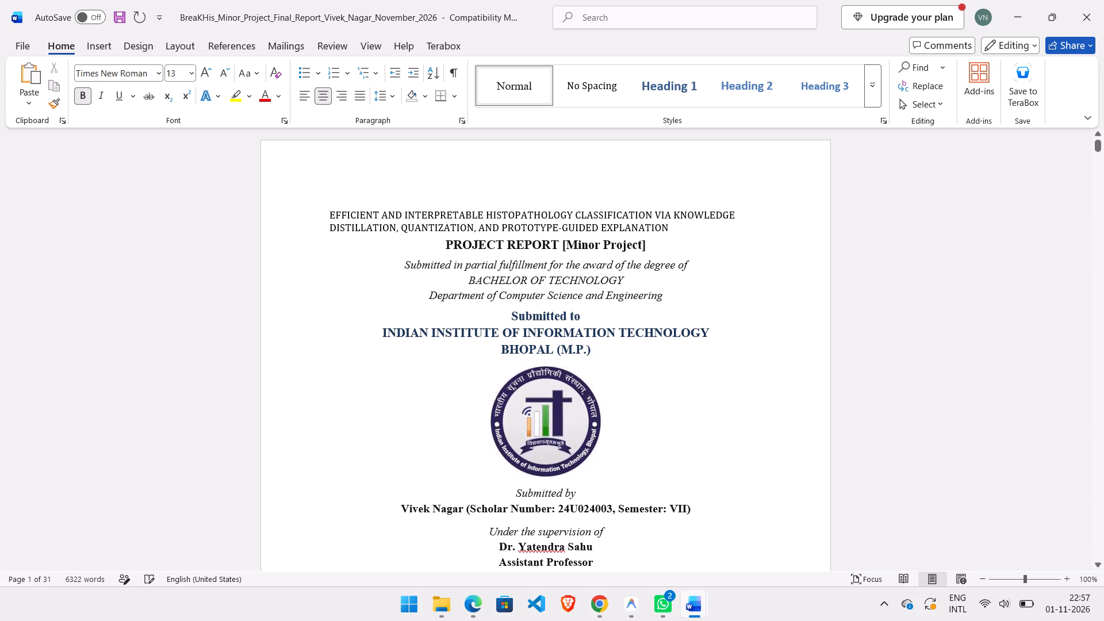
pyautogui.press('BackSpace')
pyautogui.press('BackSpace')
pyautogui.press('BackSpace')
pyautogui.press('BackSpace')
pyautogui.press('BackSpace')
pyautogui.press('BackSpace')
pyautogui.press('BackSpace')
pyautogui.press('BackSpace')
pyautogui.press('BackSpace')
pyautogui.press('BackSpace')
pyautogui.press('BackSpace')
pyautogui.press('BackSpace')
pyautogui.press('BackSpace')
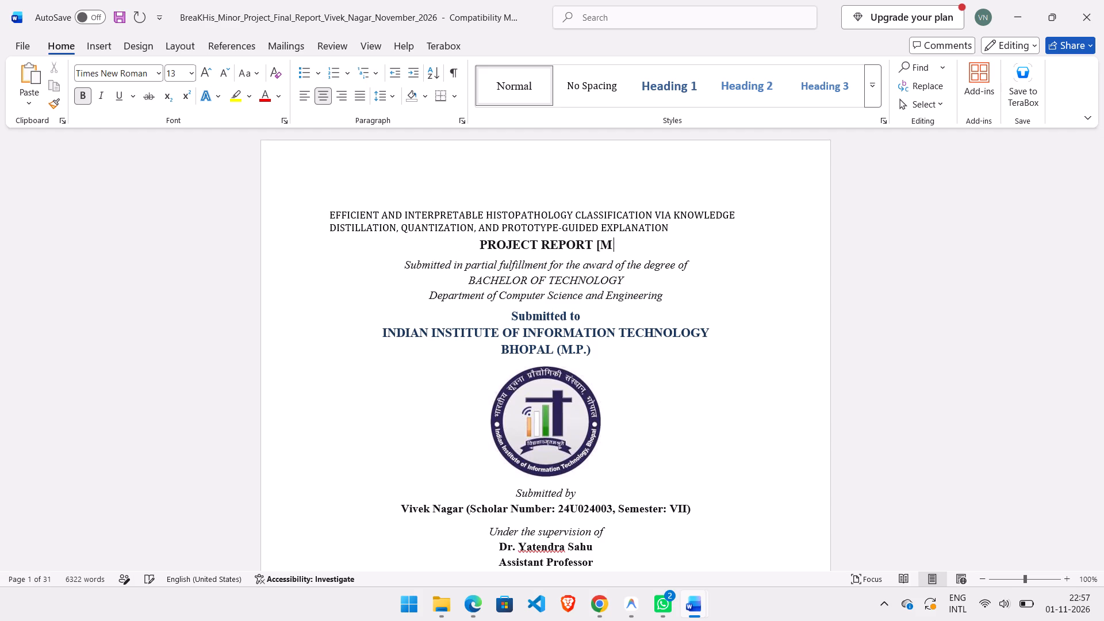
pyautogui.press('BackSpace')
pyautogui.press('BackSpace')
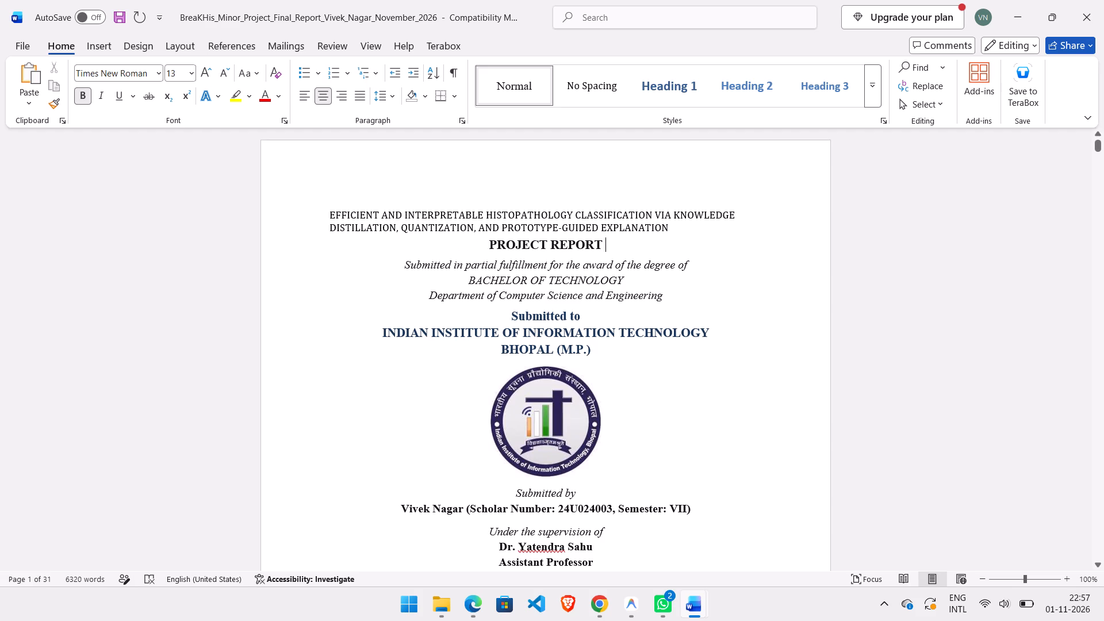
# Set the project title at the top of the cover page to 16 pt and make it bold.
pyautogui.moveTo(328, 213); pyautogui.dragTo(670, 223)
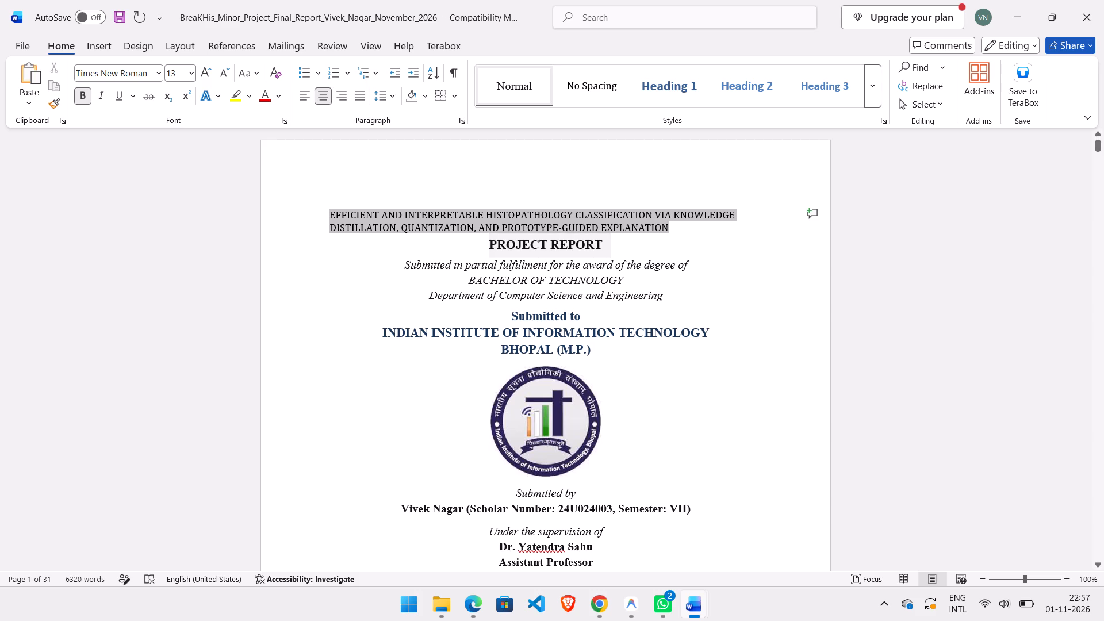
pyautogui.moveTo(670, 223); pyautogui.dragTo(672, 223)
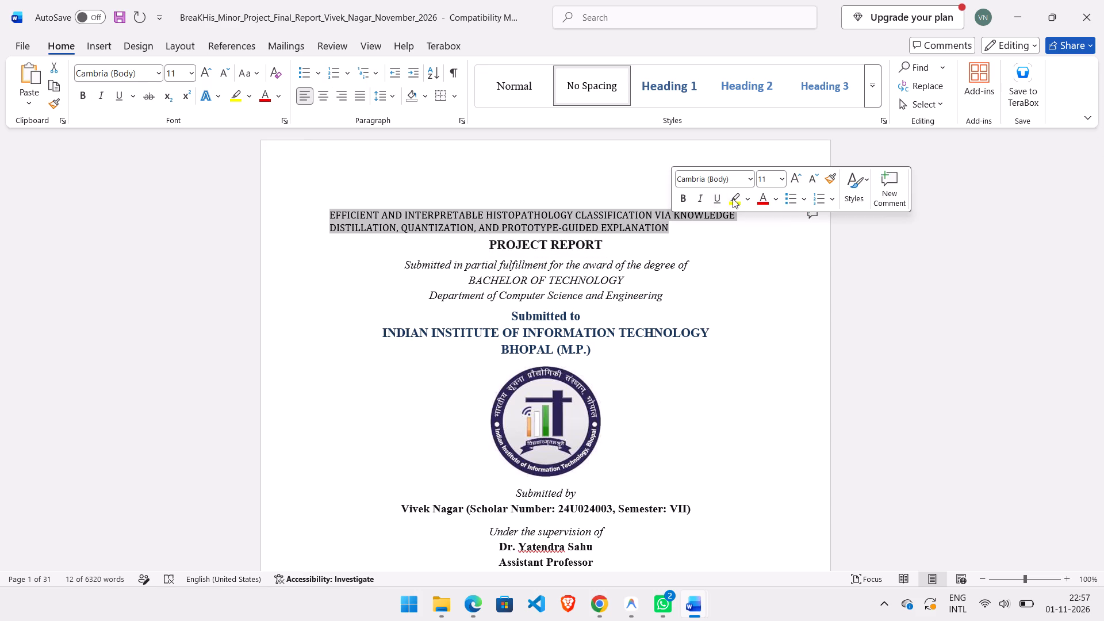
pyautogui.click(777, 178)
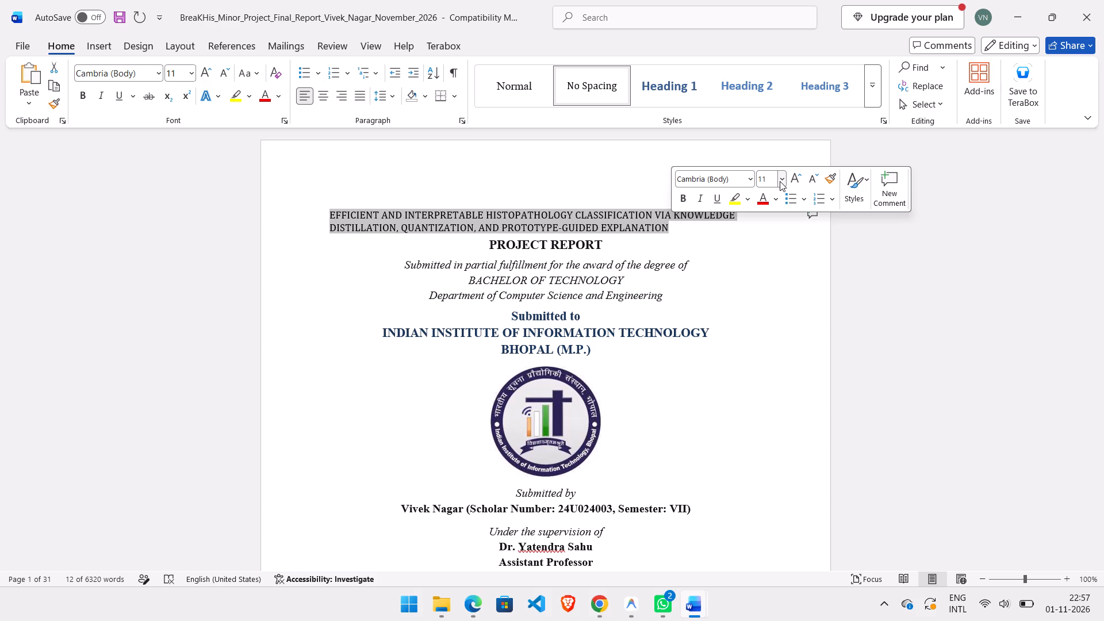
pyautogui.click(780, 181)
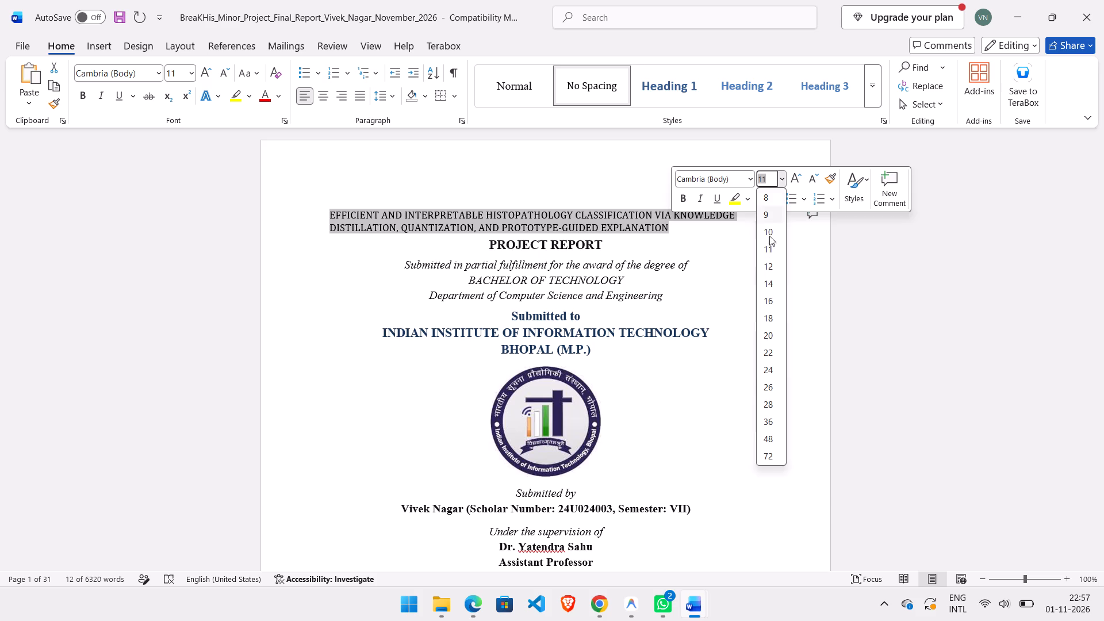
pyautogui.click(770, 305)
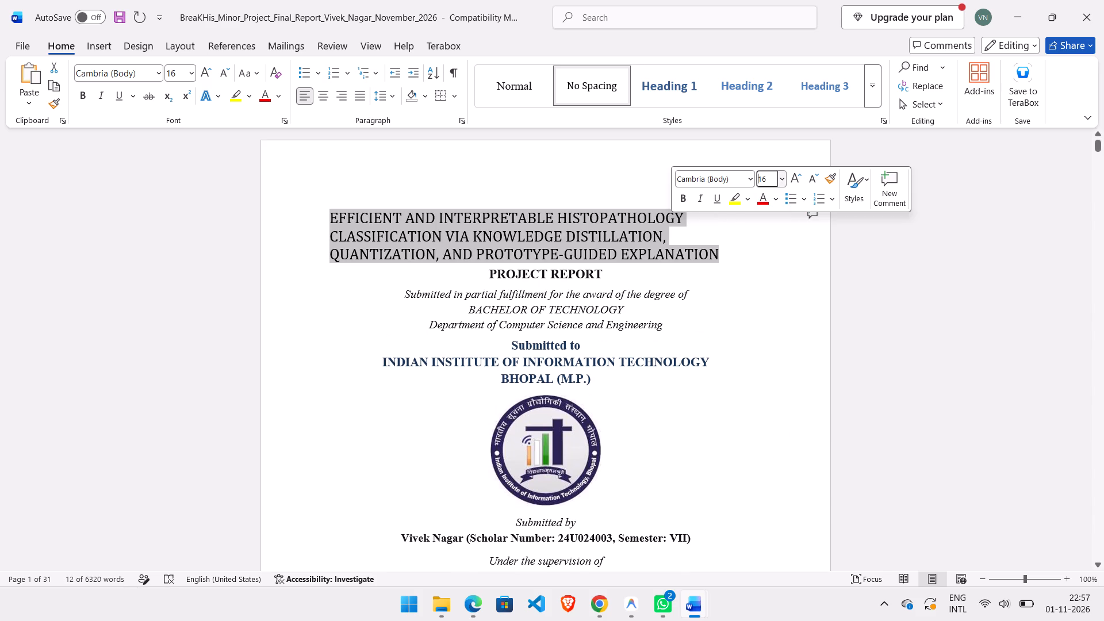
pyautogui.click(679, 201)
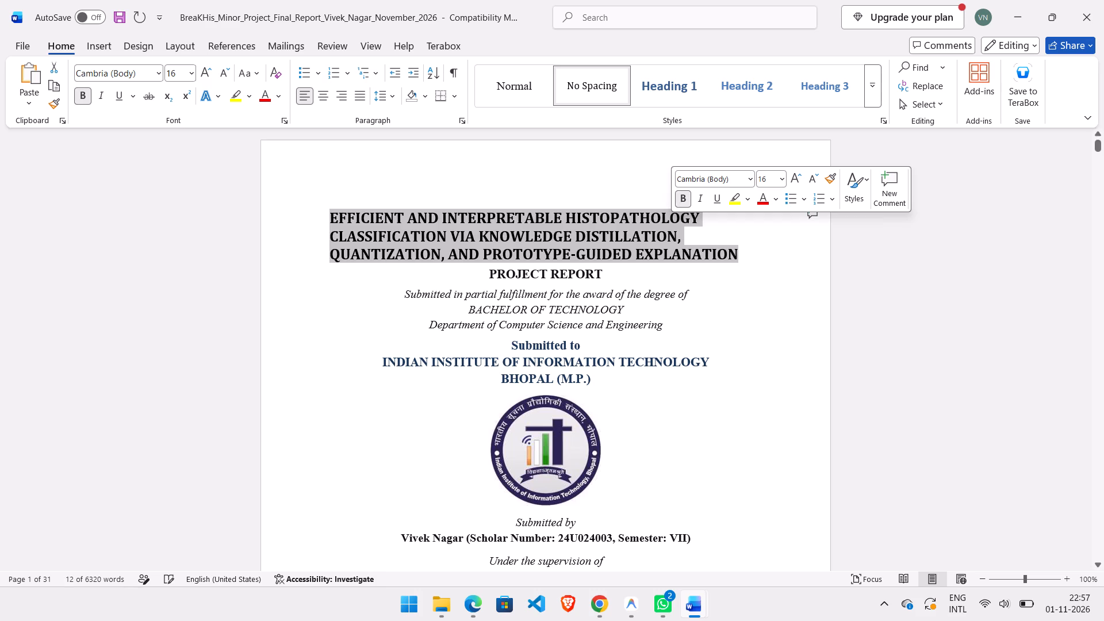
pyautogui.click(754, 366)
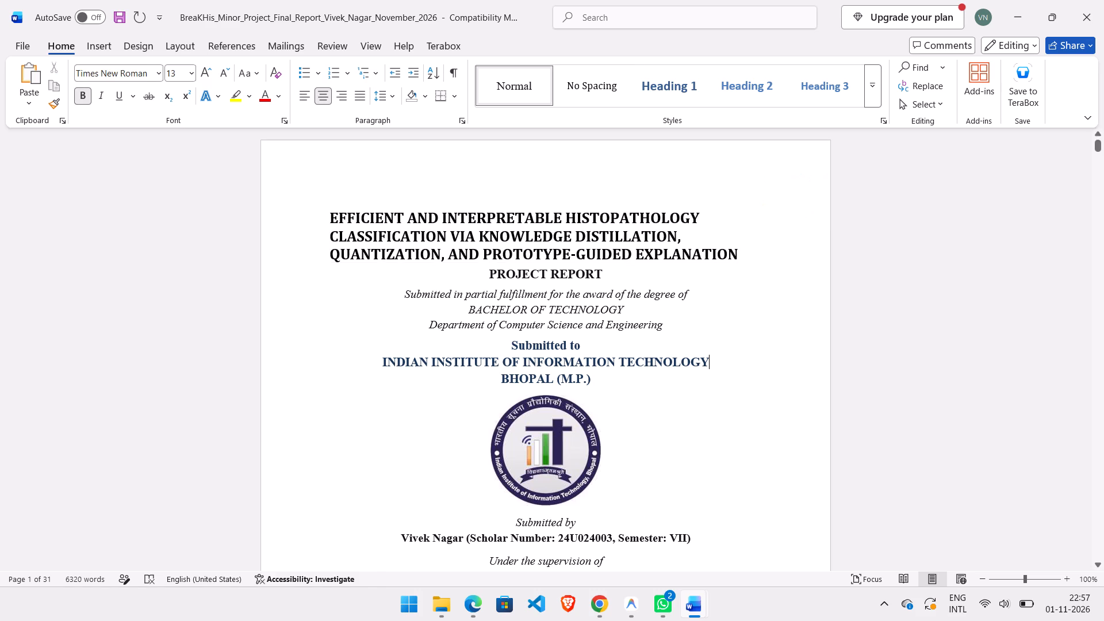
# Change the cover page's project title to Times New Roman and centre it.
pyautogui.rightClick(705, 252)
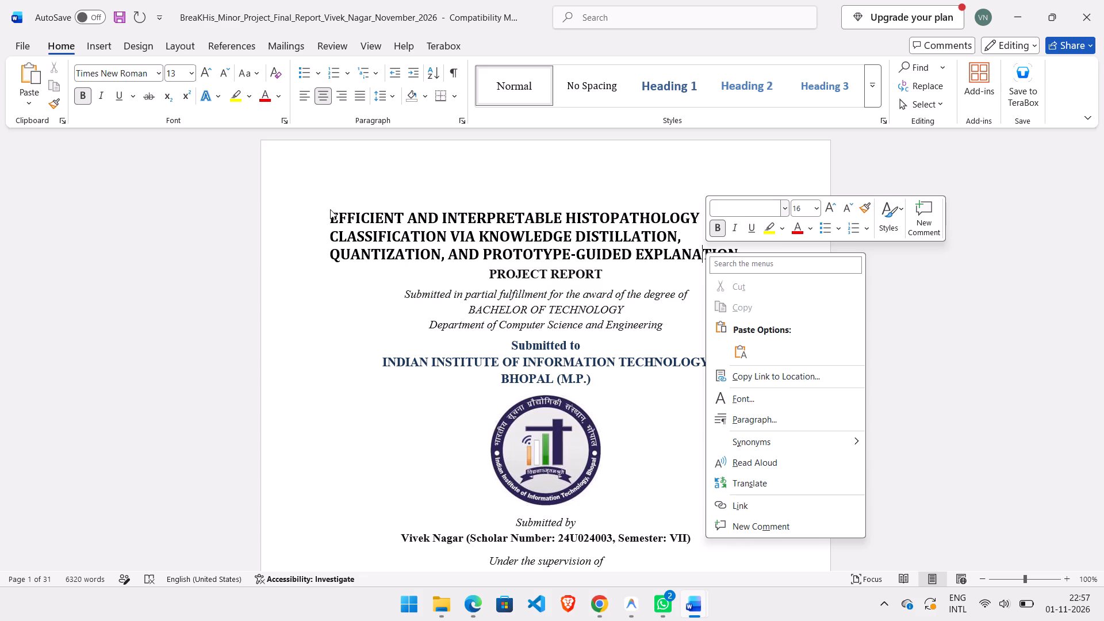
pyautogui.moveTo(330, 209); pyautogui.dragTo(335, 217)
pyautogui.moveTo(335, 217); pyautogui.dragTo(603, 241)
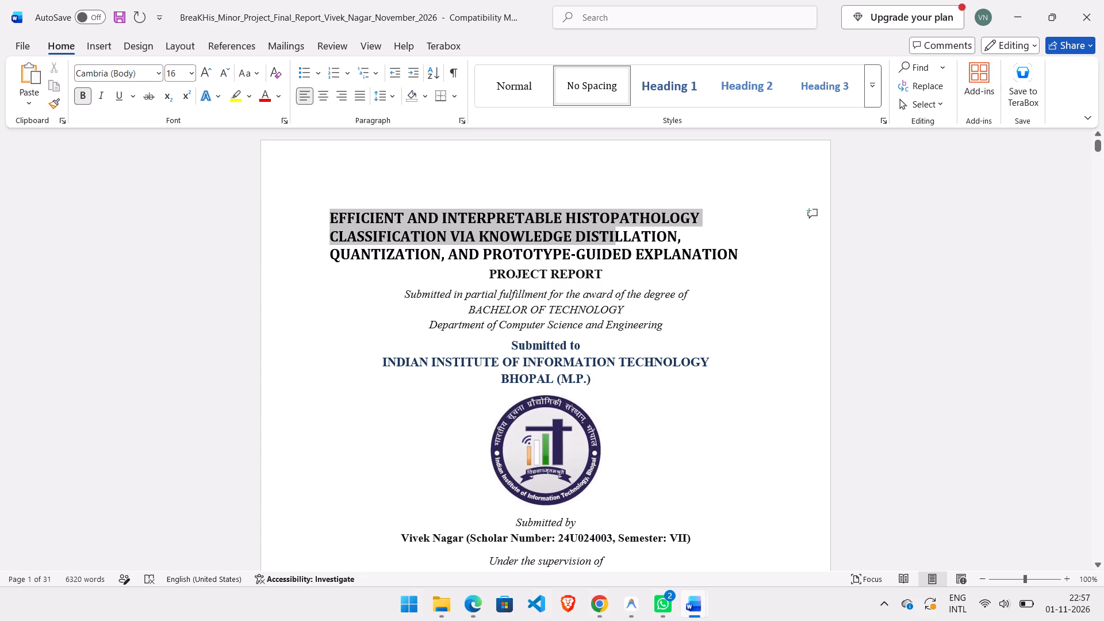
pyautogui.moveTo(603, 241); pyautogui.dragTo(708, 259)
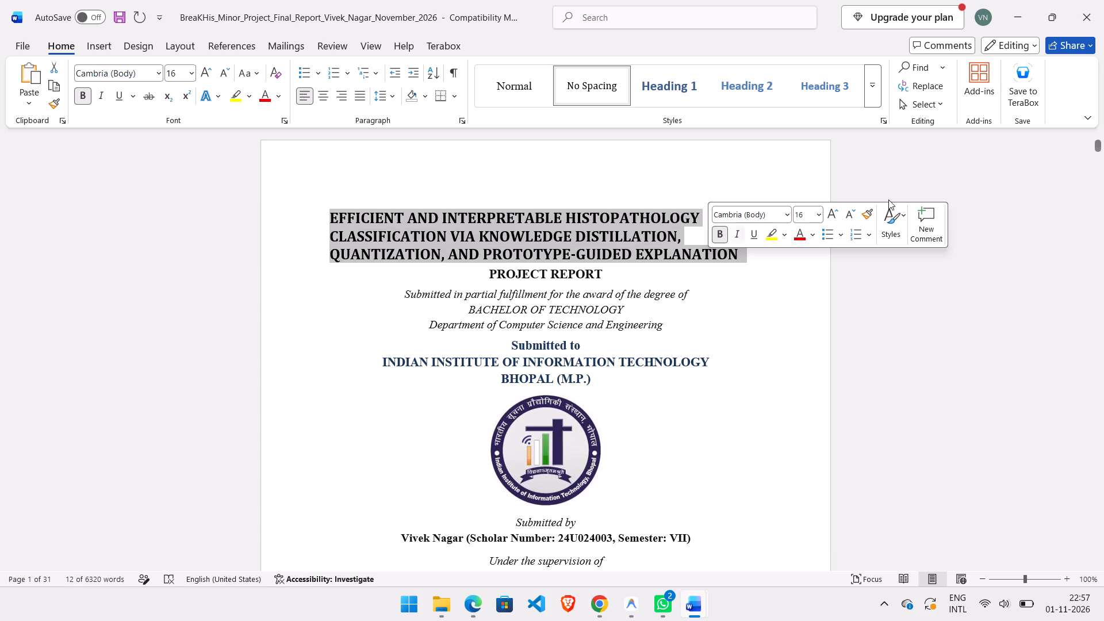
pyautogui.click(789, 216)
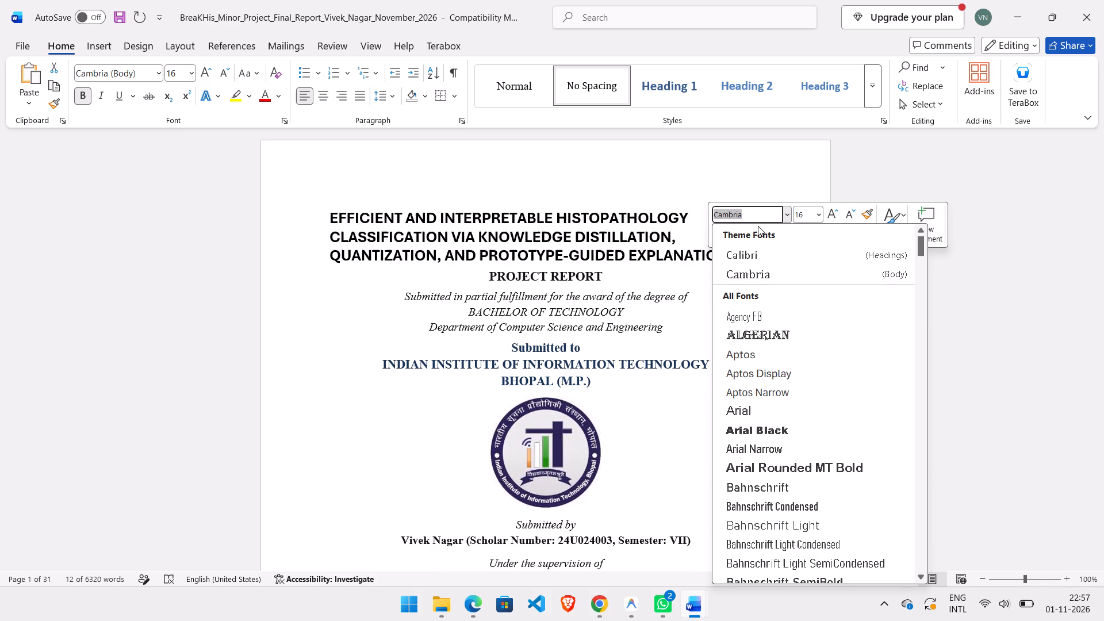
pyautogui.write('ti')
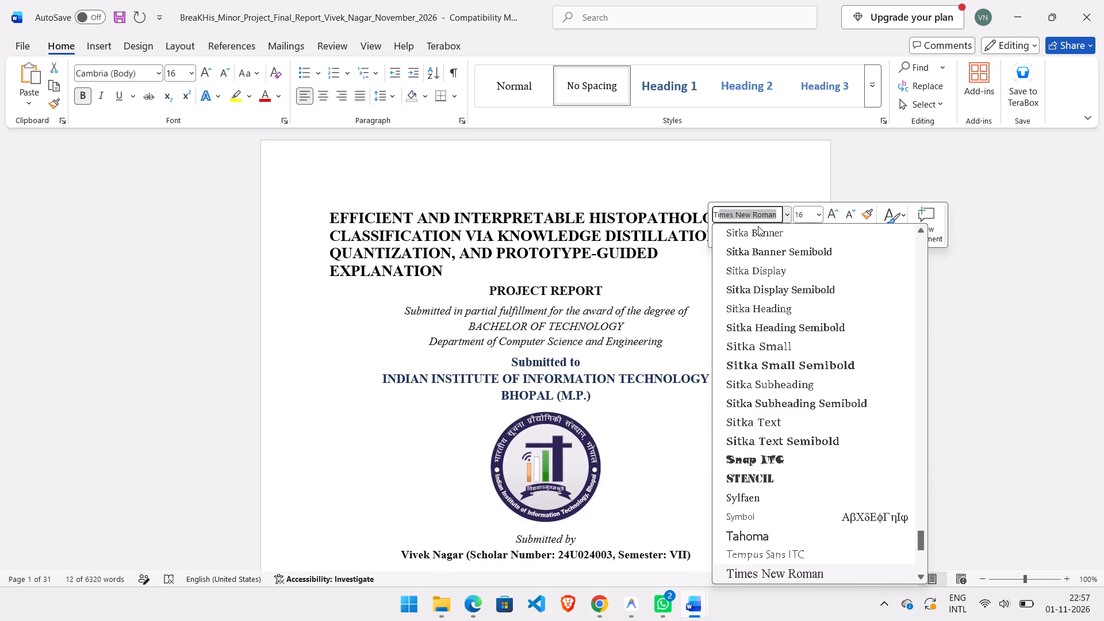
pyautogui.press('Return')
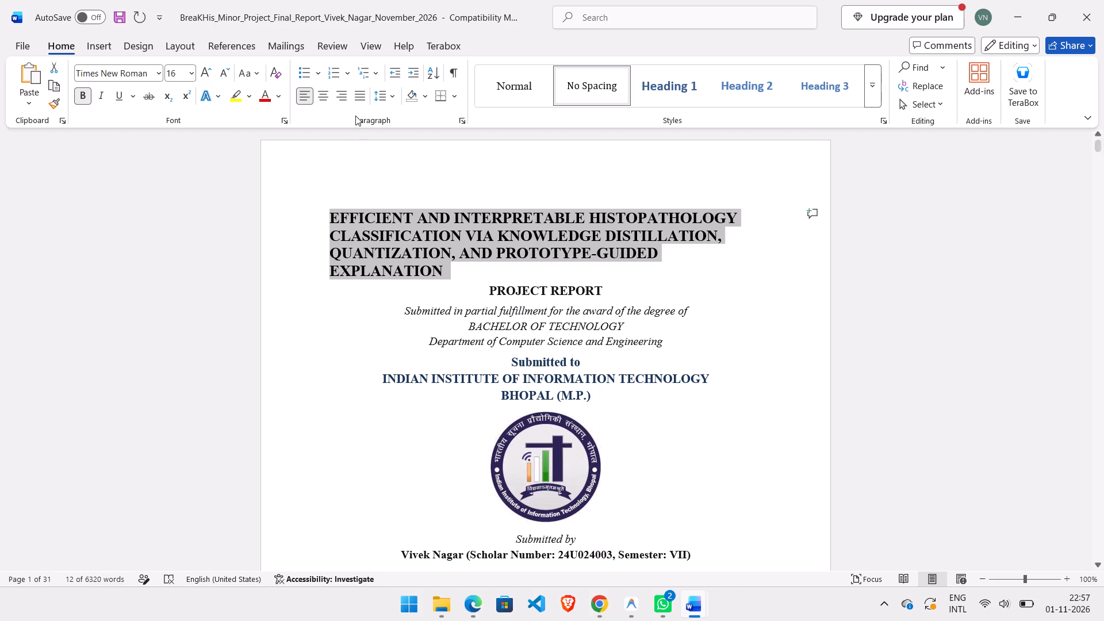
pyautogui.click(321, 103)
pyautogui.click(692, 283)
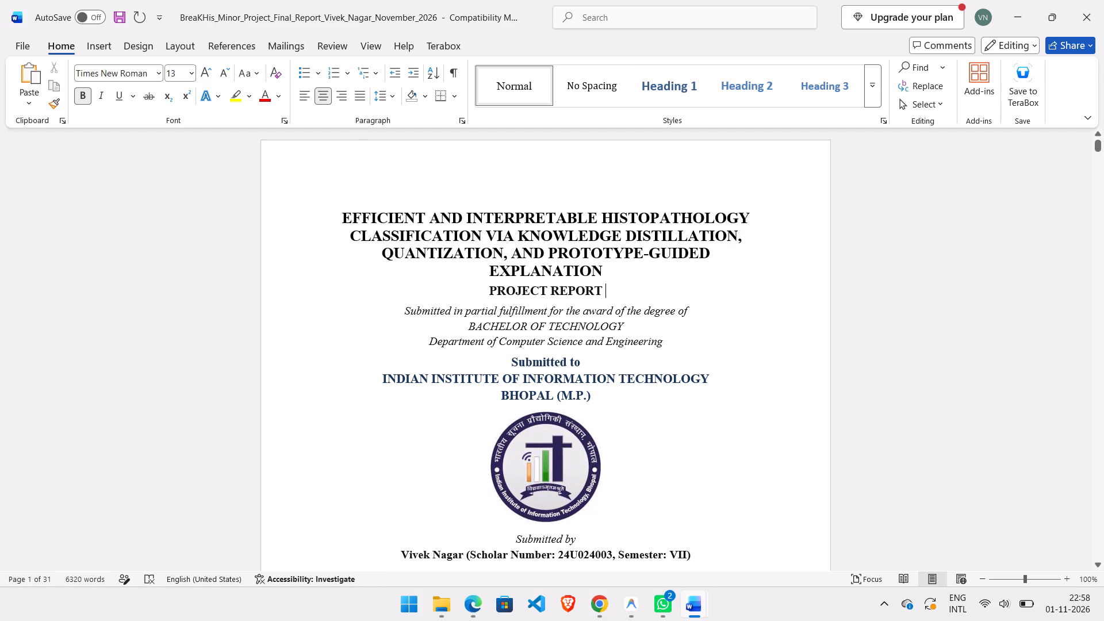
# Make the "BACHELOR OF TECHNOLOGY" line on the cover page bold and set its size to 16 pt.
pyautogui.moveTo(695, 311); pyautogui.dragTo(402, 306)
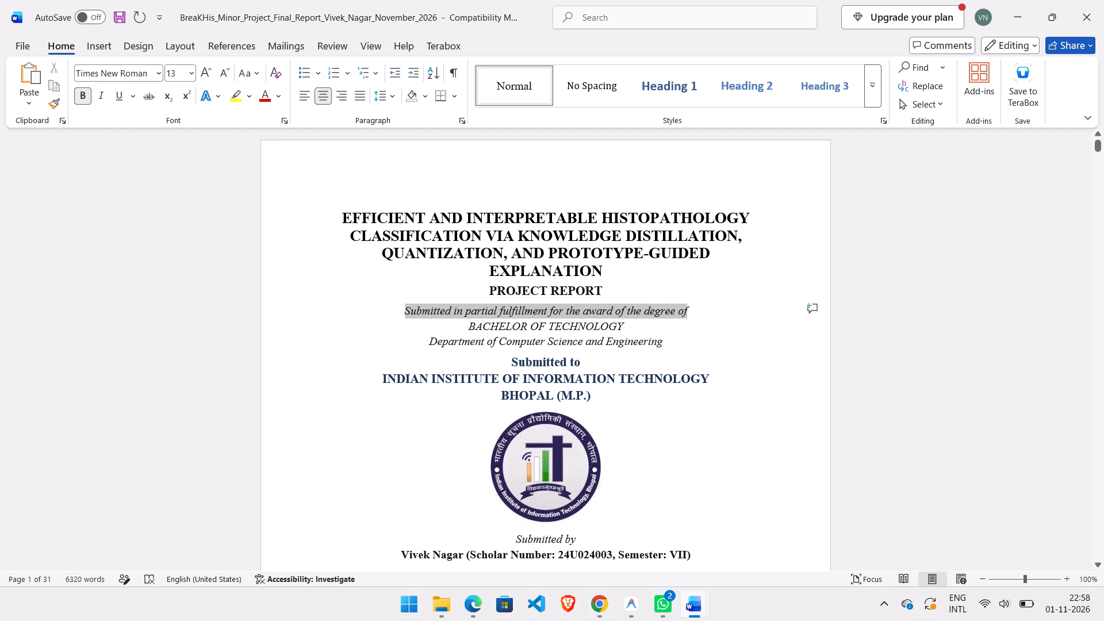
pyautogui.moveTo(402, 306); pyautogui.dragTo(389, 306)
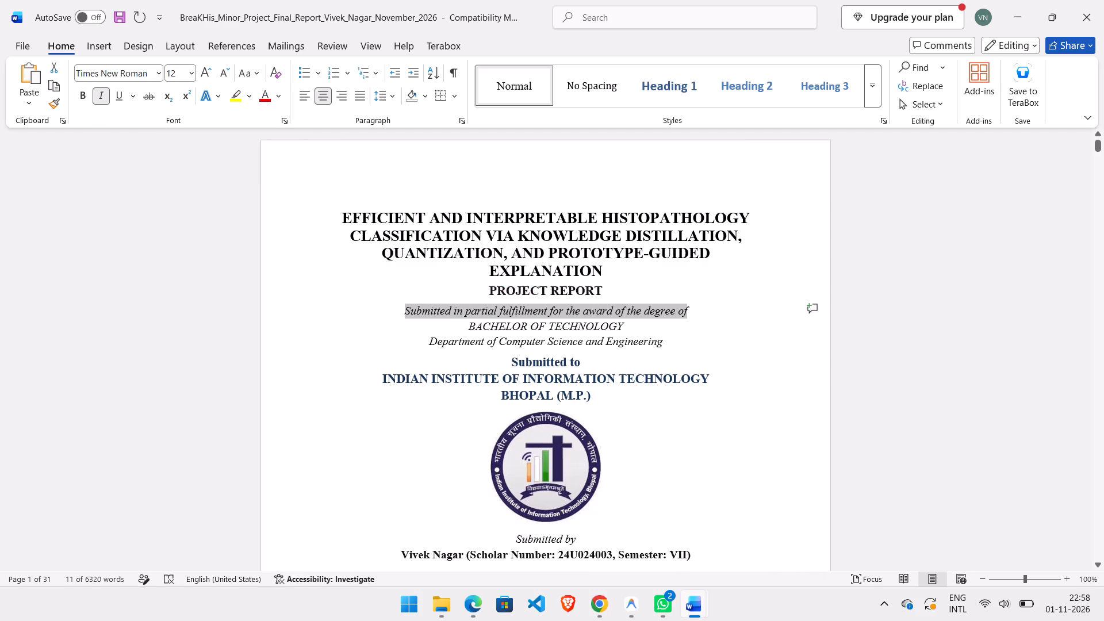
pyautogui.moveTo(634, 328); pyautogui.dragTo(523, 328)
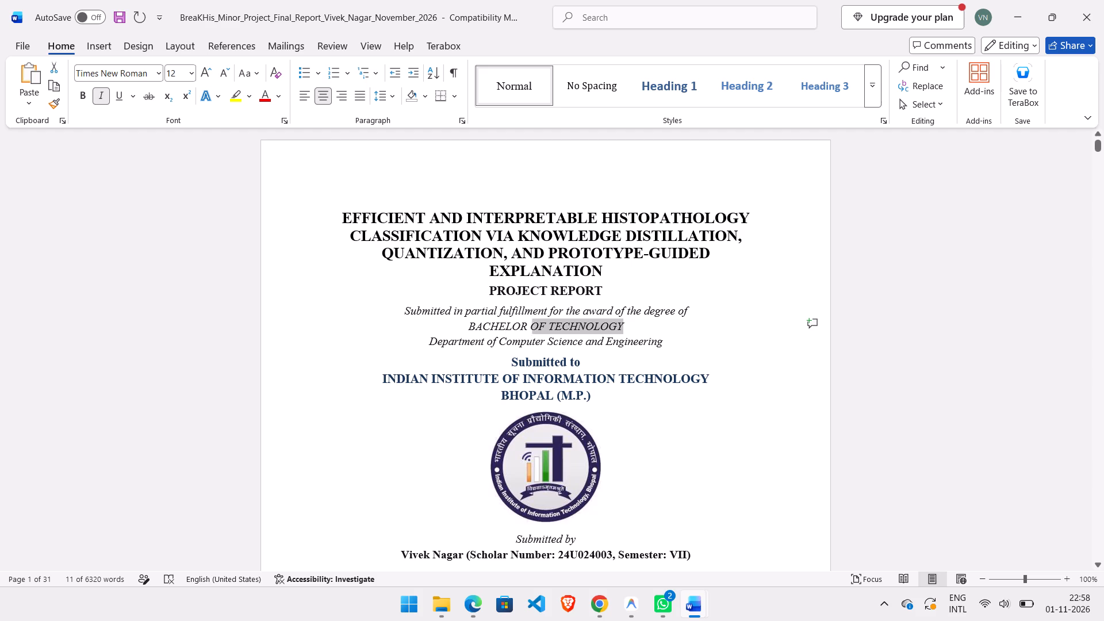
pyautogui.moveTo(523, 328); pyautogui.dragTo(492, 328)
pyautogui.click(507, 296)
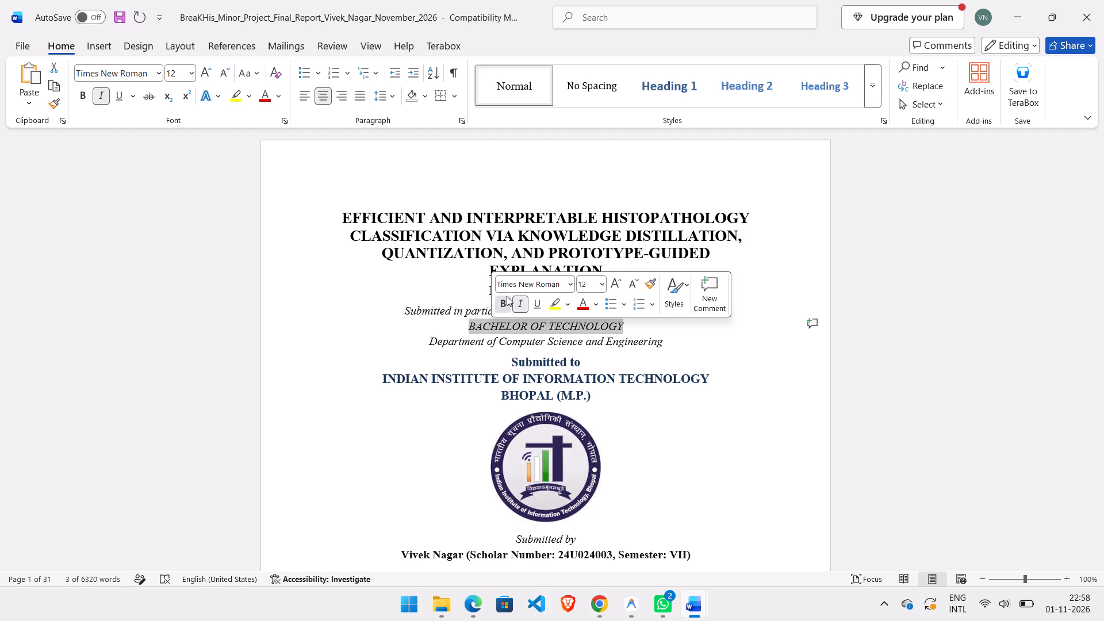
pyautogui.click(604, 286)
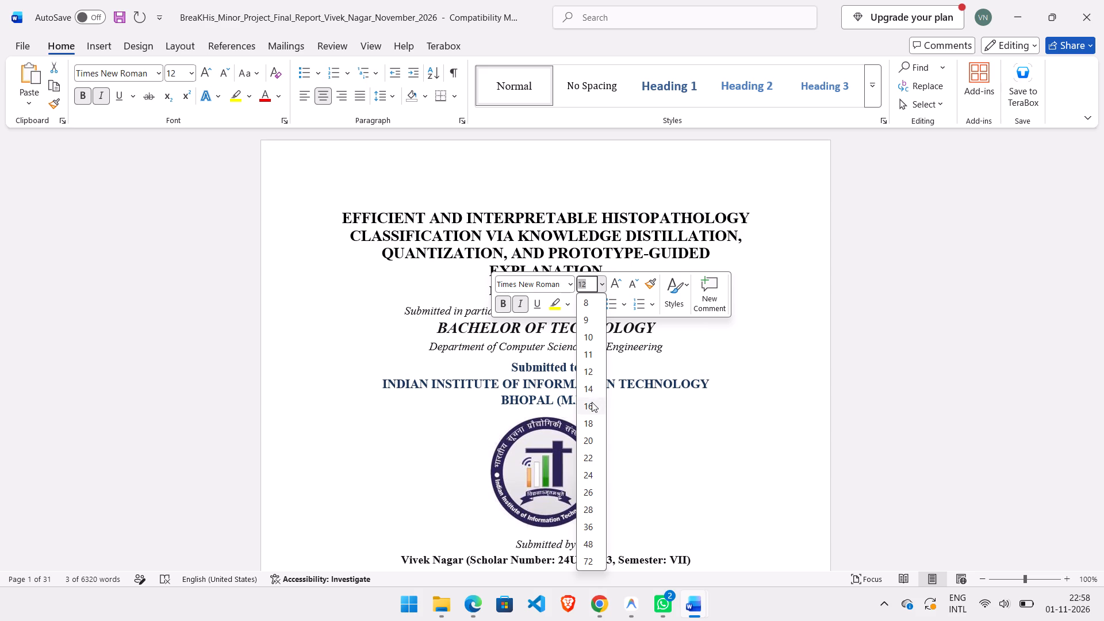
pyautogui.click(592, 402)
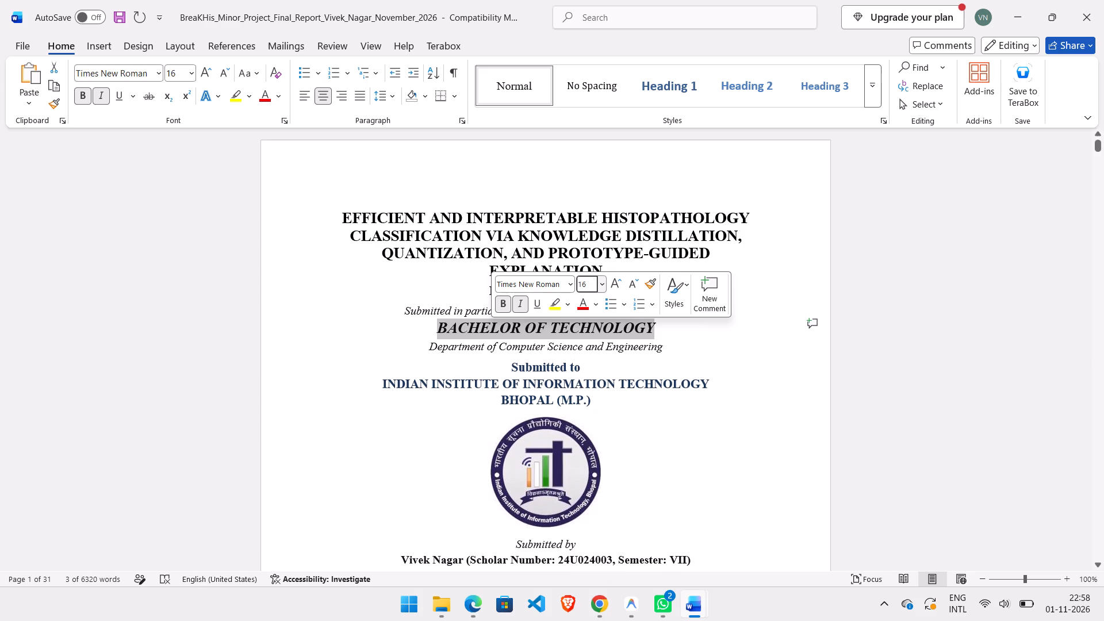
# Make the cover page line "Department of Computer Science and Engineering" bold and enlarge it to 16 pt.
pyautogui.click(668, 352)
pyautogui.moveTo(668, 352); pyautogui.dragTo(465, 348)
pyautogui.moveTo(488, 323); pyautogui.dragTo(477, 323)
pyautogui.click(477, 323)
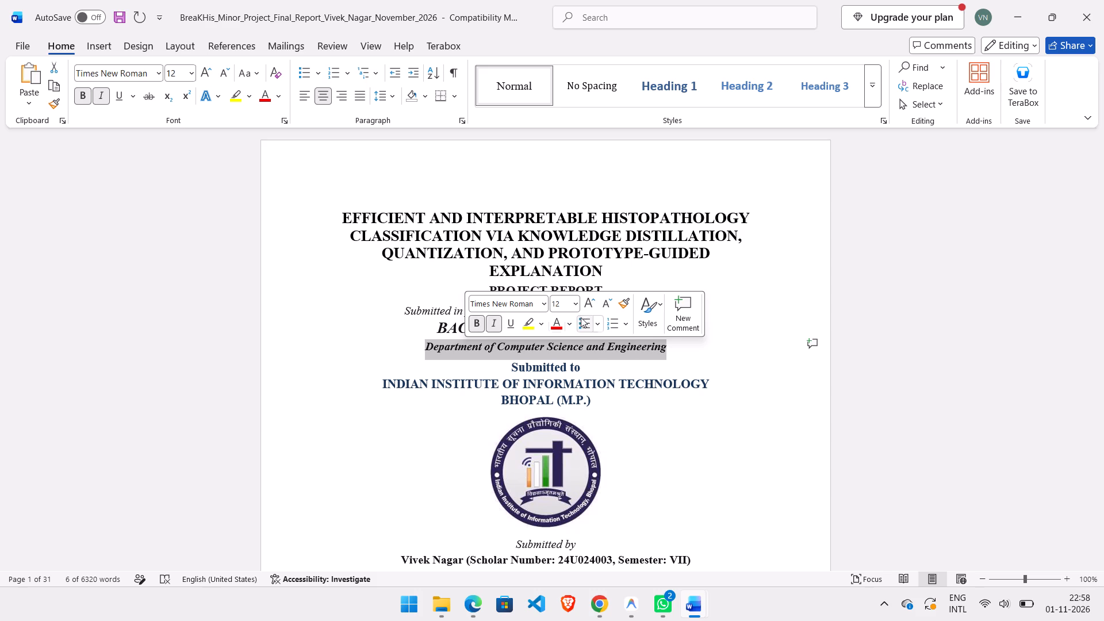
pyautogui.tripleClick(591, 304)
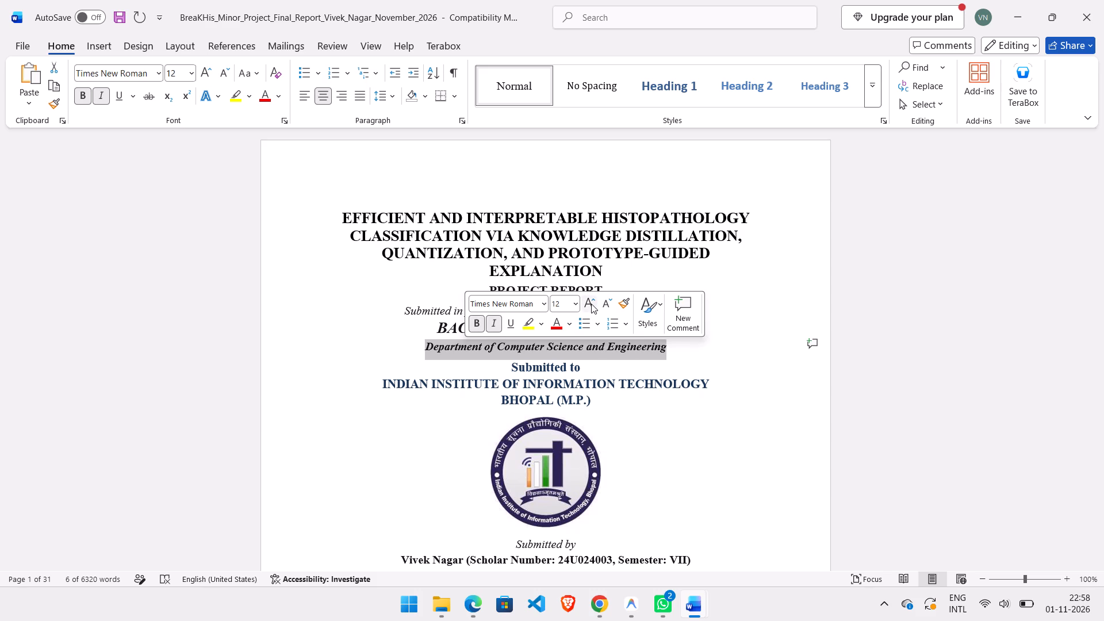
pyautogui.click(604, 300)
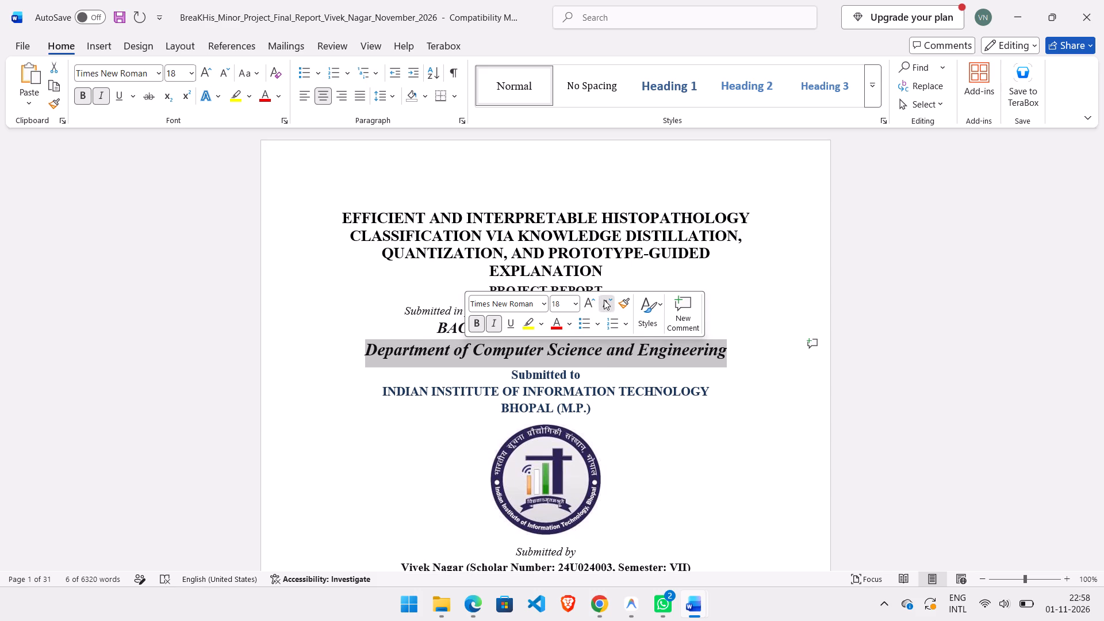
pyautogui.click(714, 294)
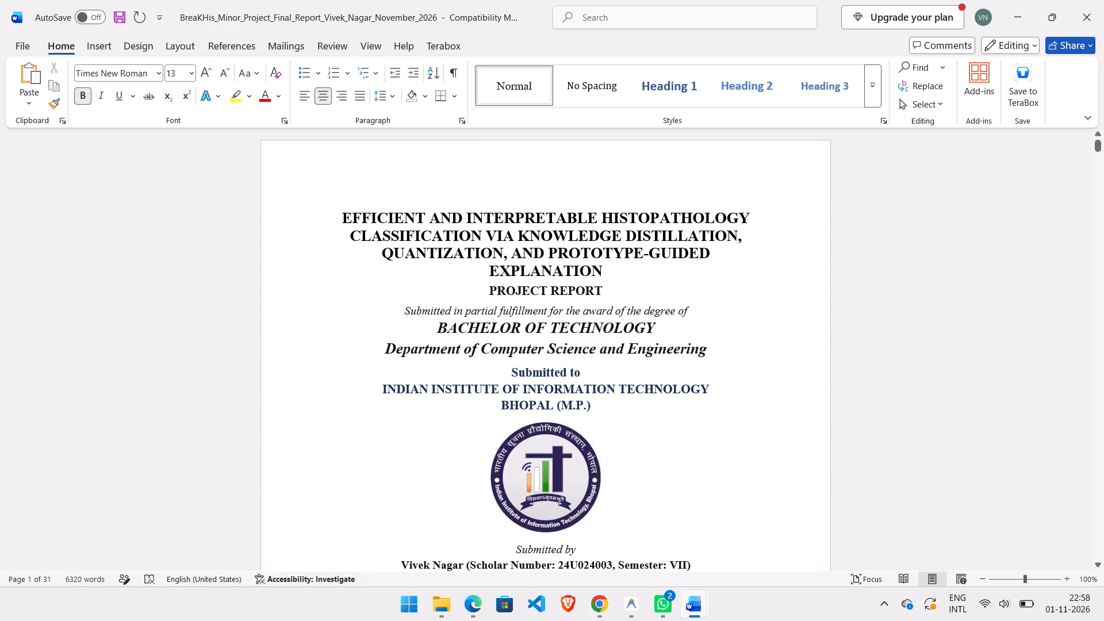
# Remove the italics from the "BACHELOR OF TECHNOLOGY" and "Department of Computer Science and Engineering" lines on the cover page.
pyautogui.moveTo(738, 366); pyautogui.dragTo(478, 344)
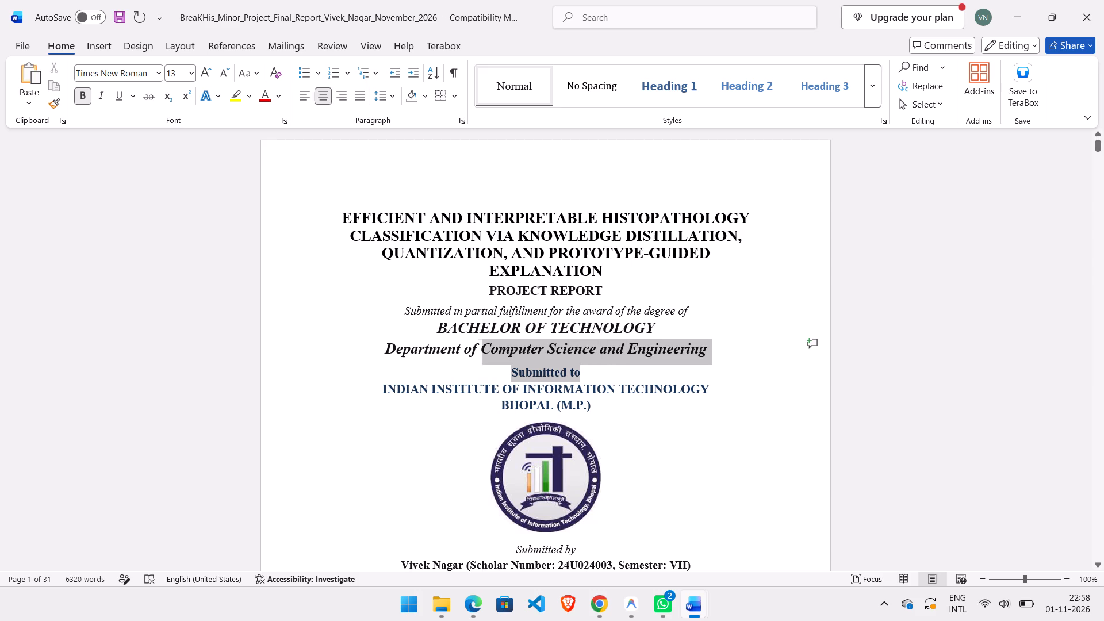
pyautogui.moveTo(478, 344); pyautogui.dragTo(455, 335)
pyautogui.click(715, 342)
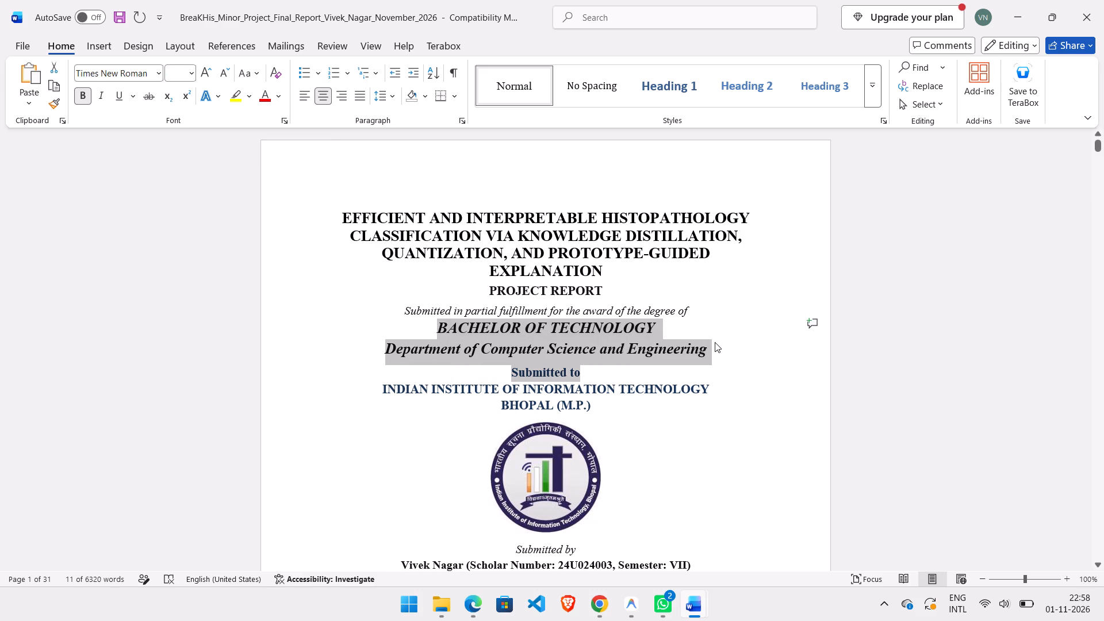
pyautogui.moveTo(711, 351); pyautogui.dragTo(473, 336)
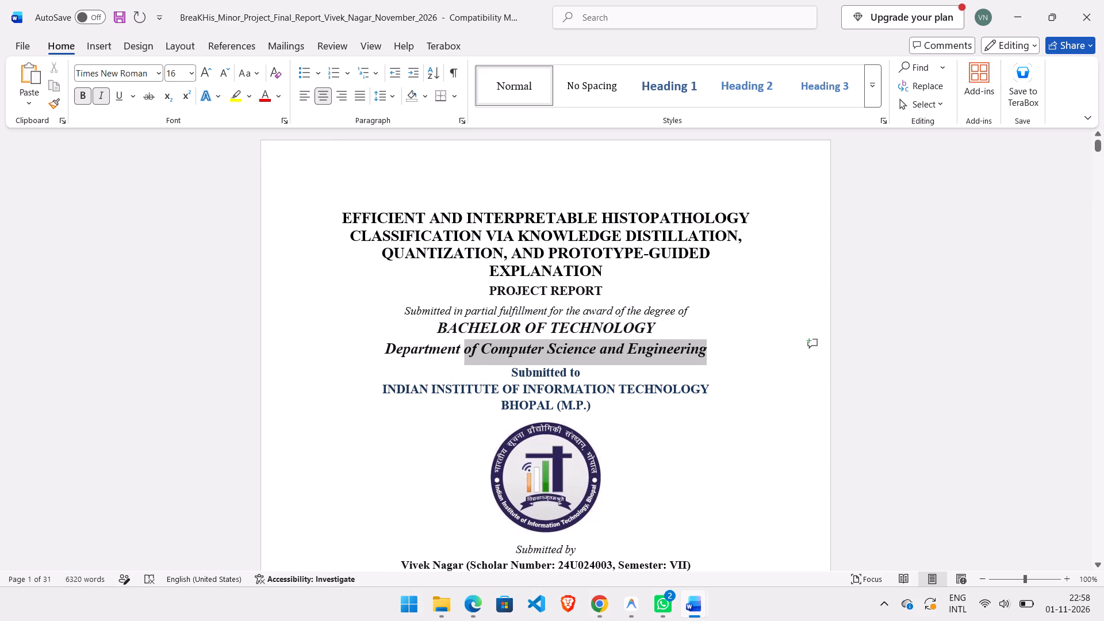
pyautogui.moveTo(473, 336); pyautogui.dragTo(463, 332)
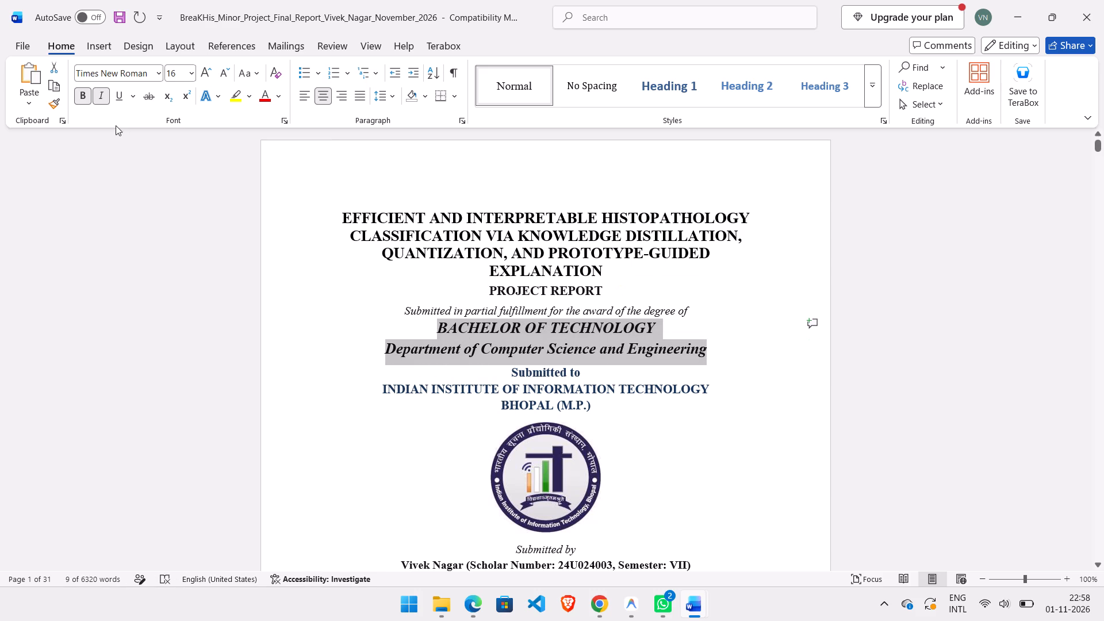
pyautogui.click(103, 101)
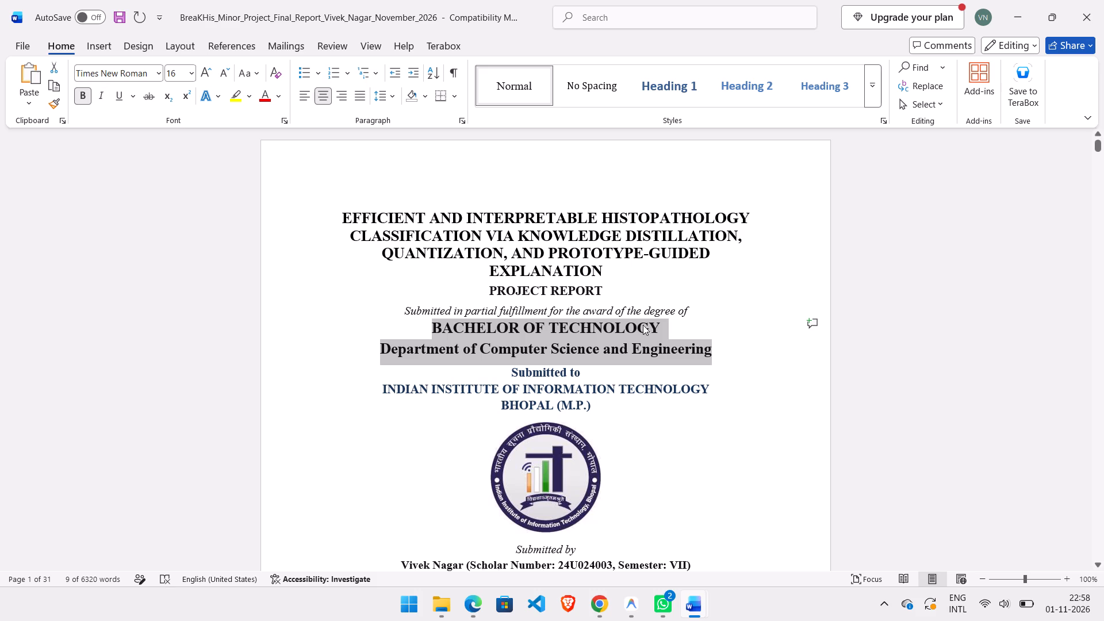
# Remove the italics from the cover page line "Submitted in partial fulfillment for the award of the degree of" and enlarge it to 14 pt.
pyautogui.click(688, 315)
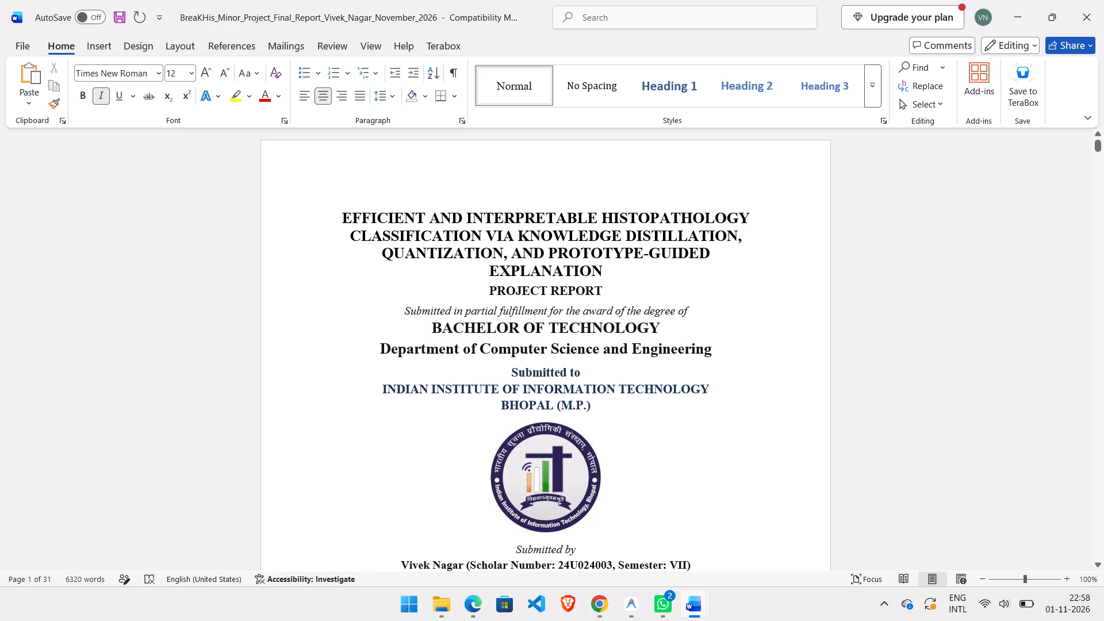
pyautogui.moveTo(692, 303); pyautogui.dragTo(652, 309)
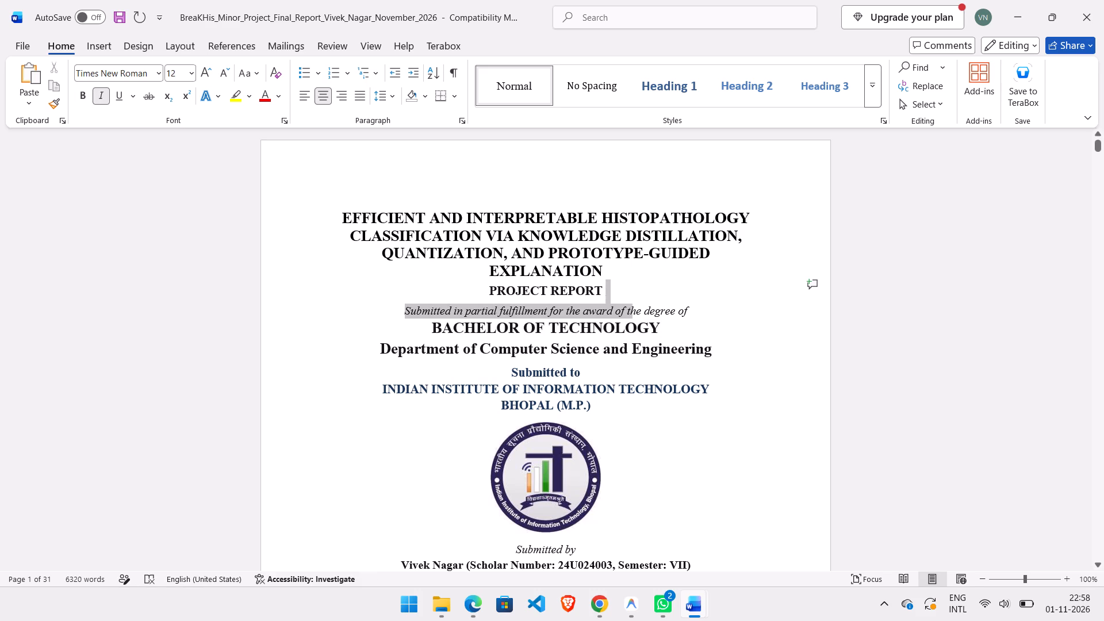
pyautogui.moveTo(652, 309); pyautogui.dragTo(688, 313)
pyautogui.click(695, 313)
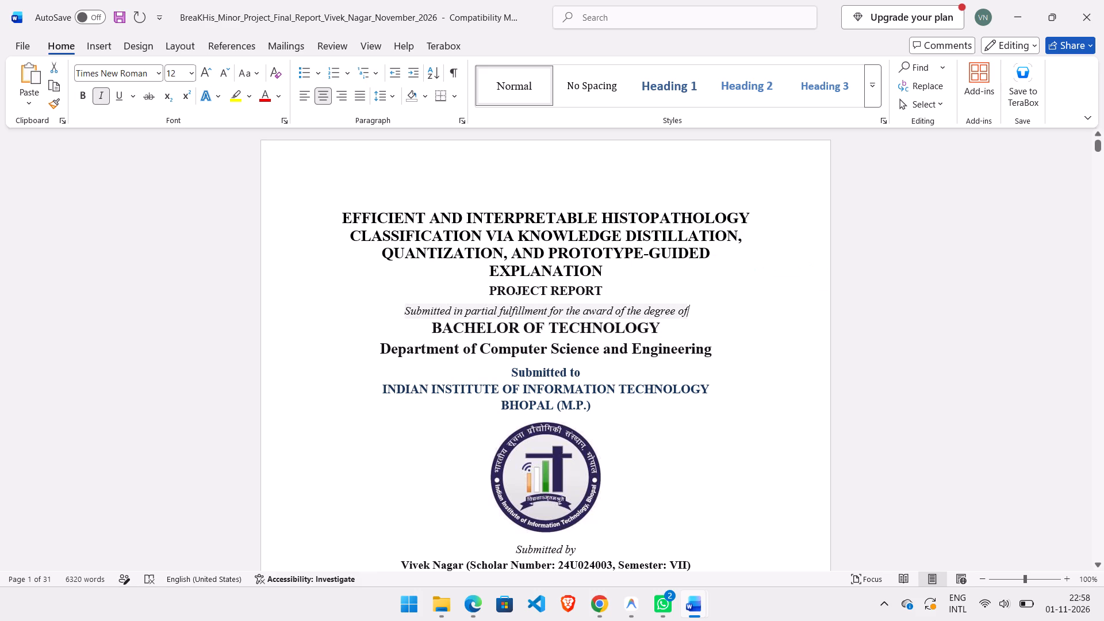
pyautogui.moveTo(693, 312); pyautogui.dragTo(423, 309)
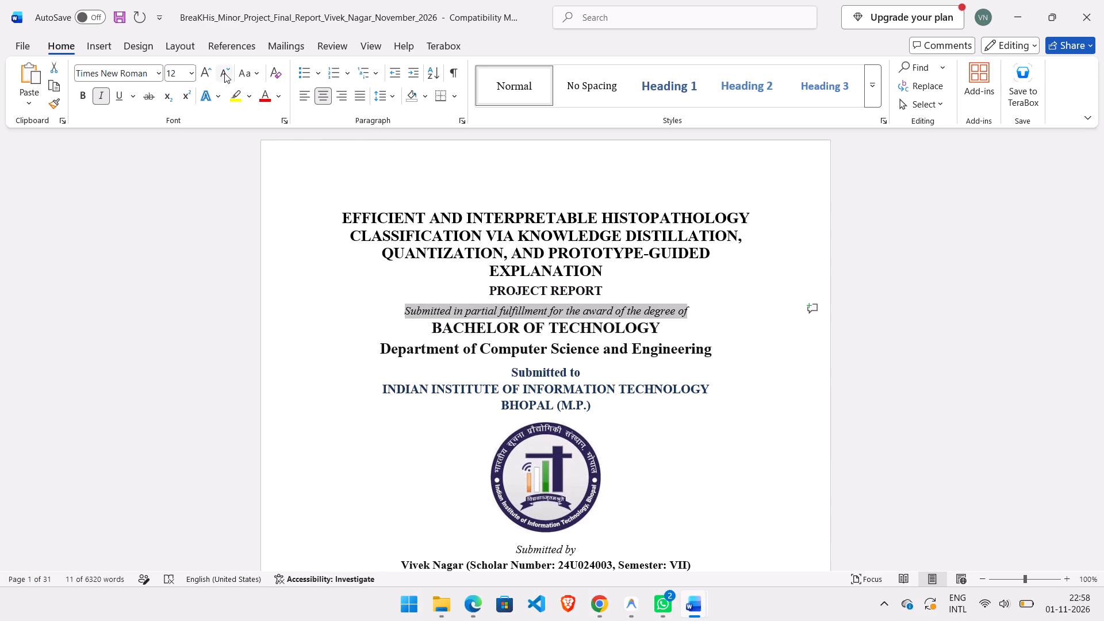
pyautogui.click(101, 99)
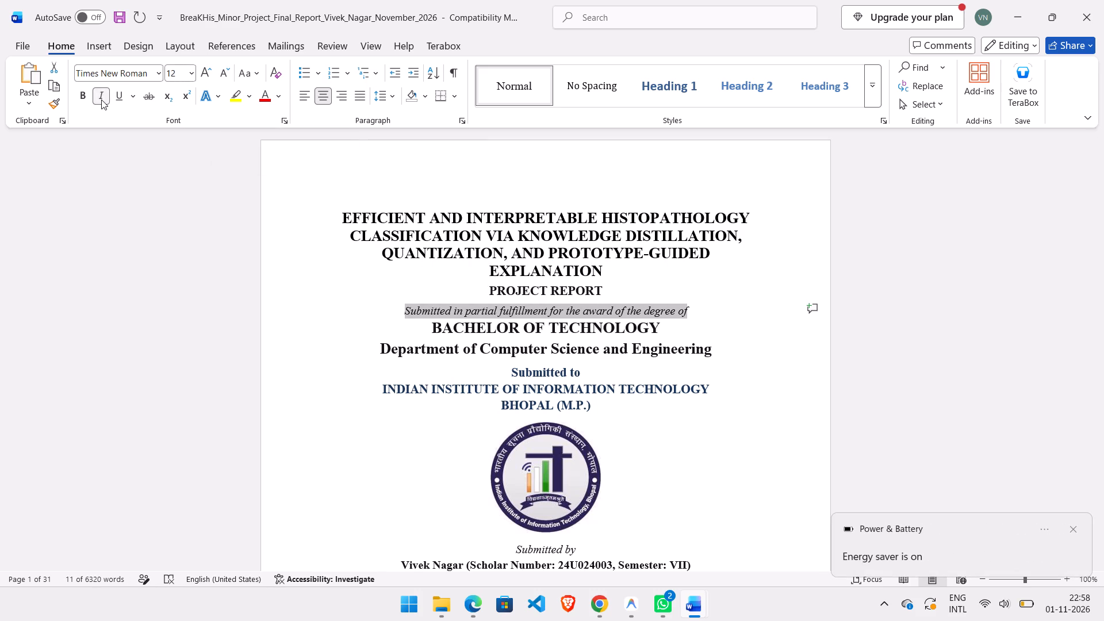
pyautogui.click(208, 68)
pyautogui.click(208, 68)
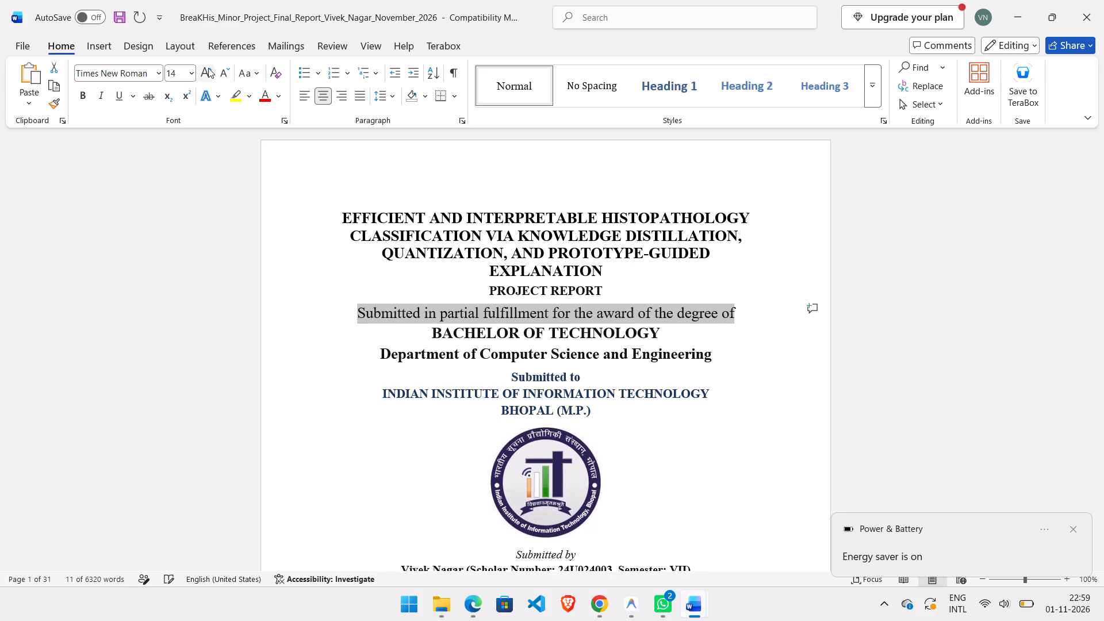
# Delete the "Scholar Number:" label from the student line under "Submitted by" on the cover page.
pyautogui.click(658, 339)
pyautogui.scroll(-1, 658, 339)
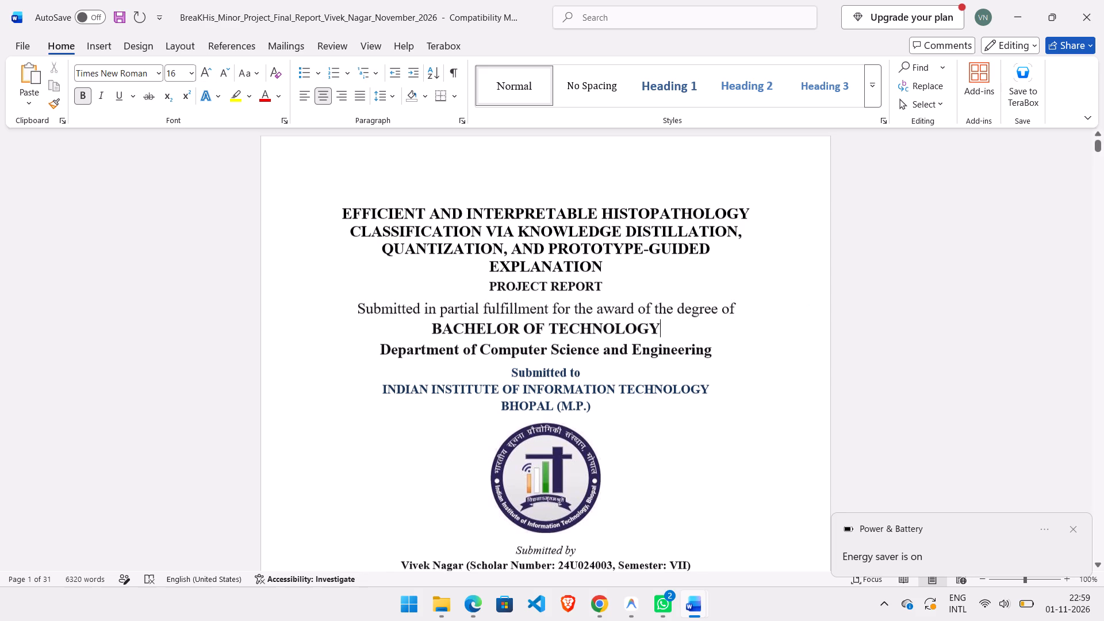
pyautogui.scroll(-3, 658, 339)
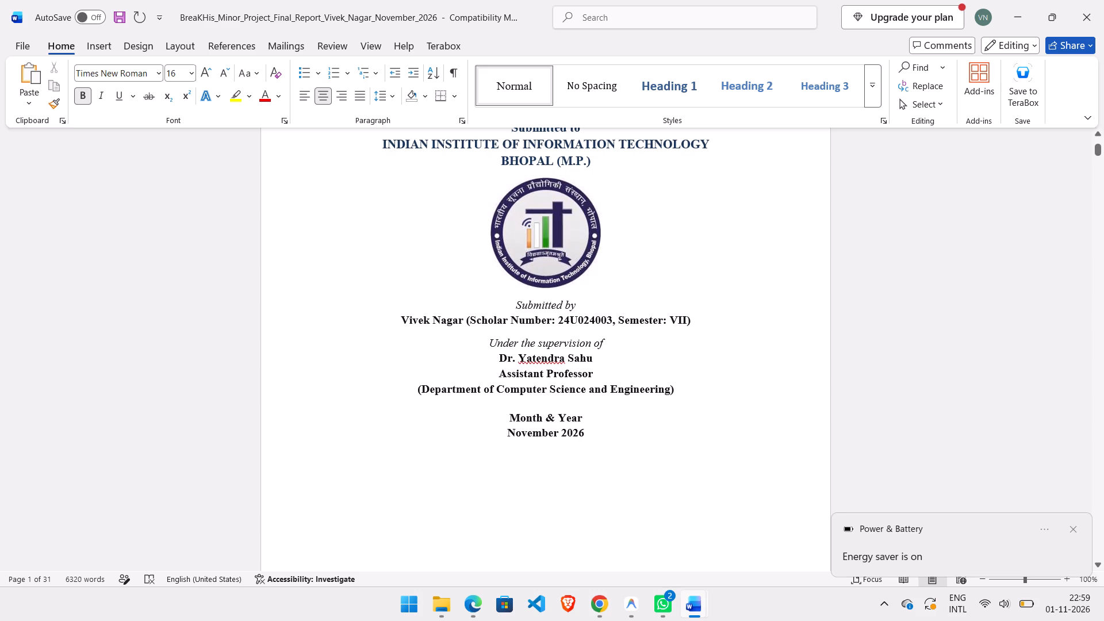
pyautogui.moveTo(557, 318); pyautogui.dragTo(494, 315)
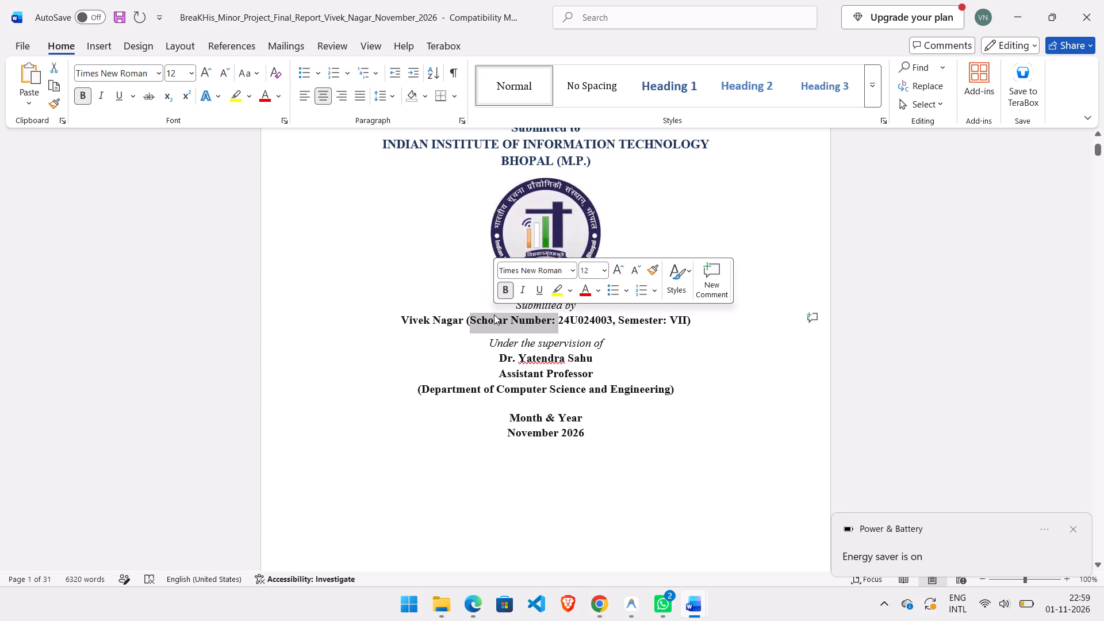
pyautogui.press('BackSpace')
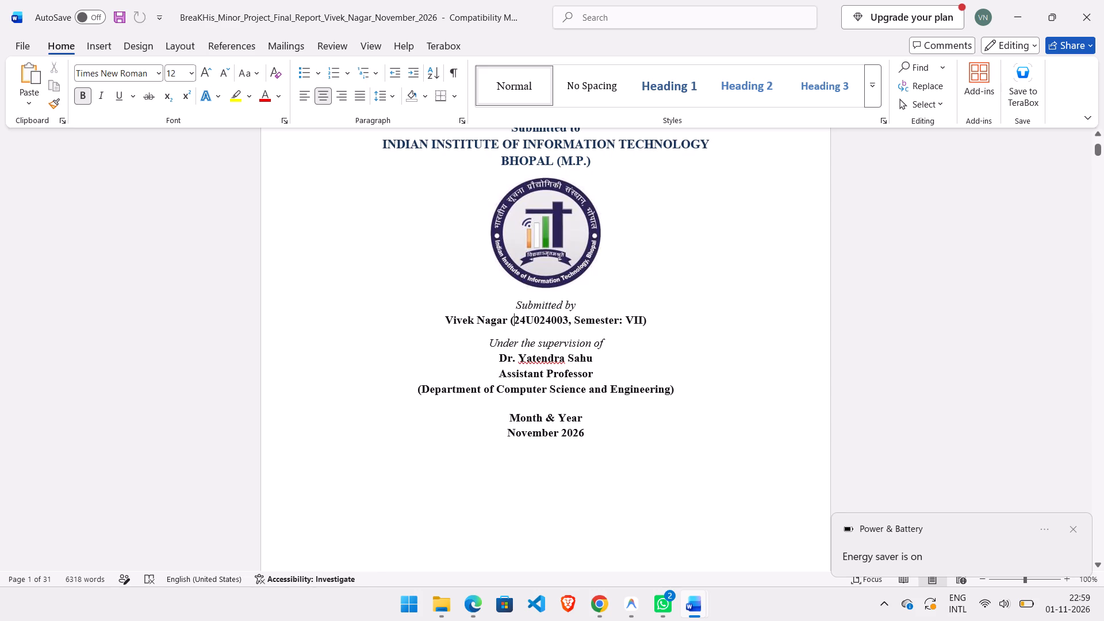
# Delete ", Semester: VII" from the student line on the cover page, keeping the closing bracket.
pyautogui.click(641, 320)
pyautogui.press('BackSpace')
pyautogui.press('BackSpace')
pyautogui.press('BackSpace')
pyautogui.press('BackSpace')
pyautogui.press('BackSpace')
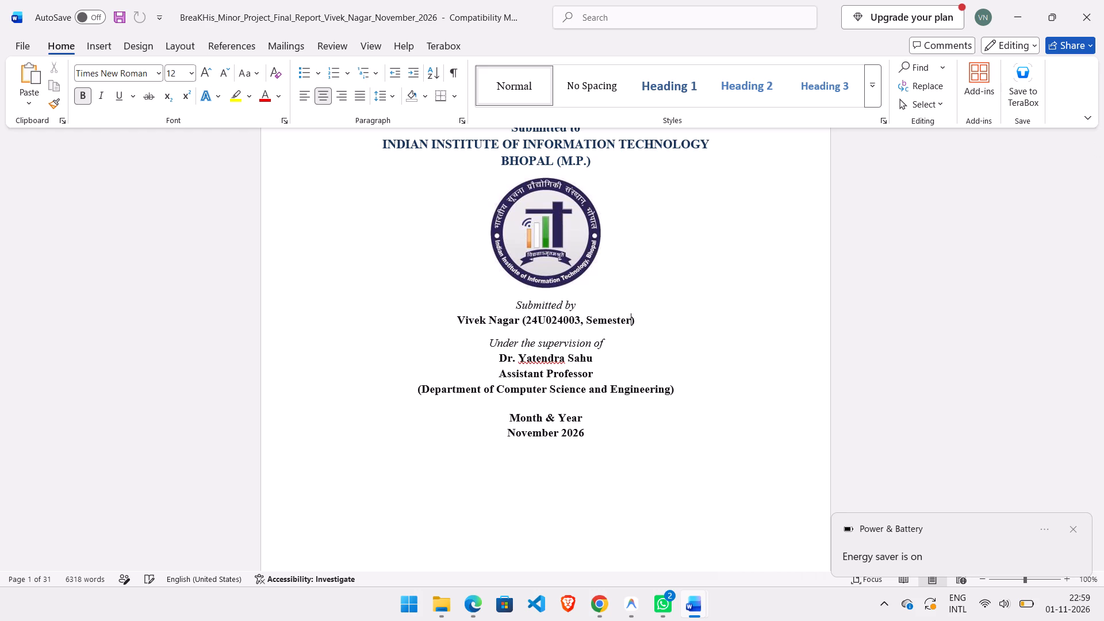
pyautogui.press('BackSpace')
pyautogui.press('BackSpace')
pyautogui.press('BackSpace')
pyautogui.press('BackSpace')
pyautogui.press('BackSpace')
pyautogui.press('BackSpace')
pyautogui.press('BackSpace')
pyautogui.press('BackSpace')
pyautogui.press('BackSpace')
pyautogui.press('BackSpace')
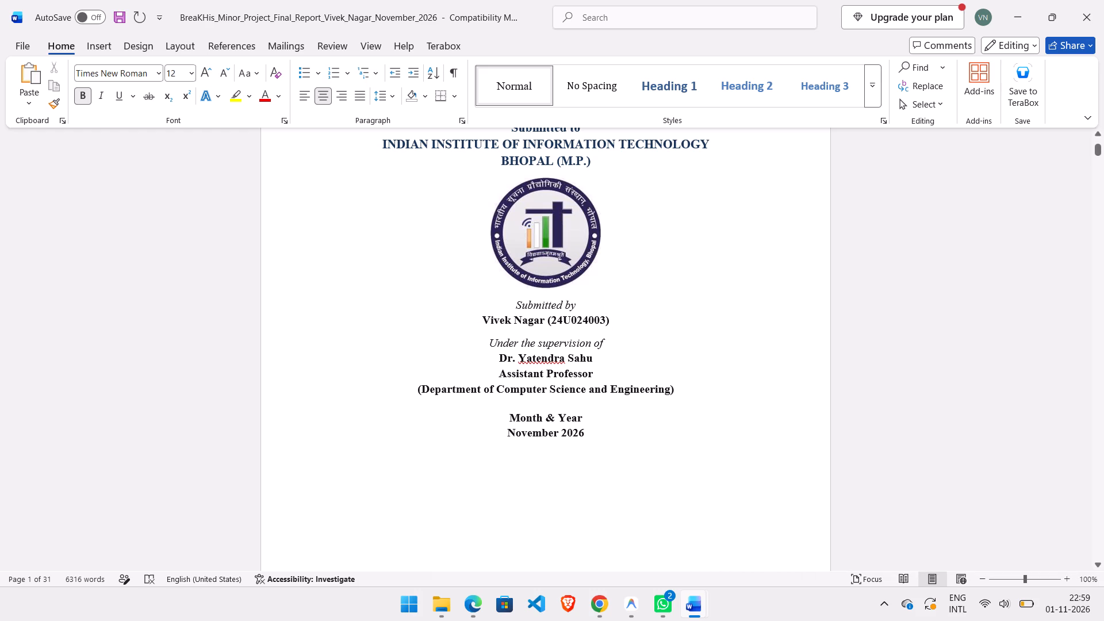
# Change the cover page line "Under the supervision of" from italic to bold and enlarge it to 16 pt.
pyautogui.moveTo(611, 344); pyautogui.dragTo(500, 338)
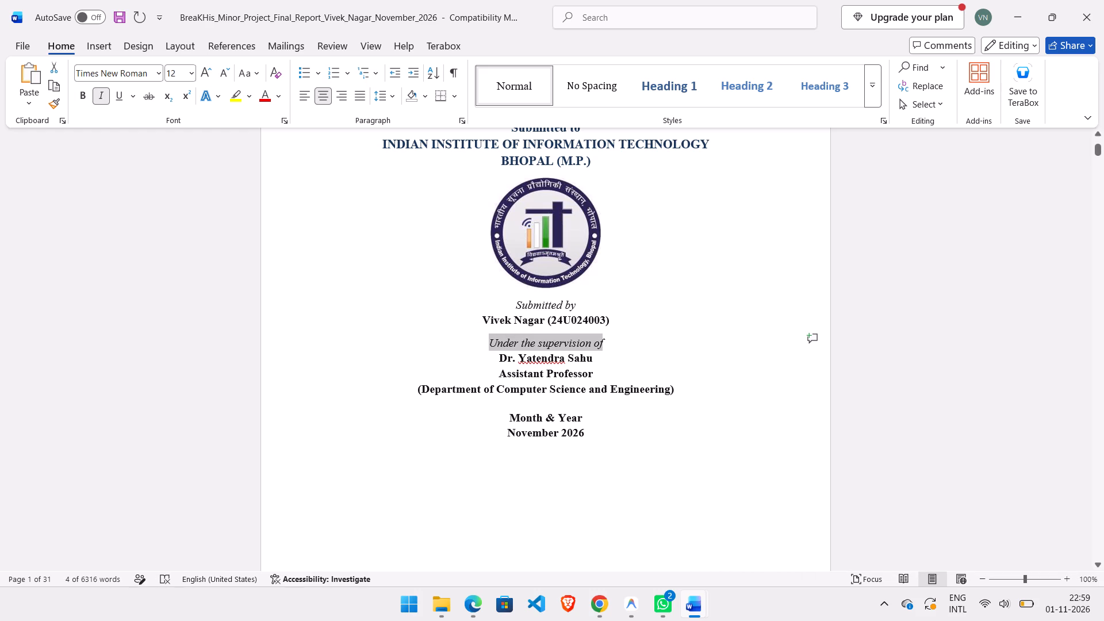
pyautogui.click(99, 97)
pyautogui.click(90, 95)
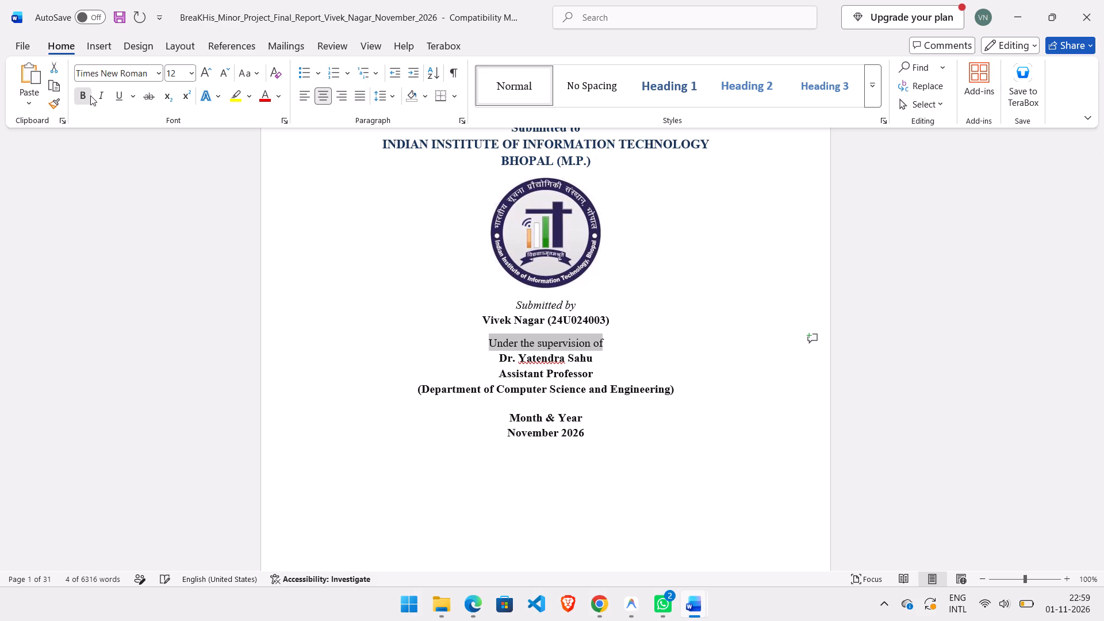
pyautogui.click(209, 71)
pyautogui.click(209, 71)
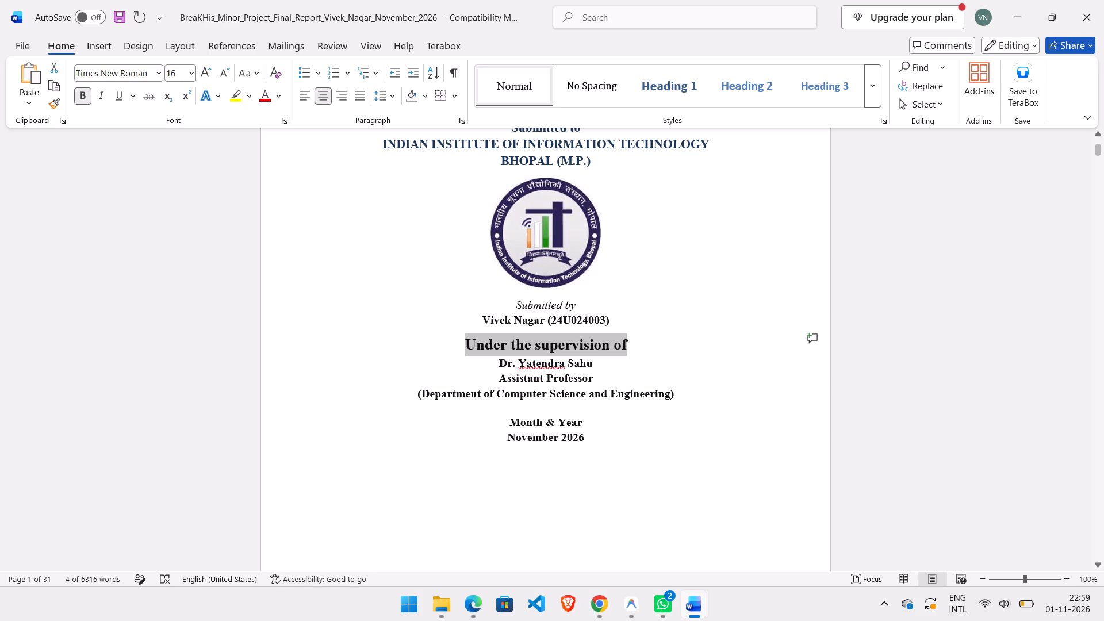
# Remove the bold from the supervisor's name, "Assistant Professor" and department lines on the cover page.
pyautogui.click(598, 368)
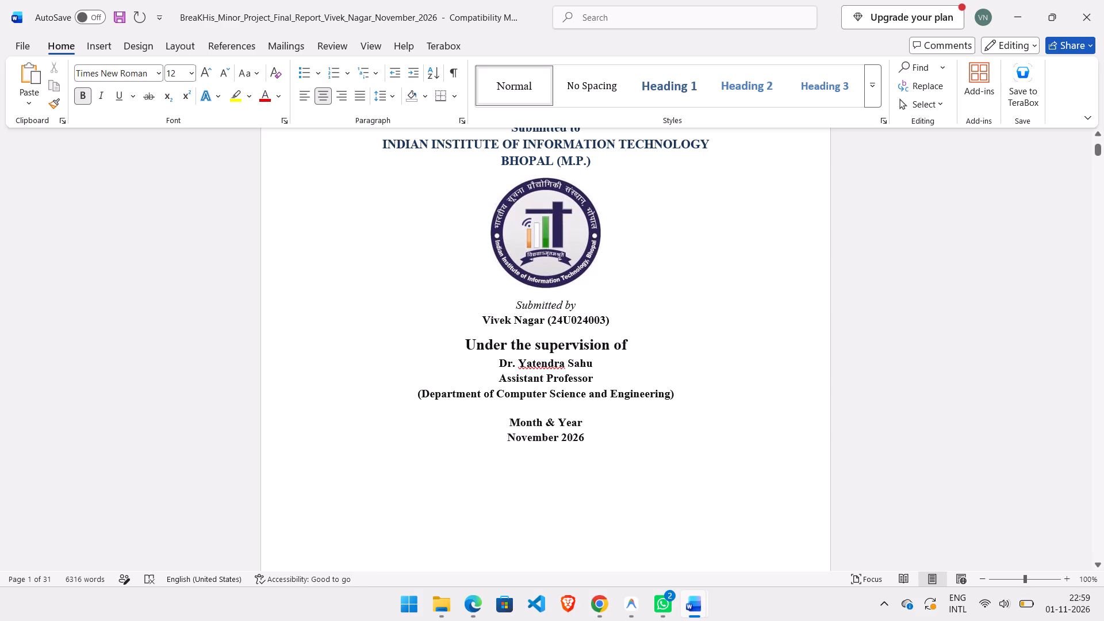
pyautogui.moveTo(676, 400); pyautogui.dragTo(490, 370)
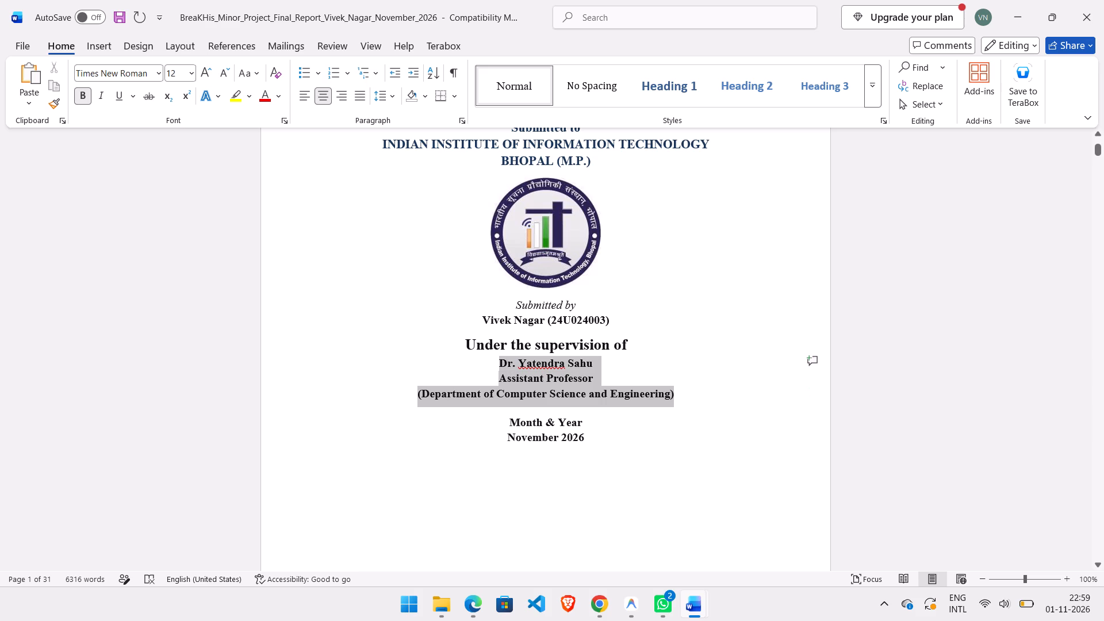
pyautogui.moveTo(490, 370); pyautogui.dragTo(490, 368)
pyautogui.click(78, 100)
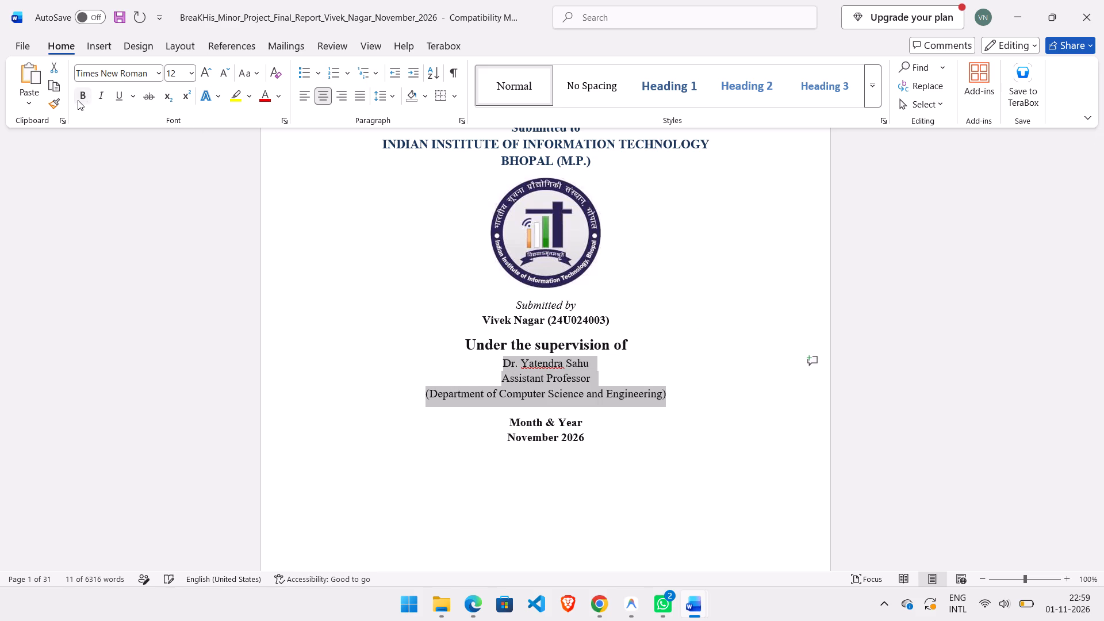
pyautogui.click(647, 348)
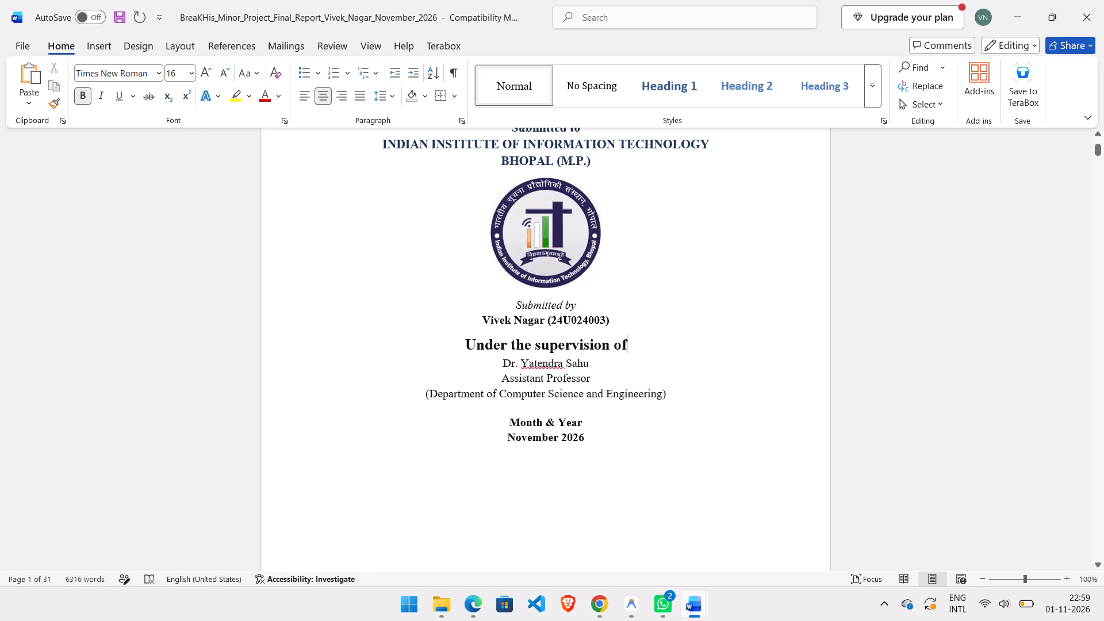
# Delete the "Month & Year" text above "November 2026" on the cover page.
pyautogui.moveTo(586, 424); pyautogui.dragTo(517, 420)
pyautogui.press('BackSpace')
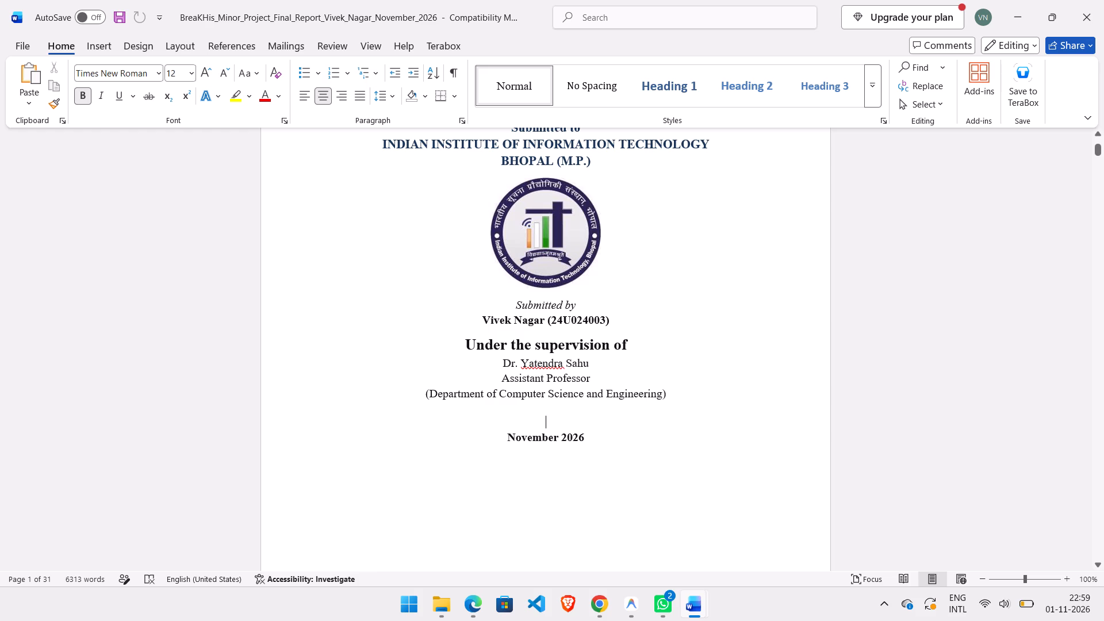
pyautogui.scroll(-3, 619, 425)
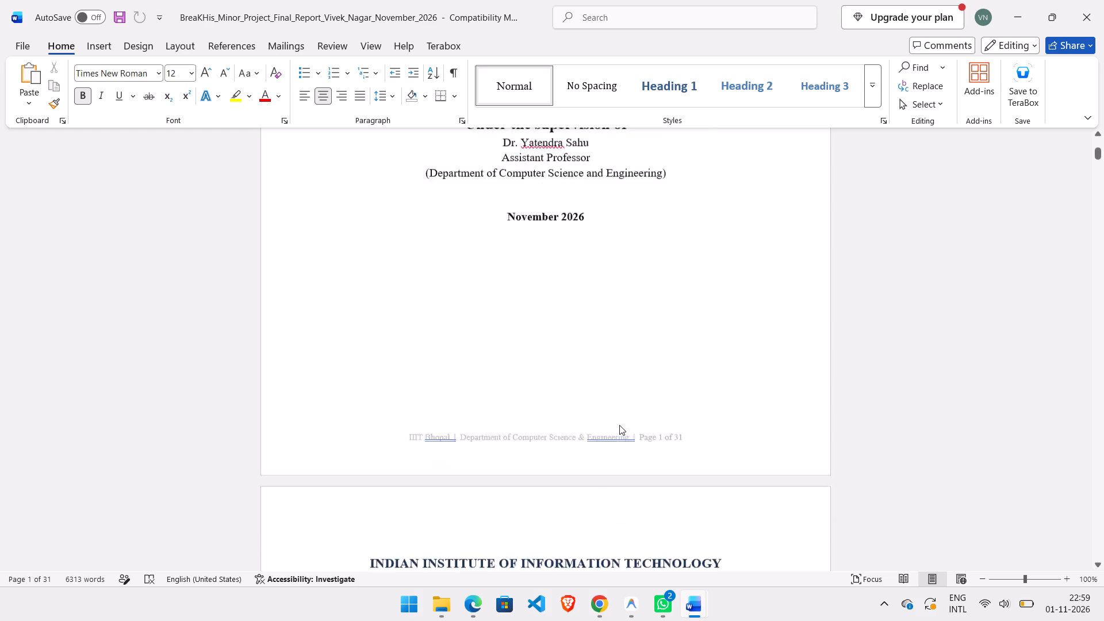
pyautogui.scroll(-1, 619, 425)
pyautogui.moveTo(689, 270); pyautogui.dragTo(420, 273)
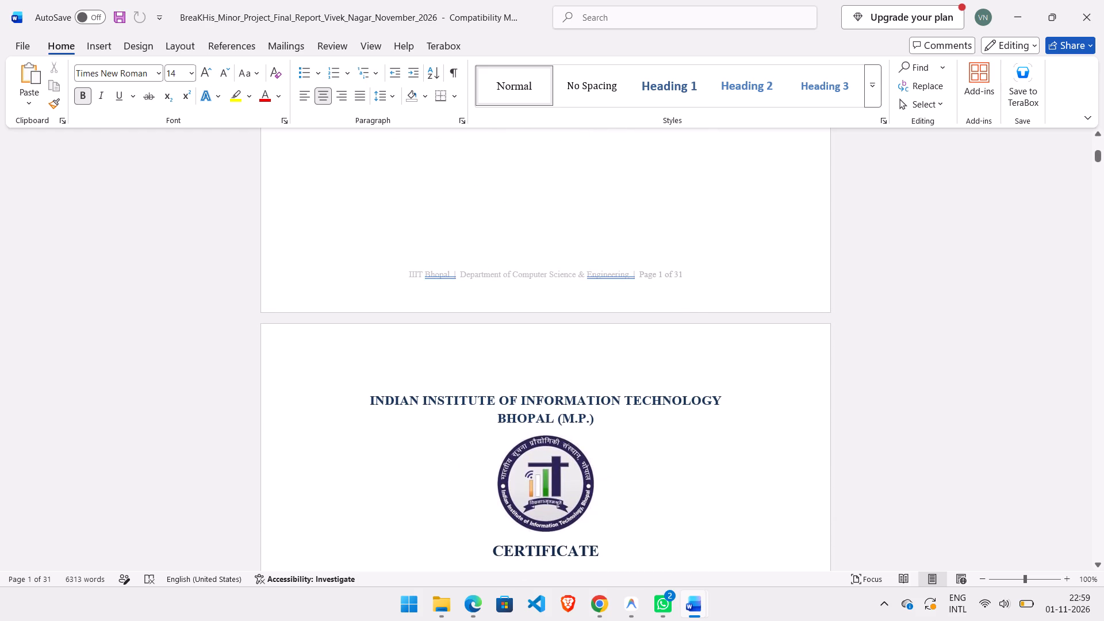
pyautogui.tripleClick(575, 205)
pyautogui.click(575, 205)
# Delete the signature line above "Head/Department Coordinator," on the certificate page.
pyautogui.scroll(-4, 575, 205)
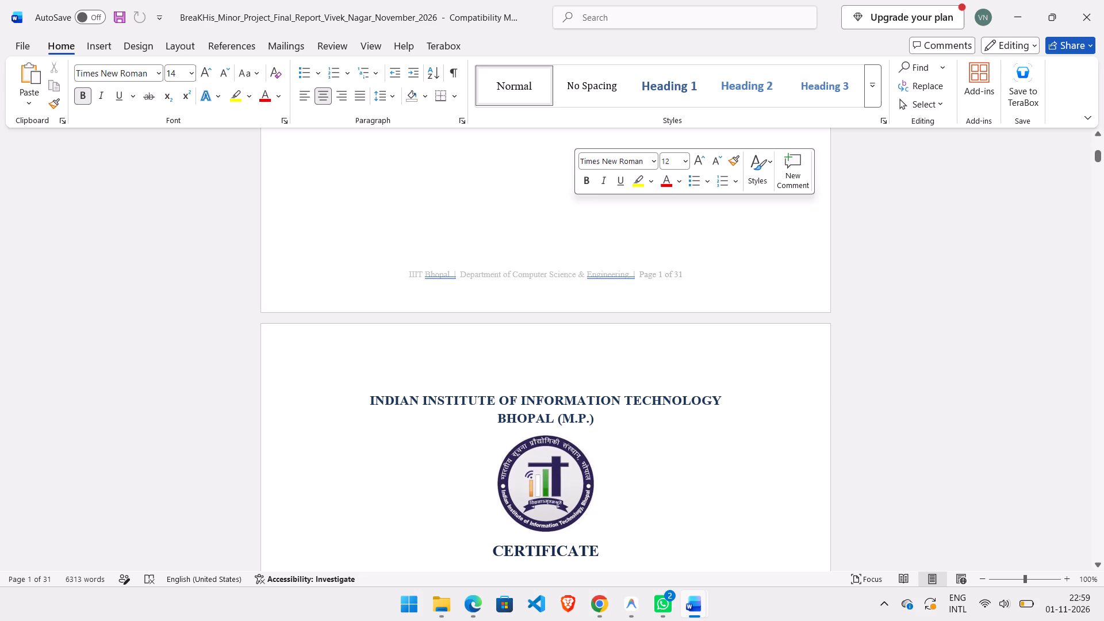
pyautogui.scroll(-15, 488, 189)
pyautogui.click(488, 189)
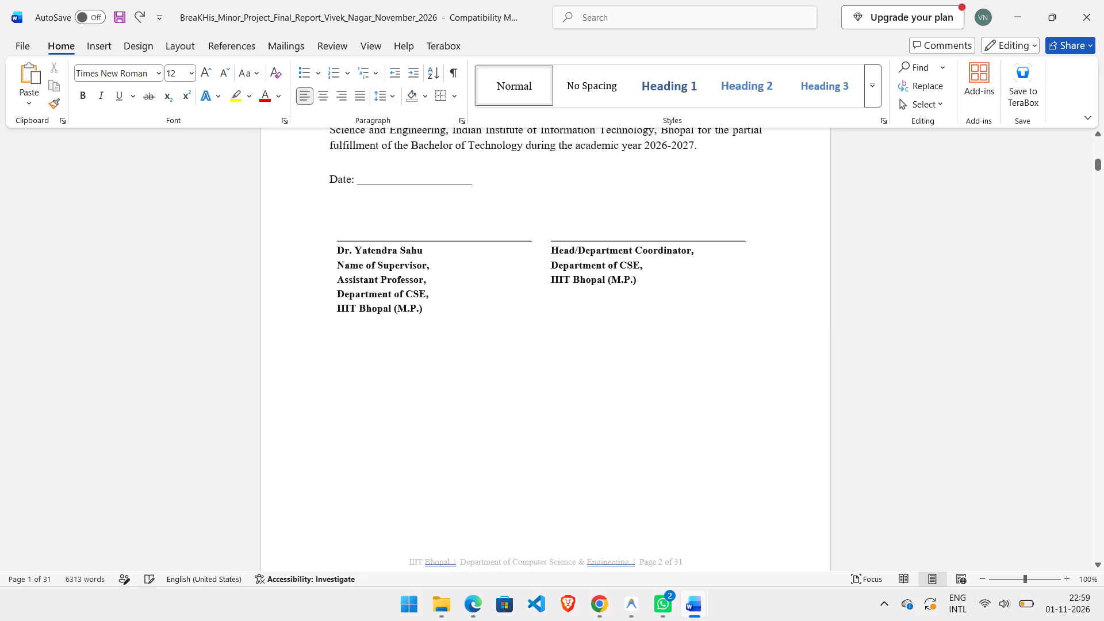
pyautogui.scroll(2, 488, 189)
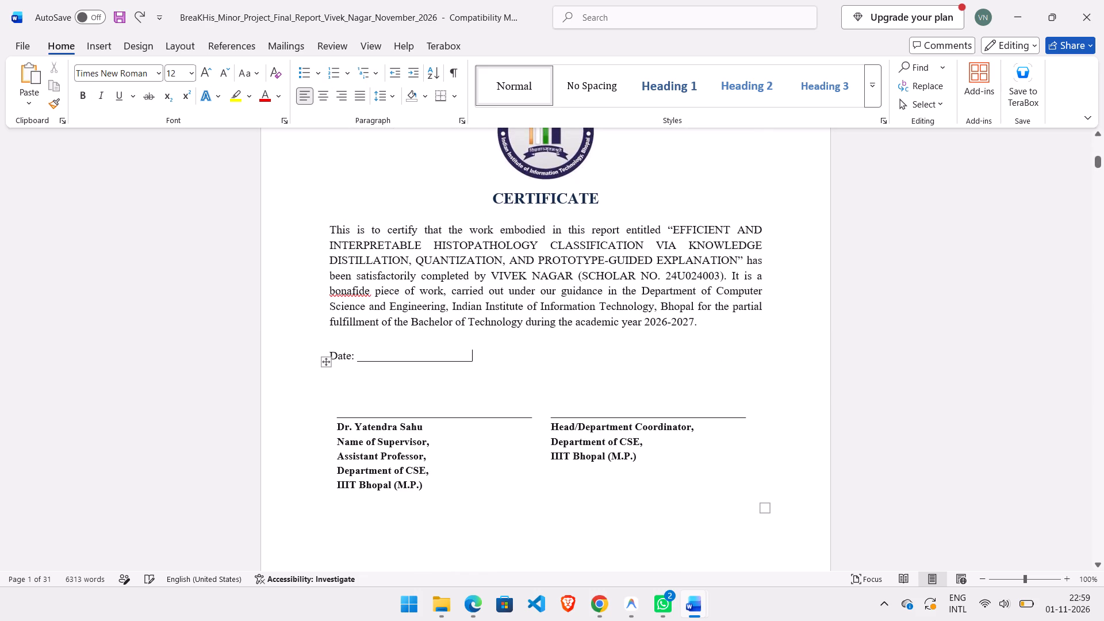
pyautogui.click(750, 416)
pyautogui.press('BackSpace')
pyautogui.press('BackSpace')
pyautogui.press('BackSpace')
pyautogui.press('BackSpace')
pyautogui.press('BackSpace')
pyautogui.press('BackSpace')
pyautogui.press('BackSpace')
pyautogui.press('BackSpace')
pyautogui.press('BackSpace')
pyautogui.press('BackSpace')
pyautogui.press('BackSpace')
pyautogui.press('BackSpace')
pyautogui.press('BackSpace')
pyautogui.press('BackSpace')
pyautogui.press('BackSpace')
pyautogui.press('BackSpace')
pyautogui.press('BackSpace')
pyautogui.press('BackSpace')
pyautogui.press('BackSpace')
pyautogui.press('BackSpace')
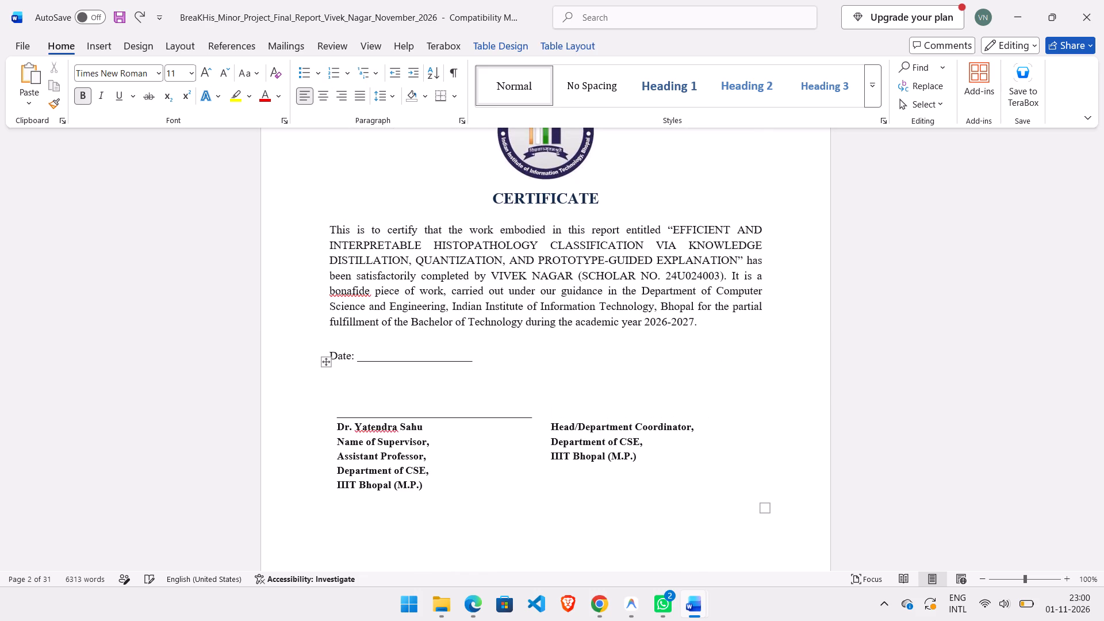
pyautogui.press('BackSpace')
pyautogui.press('BackSpace')
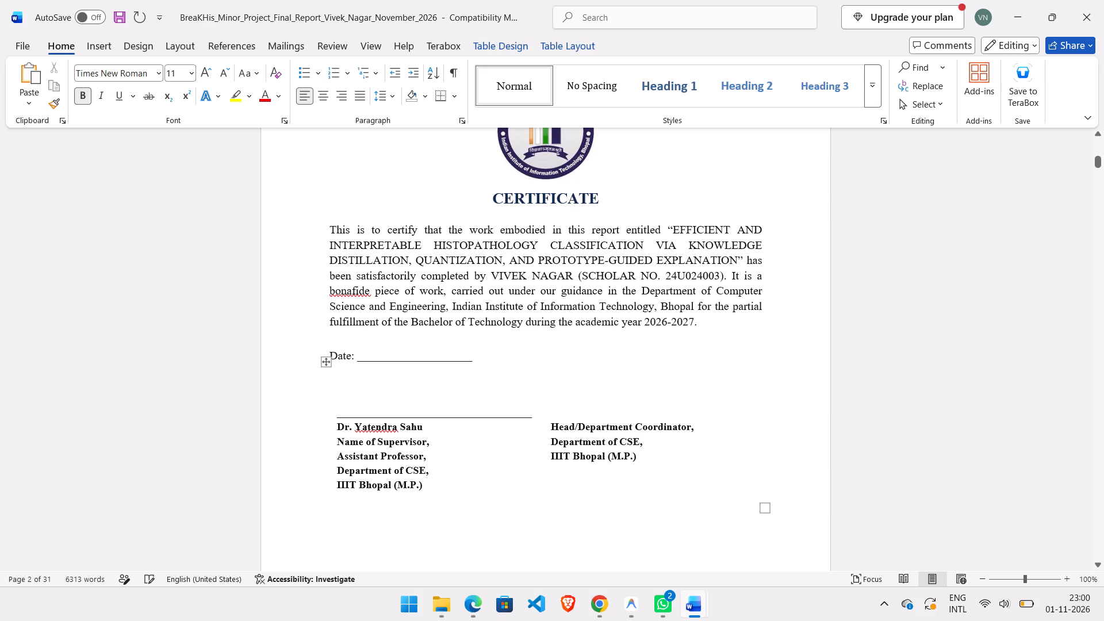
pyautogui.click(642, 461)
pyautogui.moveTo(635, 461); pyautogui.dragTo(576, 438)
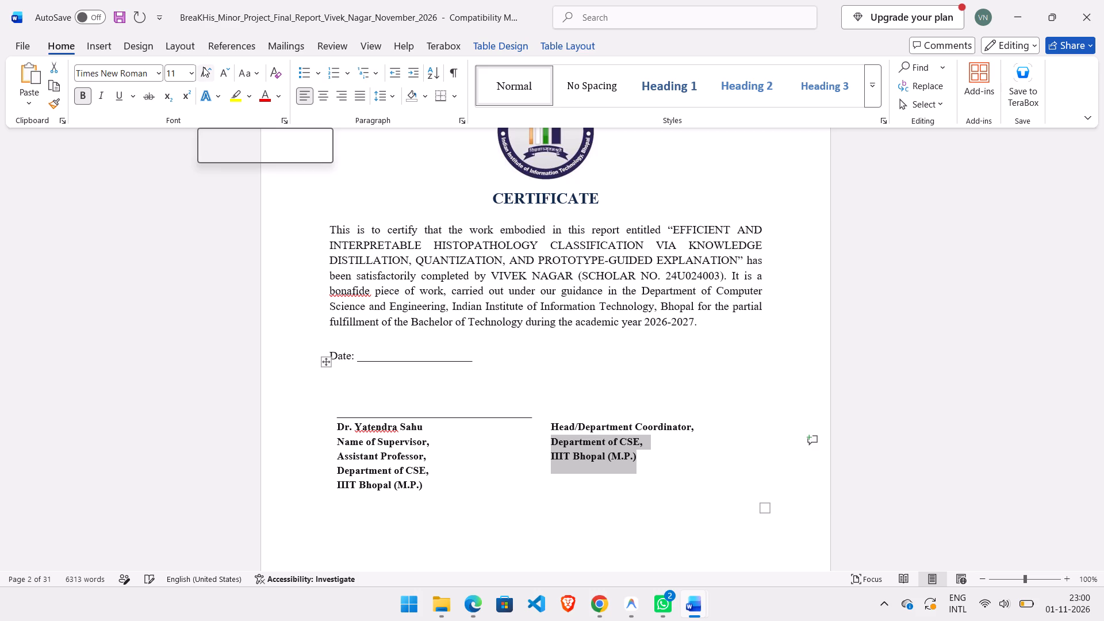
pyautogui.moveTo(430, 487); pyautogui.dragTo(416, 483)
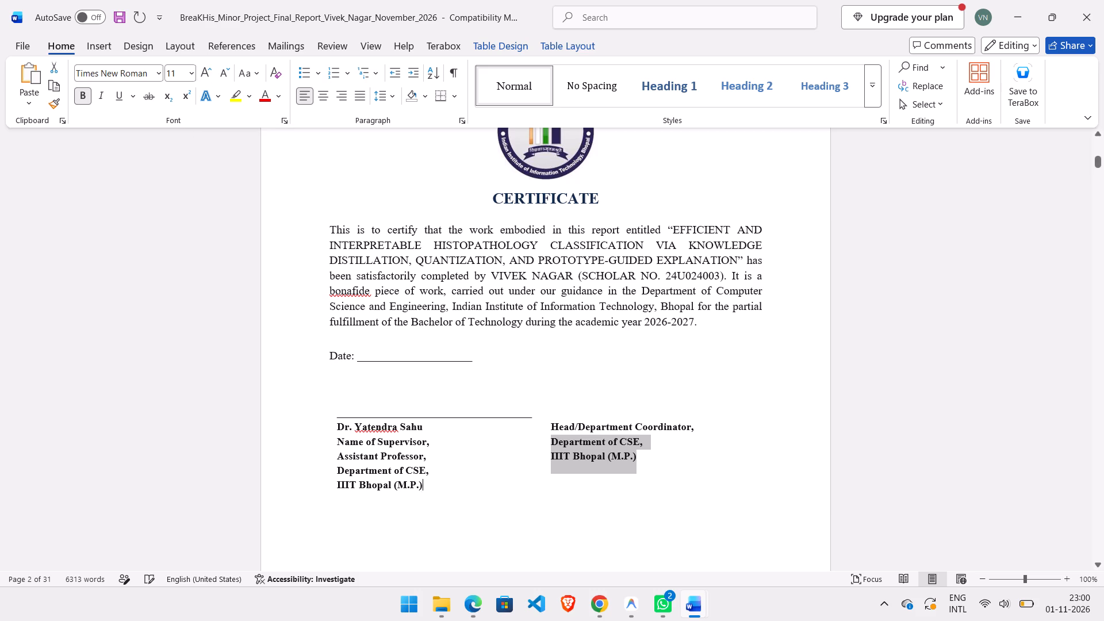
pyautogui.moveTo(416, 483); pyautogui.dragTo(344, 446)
# Look through the front pages from the certificate to the list of tables, checking their layout and footers.
pyautogui.scroll(-3, 539, 493)
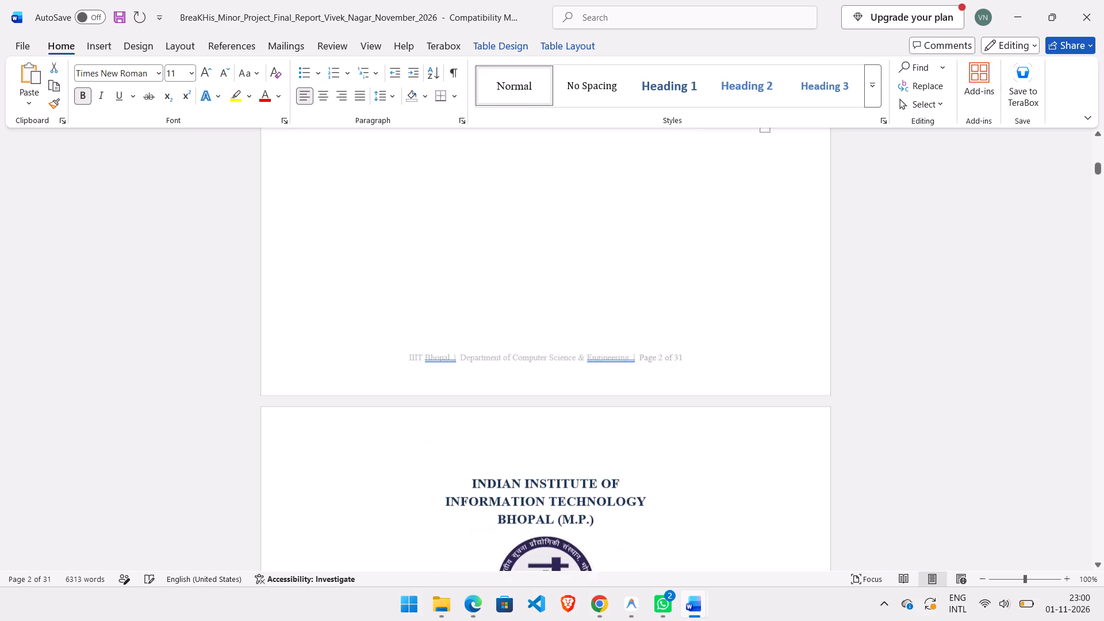
pyautogui.scroll(-2, 539, 493)
pyautogui.scroll(1, 539, 493)
pyautogui.scroll(-1, 539, 493)
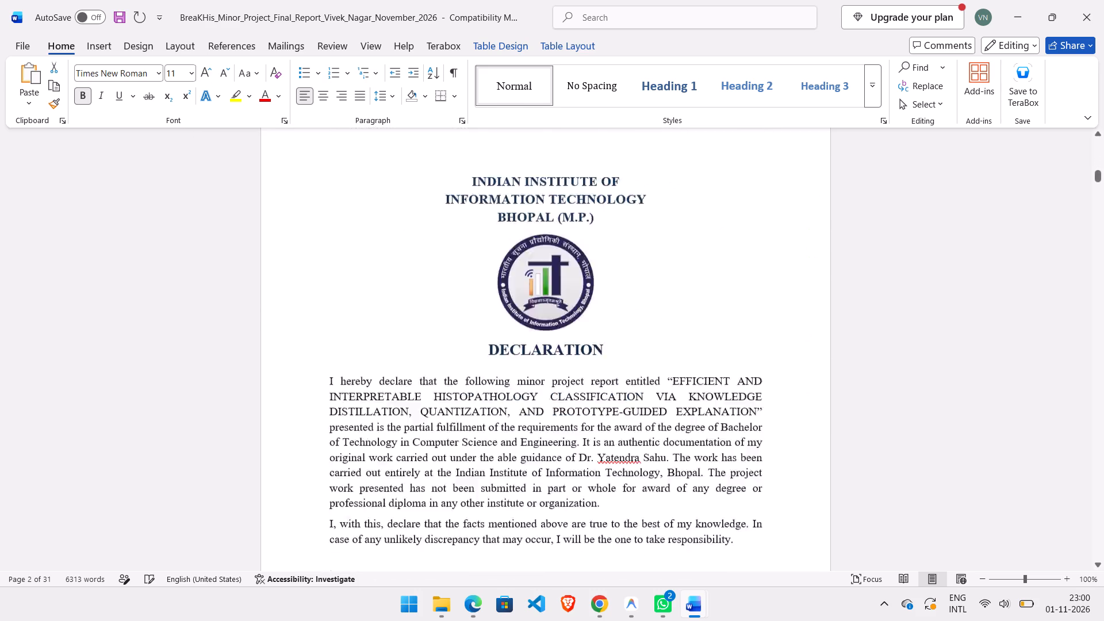
pyautogui.scroll(-3, 539, 493)
pyautogui.scroll(2, 539, 493)
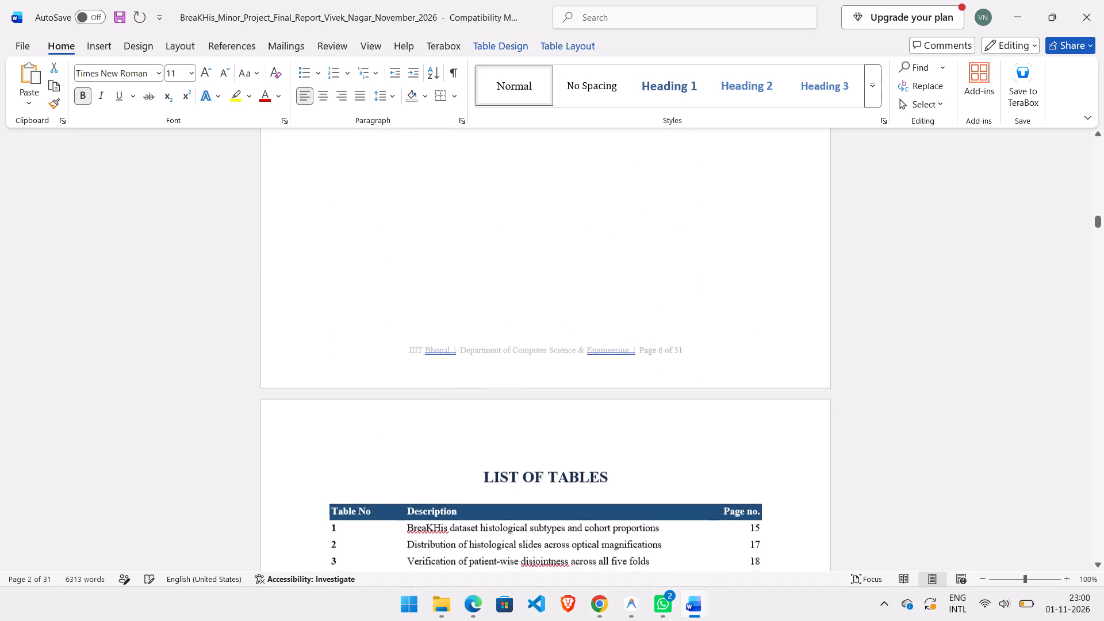
pyautogui.scroll(7, 539, 493)
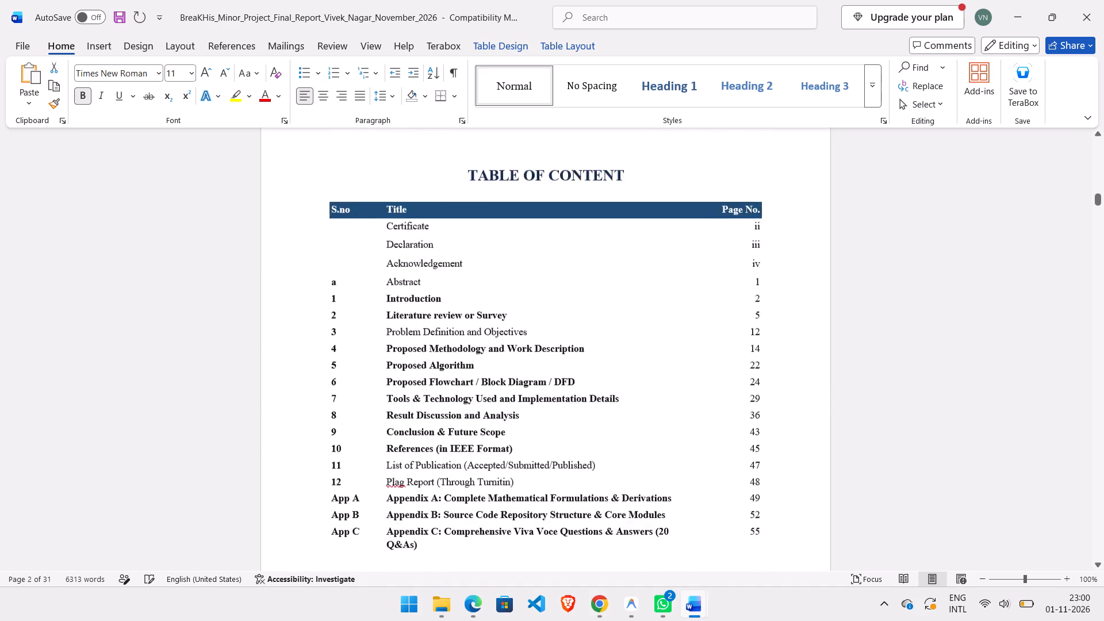
pyautogui.scroll(4, 539, 493)
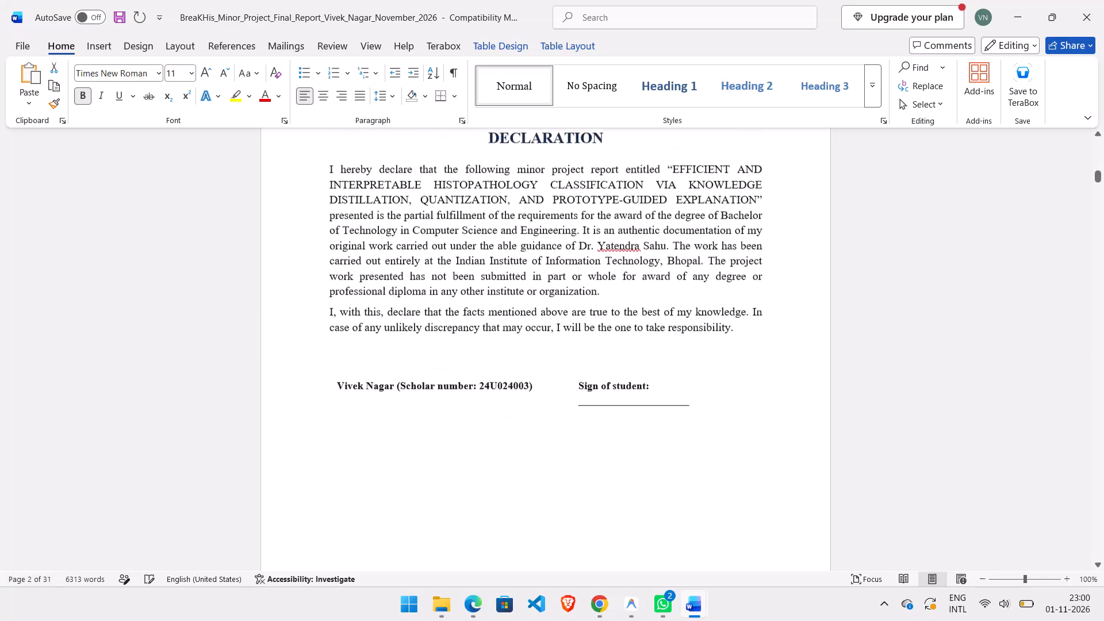
pyautogui.scroll(3, 539, 493)
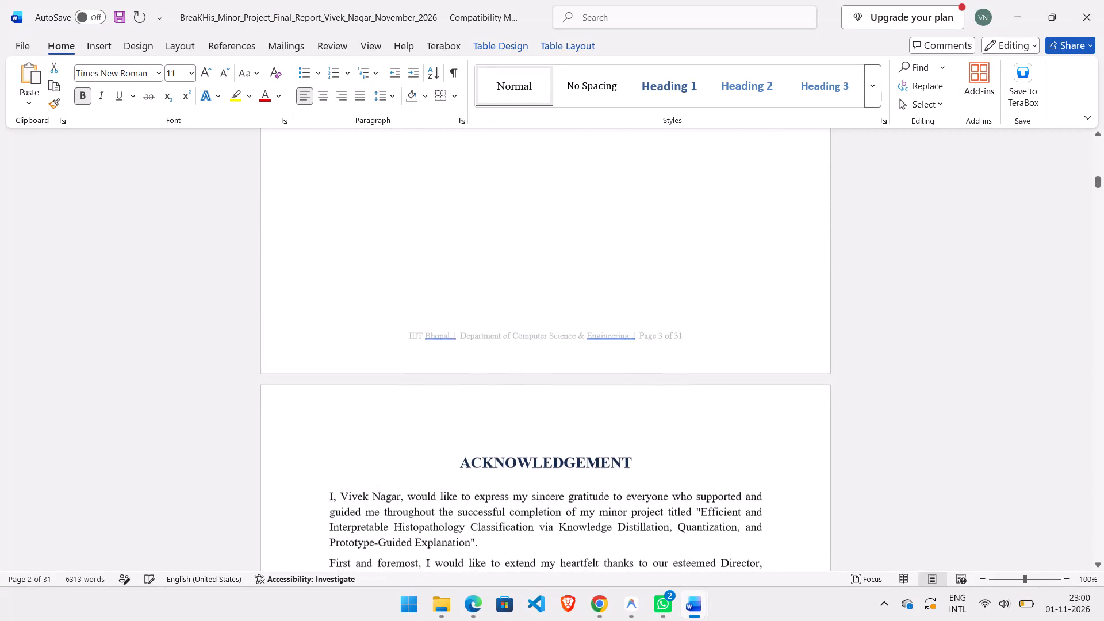
pyautogui.scroll(5, 608, 318)
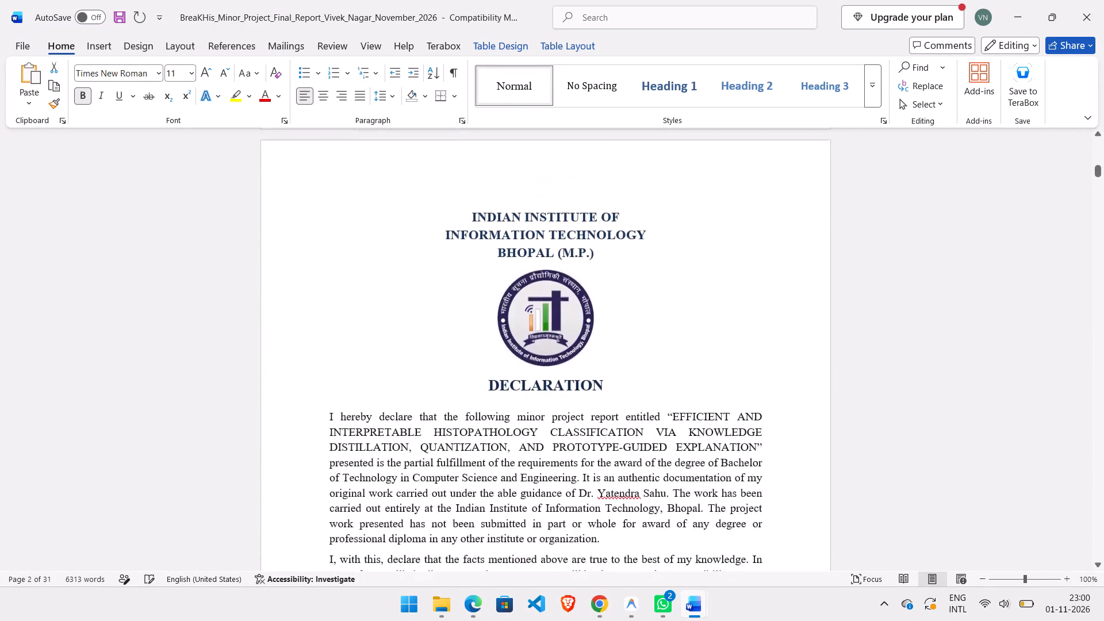
pyautogui.scroll(2, 608, 318)
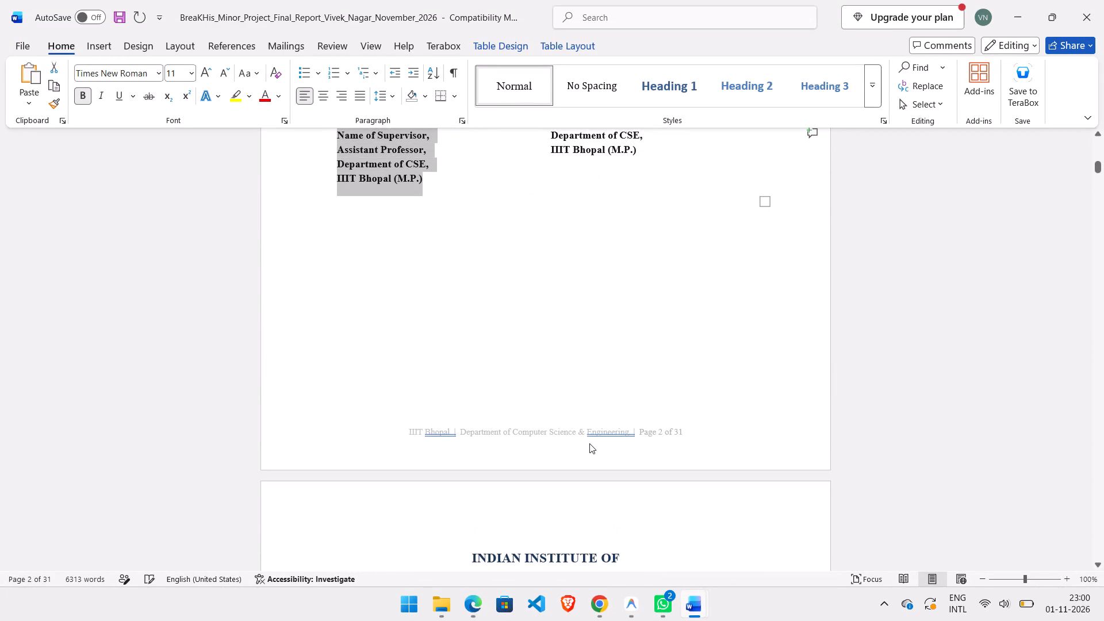
# Delete the "IIIT Bhopal | Department of Computer Science & Engineering |" text preceding the page numbering in the certificate page's footer.
pyautogui.tripleClick(589, 443)
pyautogui.click(589, 443)
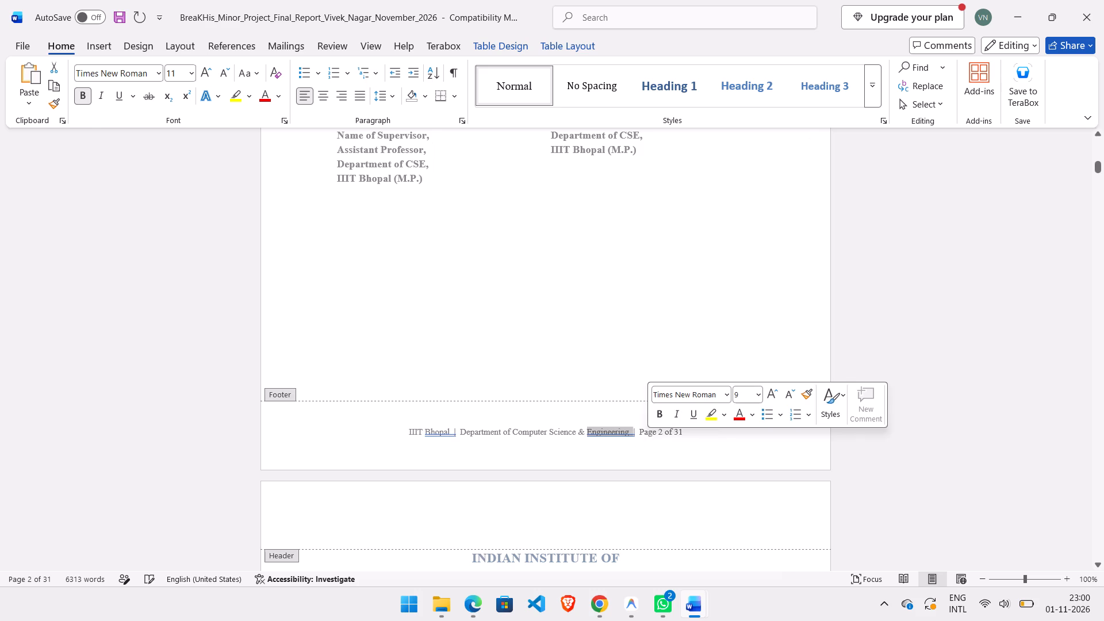
pyautogui.click(639, 431)
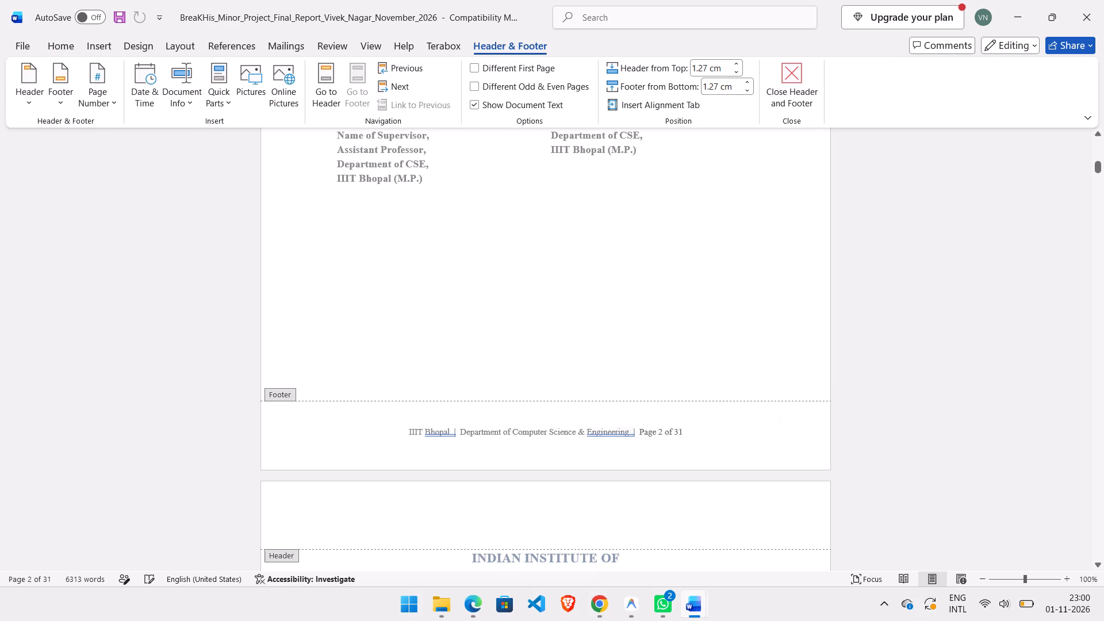
pyautogui.press('BackSpace')
pyautogui.press('BackSpace')
pyautogui.press('BackSpace')
pyautogui.press('BackSpace')
pyautogui.press('BackSpace')
pyautogui.press('BackSpace')
pyautogui.press('BackSpace')
pyautogui.press('BackSpace')
pyautogui.press('BackSpace')
pyautogui.press('BackSpace')
pyautogui.press('BackSpace')
pyautogui.press('BackSpace')
pyautogui.press('BackSpace')
pyautogui.press('BackSpace')
pyautogui.press('BackSpace')
pyautogui.press('BackSpace')
pyautogui.press('BackSpace')
pyautogui.press('BackSpace')
pyautogui.press('BackSpace')
pyautogui.press('BackSpace')
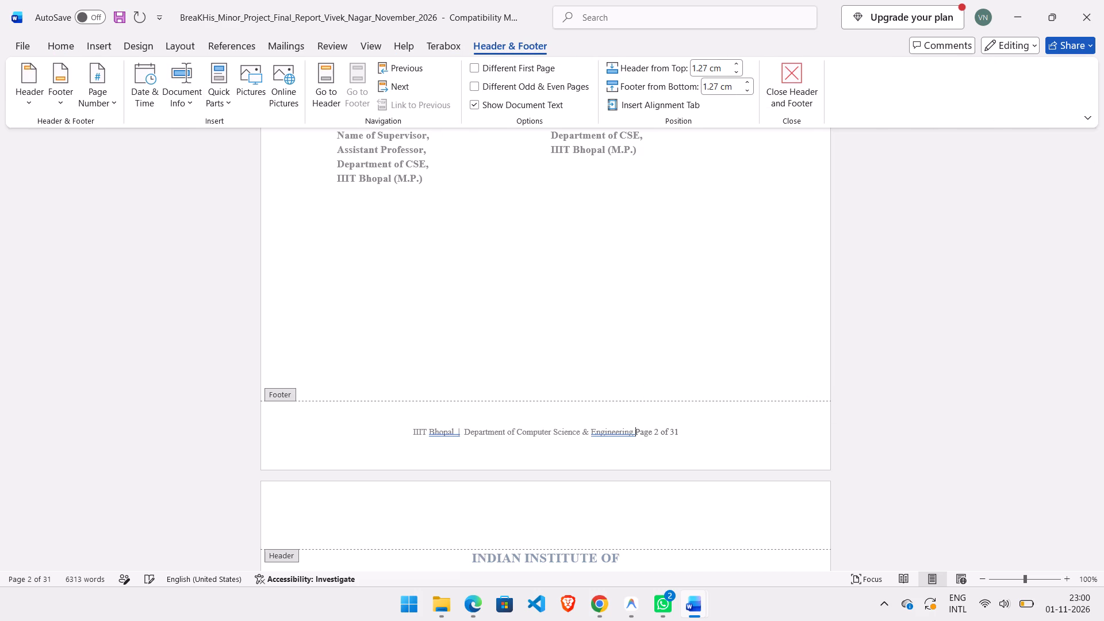
pyautogui.press('BackSpace')
pyautogui.press('BackSpace')
pyautogui.press('BackSpace')
pyautogui.press('BackSpace')
pyautogui.press('BackSpace')
pyautogui.press('BackSpace')
pyautogui.press('BackSpace')
pyautogui.press('BackSpace')
pyautogui.press('BackSpace')
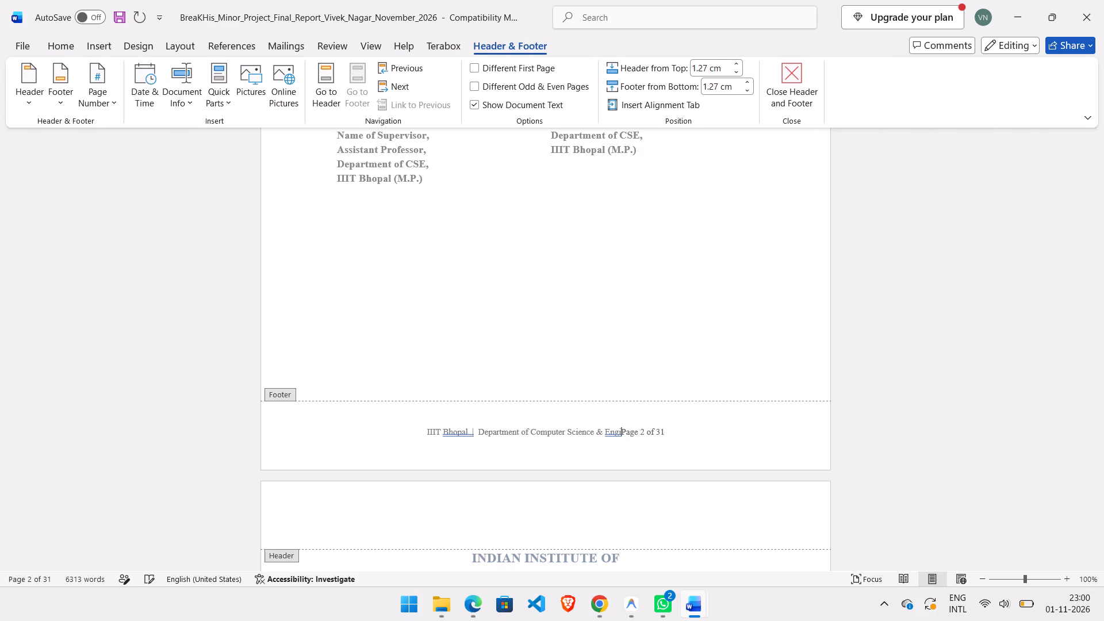
pyautogui.press('BackSpace')
pyautogui.press('BackSpace')
pyautogui.press('BackSpace')
pyautogui.press('BackSpace')
pyautogui.press('BackSpace')
pyautogui.press('BackSpace')
pyautogui.press('BackSpace')
pyautogui.press('BackSpace')
pyautogui.press('BackSpace')
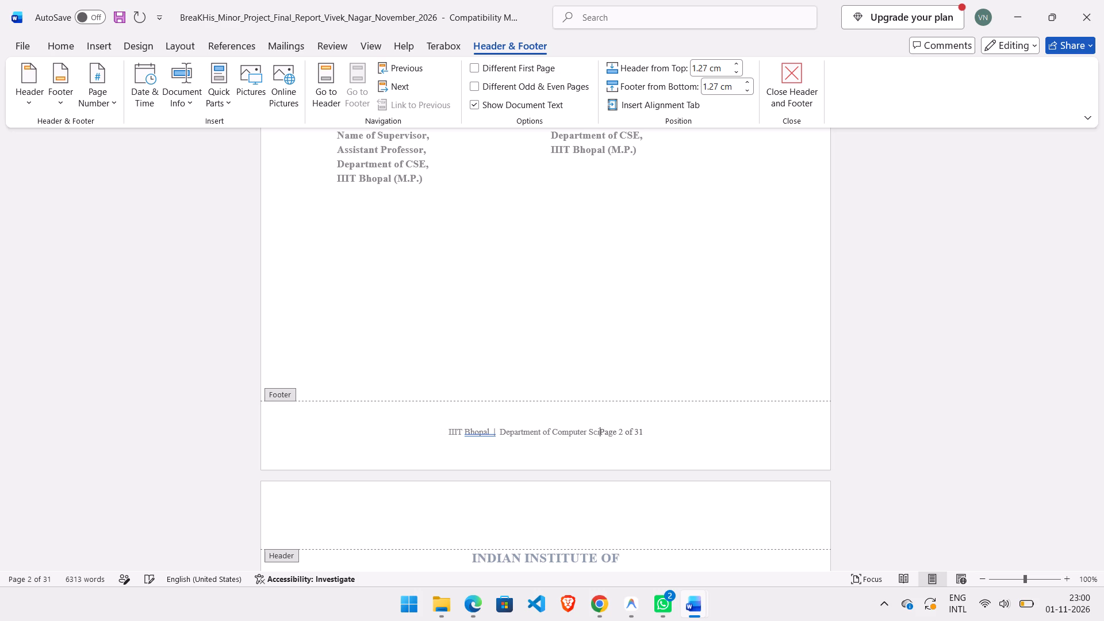
pyautogui.press('BackSpace')
pyautogui.press('BackSpace')
pyautogui.press('BackSpace')
pyautogui.press('BackSpace')
pyautogui.press('BackSpace')
pyautogui.press('BackSpace')
pyautogui.press('BackSpace')
pyautogui.press('BackSpace')
pyautogui.press('BackSpace')
pyautogui.press('BackSpace')
pyautogui.press('BackSpace')
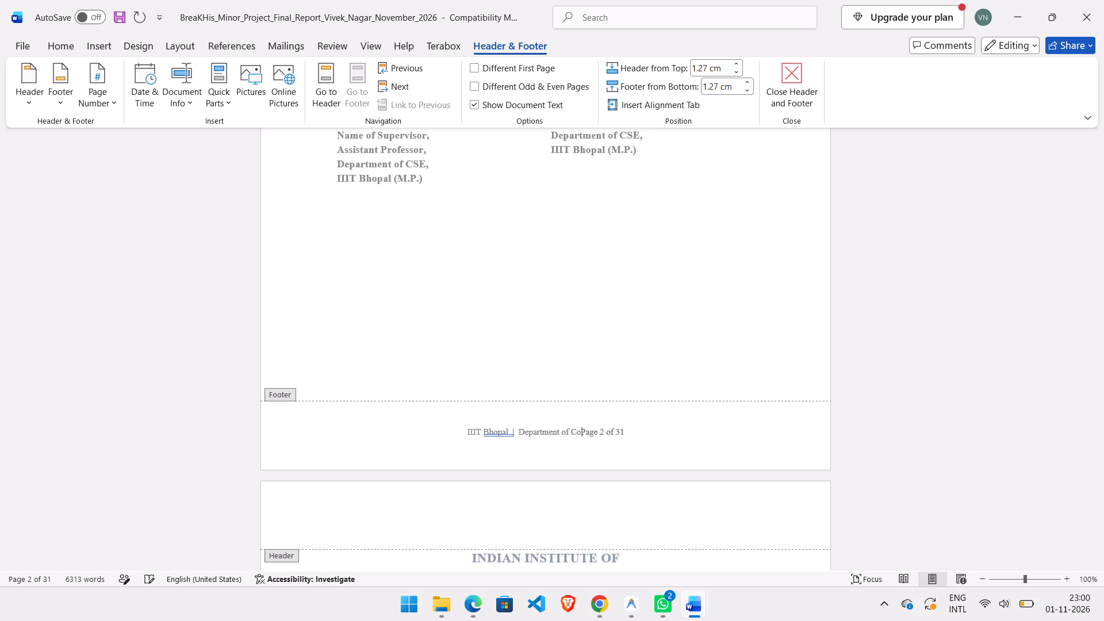
pyautogui.press('BackSpace')
pyautogui.press('BackSpace')
pyautogui.press('BackSpace')
pyautogui.press('BackSpace')
pyautogui.press('BackSpace')
pyautogui.press('BackSpace')
pyautogui.press('BackSpace')
pyautogui.press('BackSpace')
pyautogui.press('BackSpace')
pyautogui.press('BackSpace')
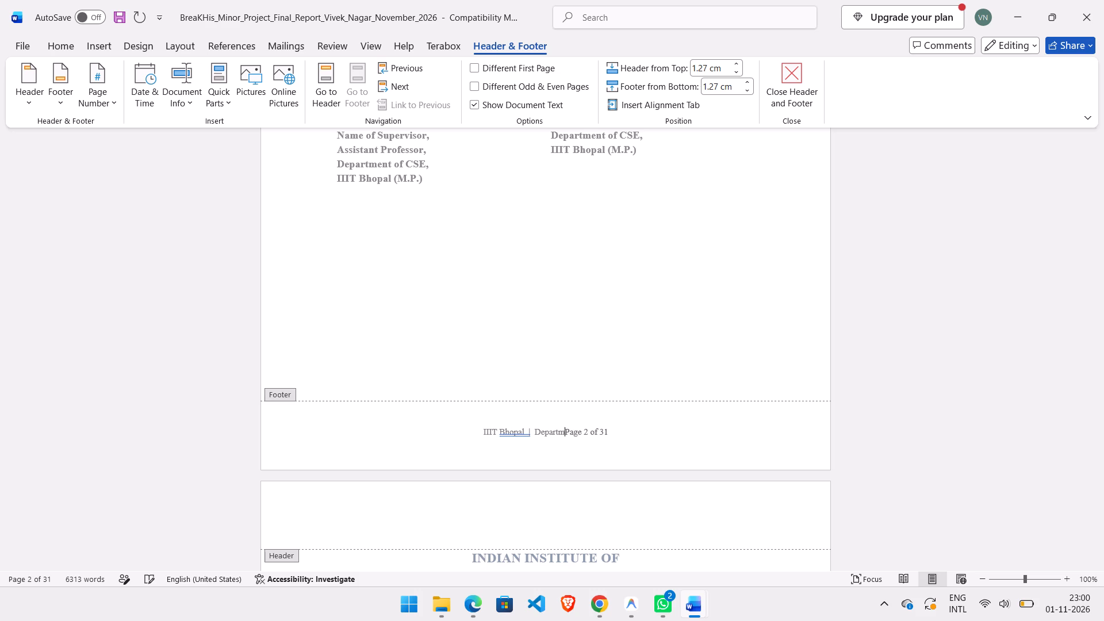
pyautogui.press('BackSpace')
pyautogui.press('BackSpace')
pyautogui.press('BackSpace')
pyautogui.press('BackSpace')
pyautogui.press('BackSpace')
pyautogui.press('BackSpace')
pyautogui.press('BackSpace')
pyautogui.press('BackSpace')
pyautogui.press('BackSpace')
pyautogui.press('BackSpace')
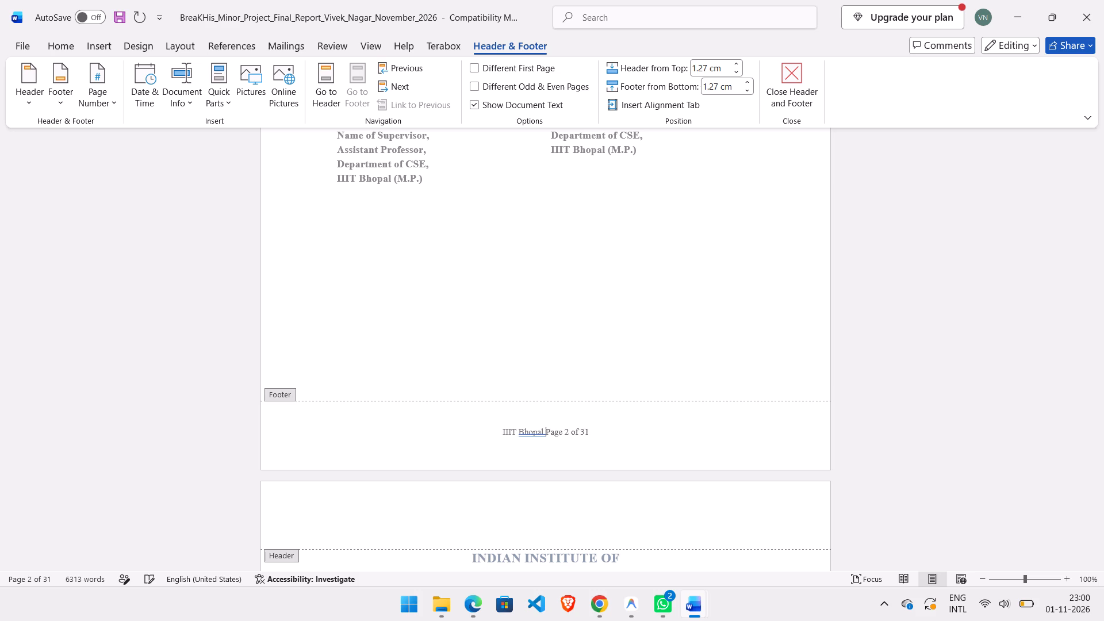
pyautogui.press('BackSpace')
pyautogui.press('BackSpace')
pyautogui.press('BackSpace')
pyautogui.press('BackSpace')
pyautogui.press('BackSpace')
pyautogui.press('BackSpace')
pyautogui.press('BackSpace')
pyautogui.press('BackSpace')
pyautogui.press('BackSpace')
pyautogui.press('BackSpace')
pyautogui.press('BackSpace')
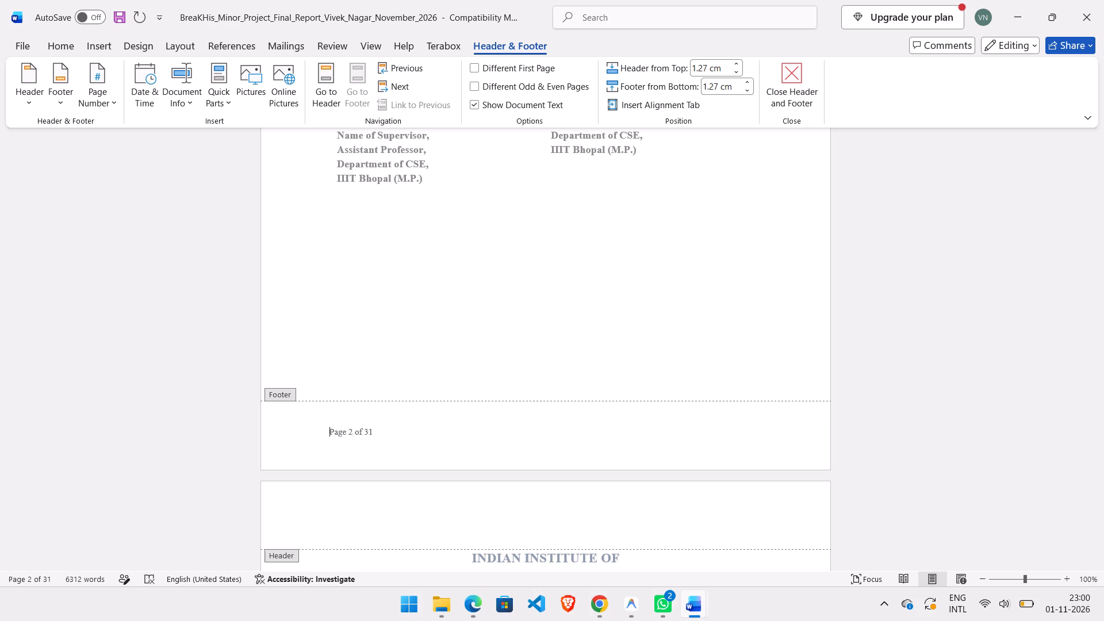
# Delete the remaining "Page 2 of 31" numbering so the footer is empty.
pyautogui.press('Right')
pyautogui.press('Right')
pyautogui.press('Right')
pyautogui.press('Right')
pyautogui.press('Right')
pyautogui.press('Right')
pyautogui.press('Right')
pyautogui.press('Right')
pyautogui.press('Right')
pyautogui.press('Right')
pyautogui.press('Right')
pyautogui.press('Right')
pyautogui.press('Right')
pyautogui.press('Right')
pyautogui.press('Right')
pyautogui.press('Right')
pyautogui.press('BackSpace')
pyautogui.press('BackSpace')
pyautogui.press('BackSpace')
pyautogui.press('BackSpace')
pyautogui.press('BackSpace')
pyautogui.press('BackSpace')
pyautogui.press('BackSpace')
pyautogui.press('BackSpace')
pyautogui.press('BackSpace')
pyautogui.press('BackSpace')
pyautogui.press('BackSpace')
pyautogui.press('BackSpace')
pyautogui.press('BackSpace')
pyautogui.press('BackSpace')
pyautogui.press('BackSpace')
pyautogui.press('BackSpace')
pyautogui.press('BackSpace')
pyautogui.press('BackSpace')
pyautogui.press('BackSpace')
pyautogui.press('BackSpace')
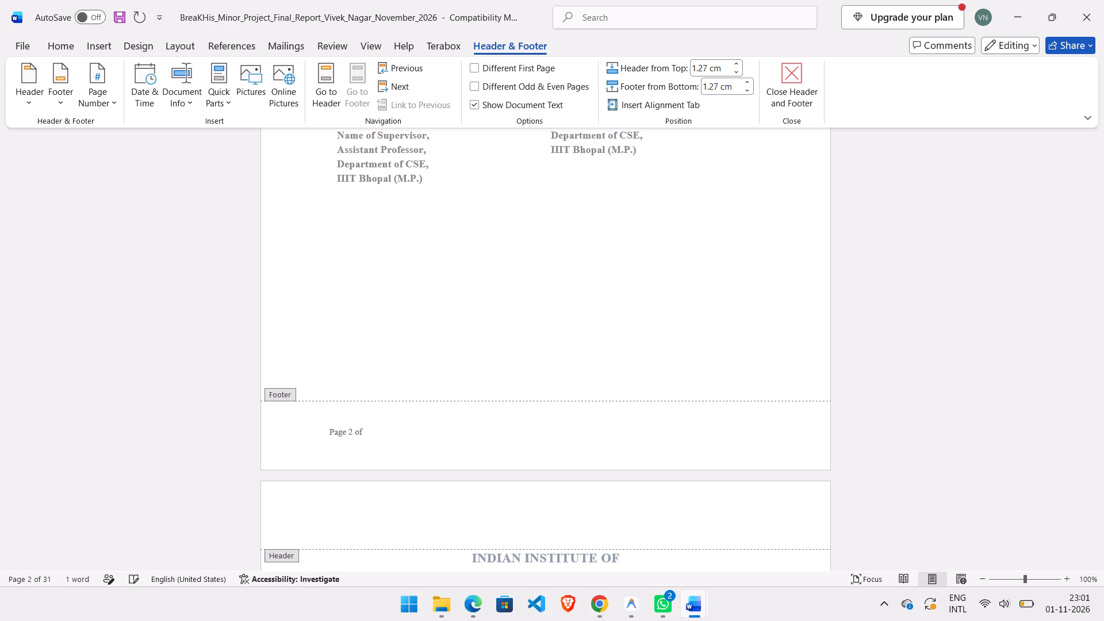
pyautogui.press('BackSpace')
pyautogui.press('BackSpace')
pyautogui.press('BackSpace')
pyautogui.press('BackSpace')
pyautogui.press('BackSpace')
pyautogui.press('BackSpace')
pyautogui.press('BackSpace')
pyautogui.press('BackSpace')
pyautogui.press('BackSpace')
pyautogui.press('BackSpace')
pyautogui.press('BackSpace')
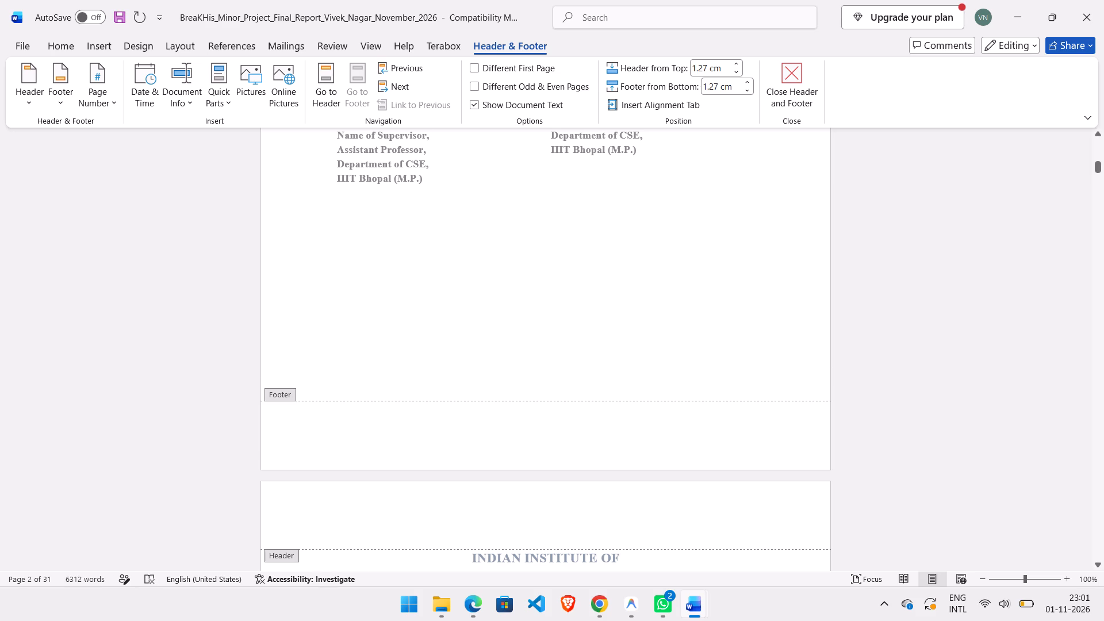
# Insert a centred Plain Number 2 page number at the bottom of the page, working from the declaration page's footer.
pyautogui.scroll(-5, 640, 448)
pyautogui.scroll(2, 640, 448)
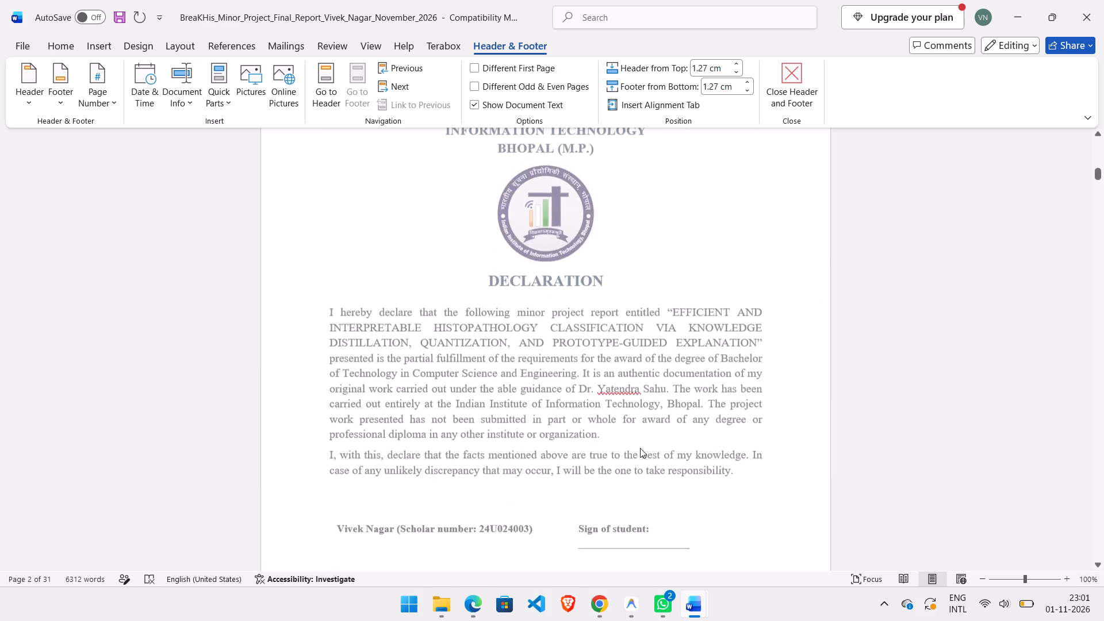
pyautogui.scroll(-3, 640, 448)
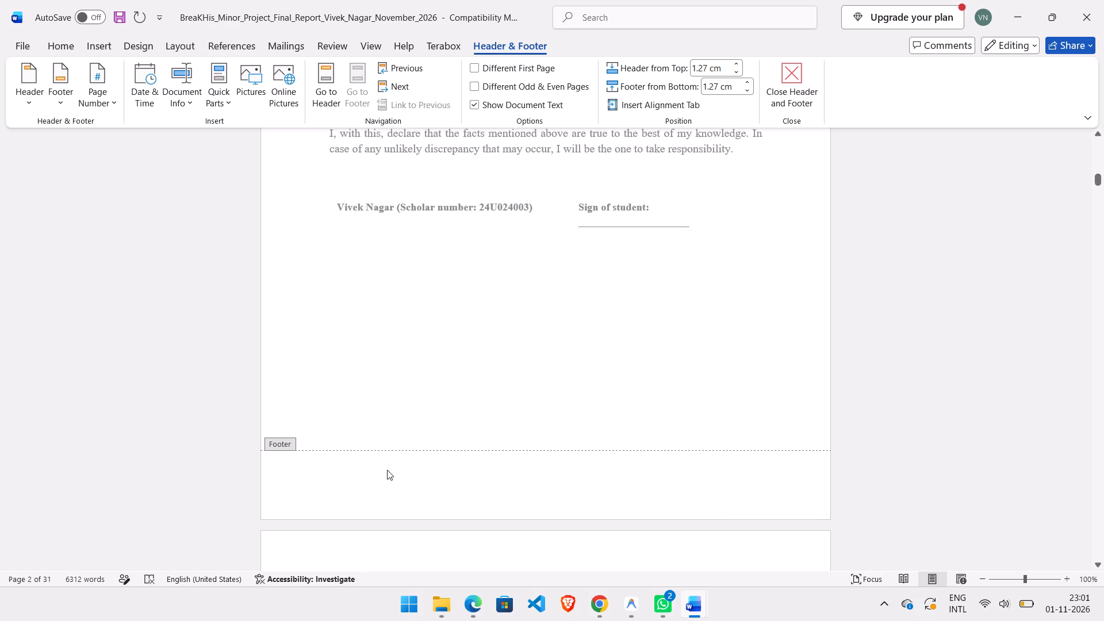
pyautogui.click(387, 470)
pyautogui.click(112, 91)
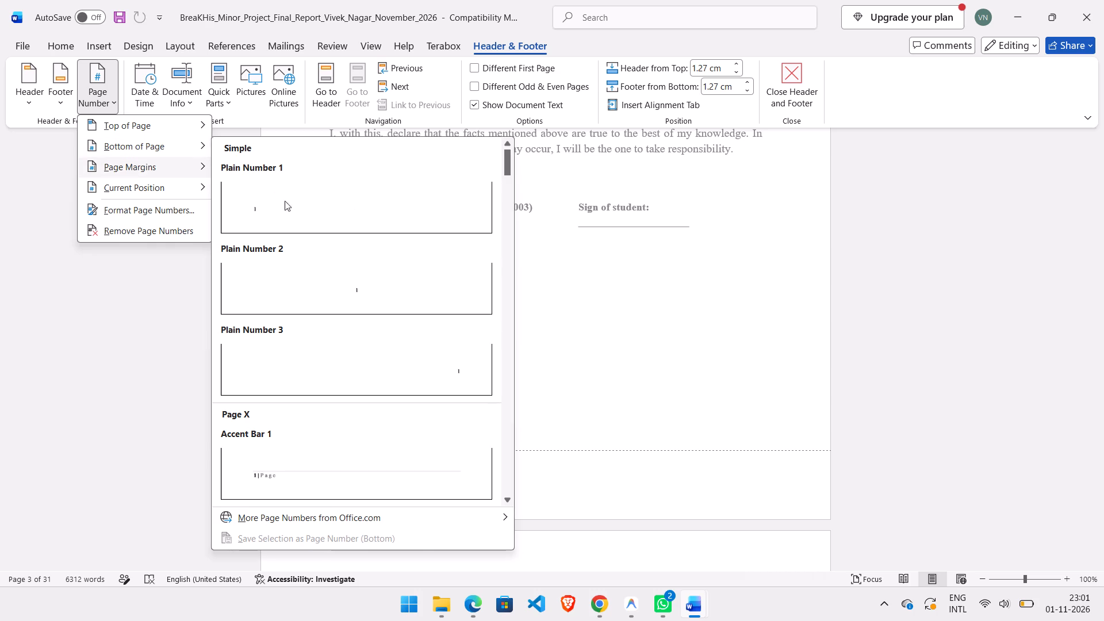
pyautogui.click(331, 290)
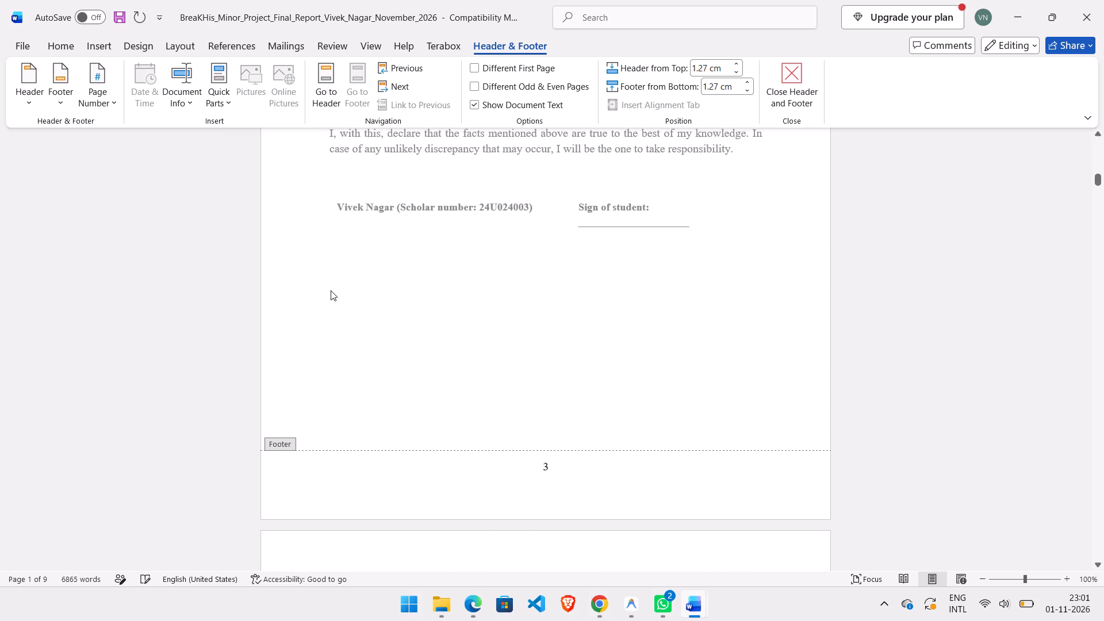
# Look through the pages from the cover to the abstract, checking the page numbers in their footers.
pyautogui.scroll(7, 496, 323)
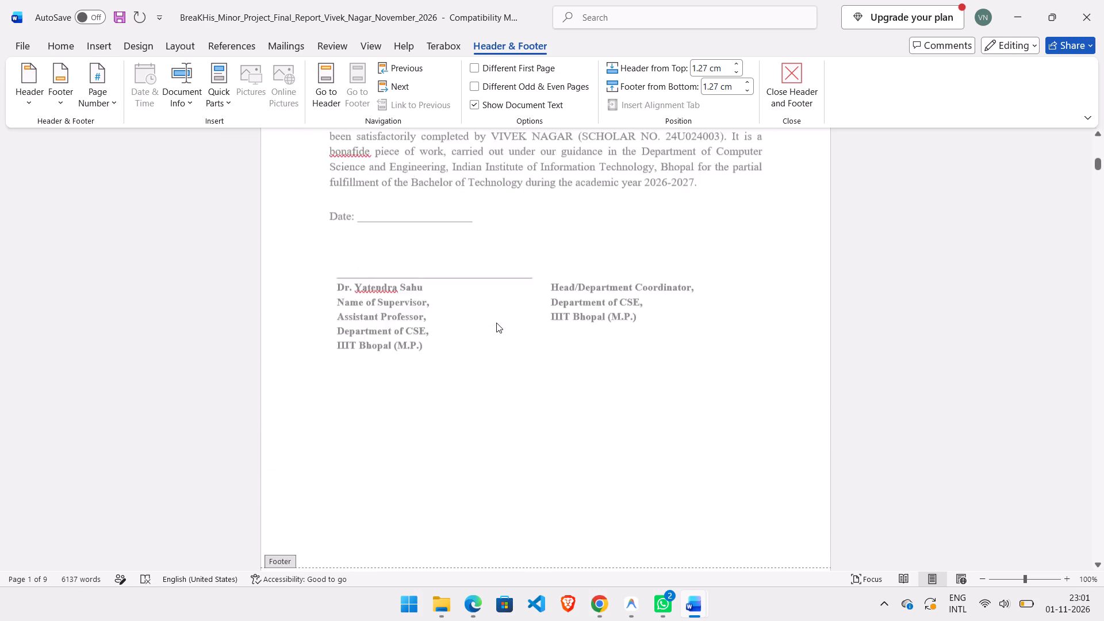
pyautogui.scroll(3, 496, 323)
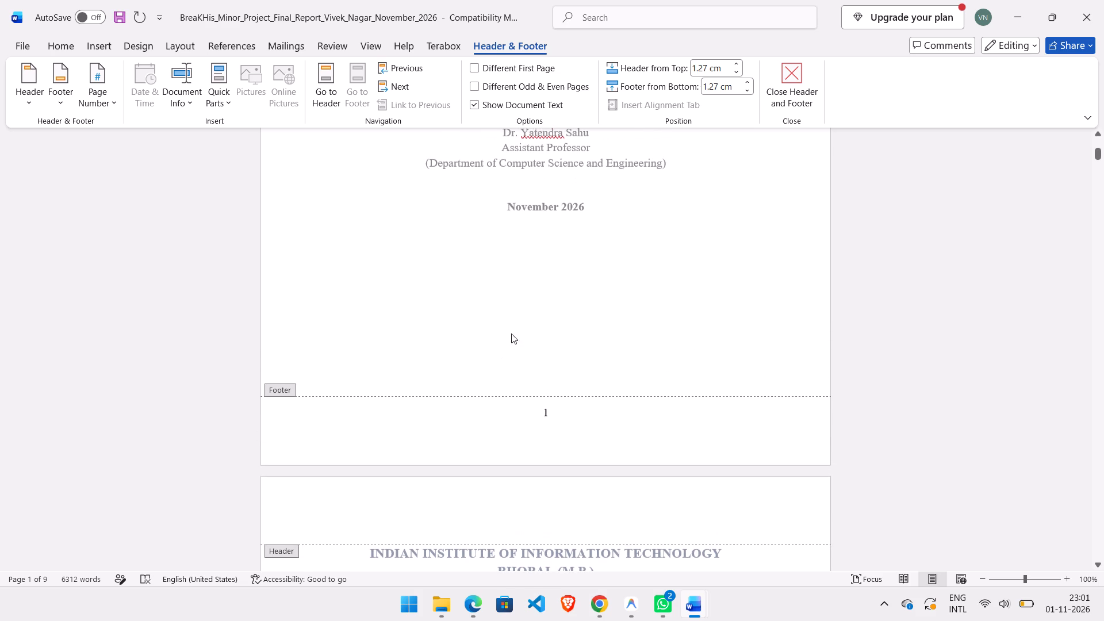
pyautogui.scroll(-9, 557, 390)
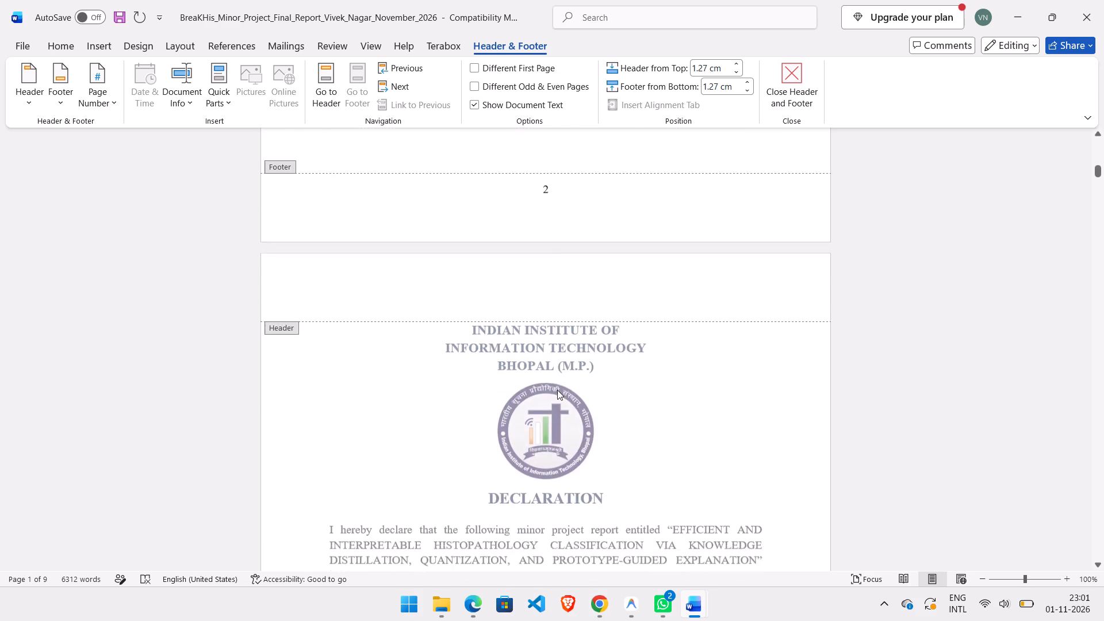
pyautogui.scroll(-8, 557, 390)
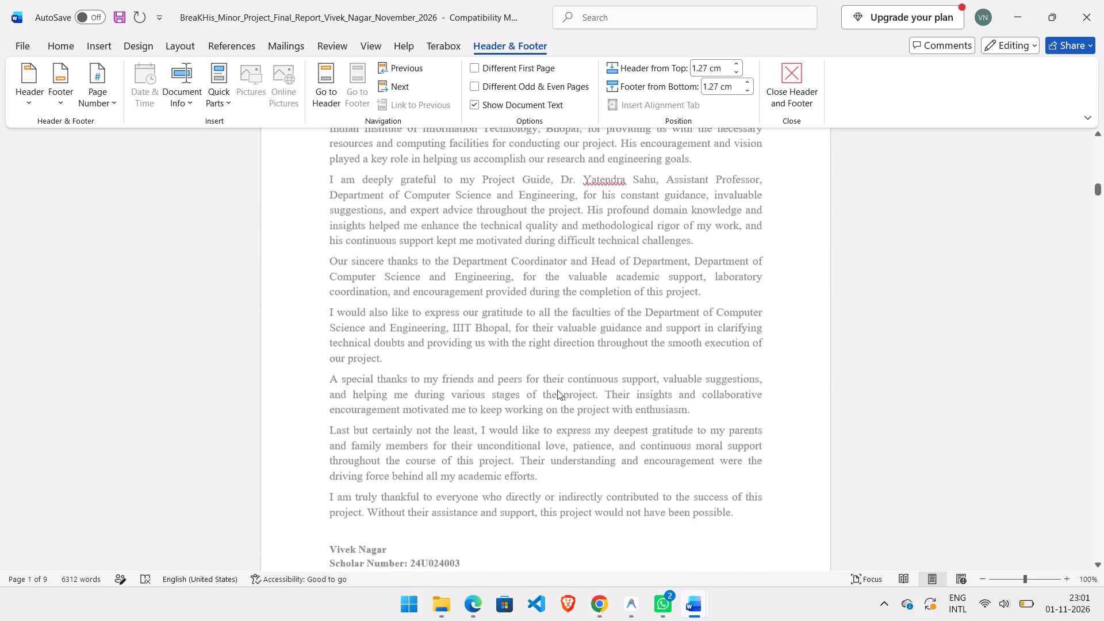
pyautogui.scroll(-7, 557, 390)
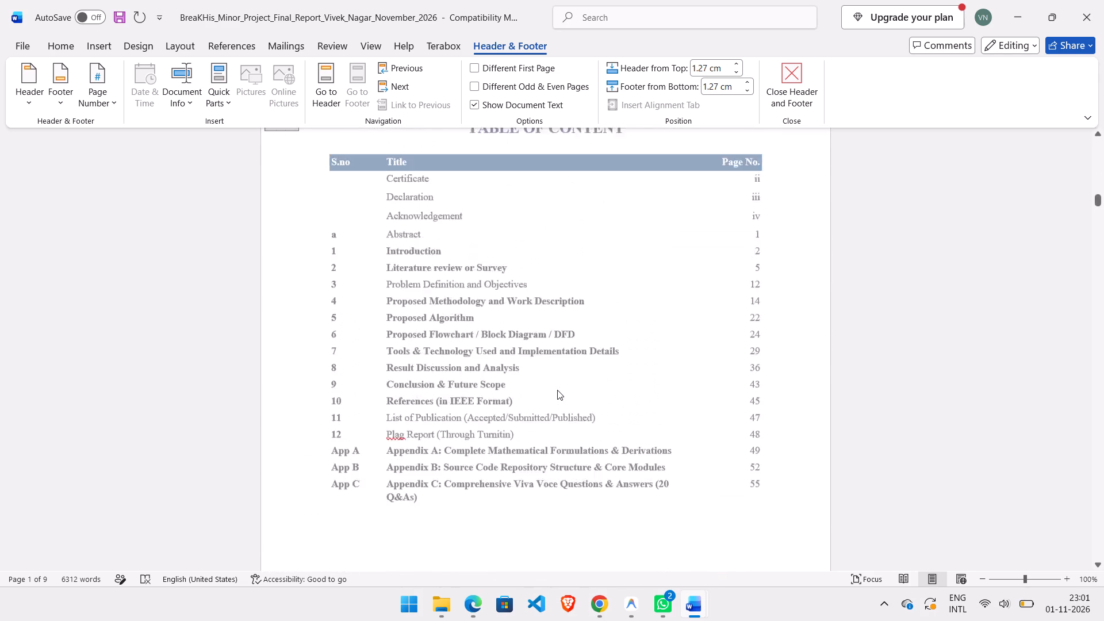
pyautogui.scroll(-7, 557, 390)
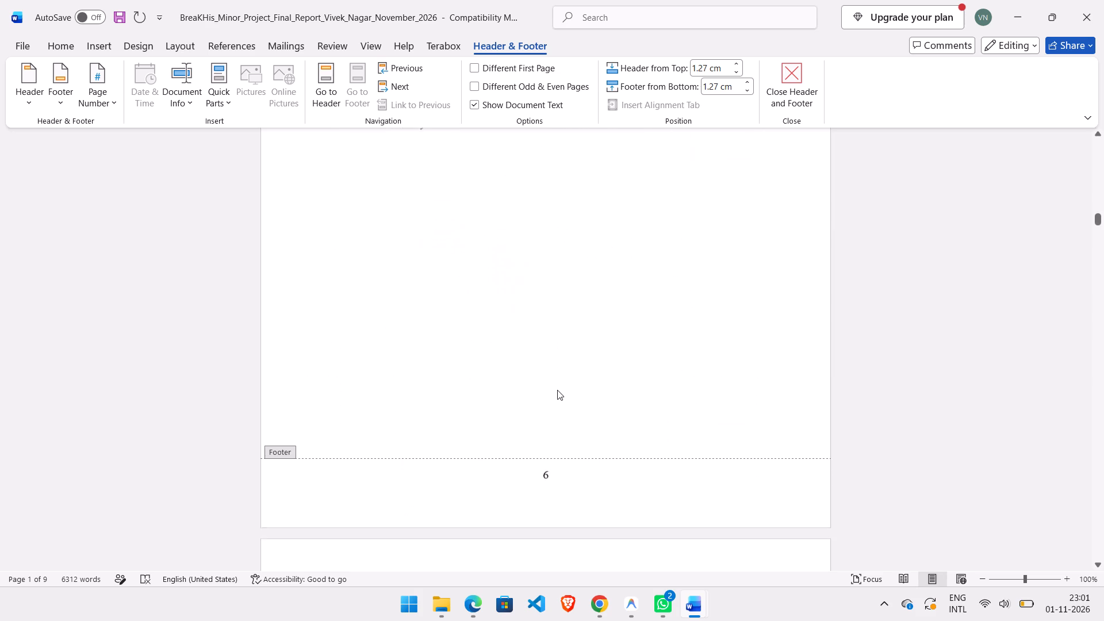
pyautogui.scroll(-8, 557, 390)
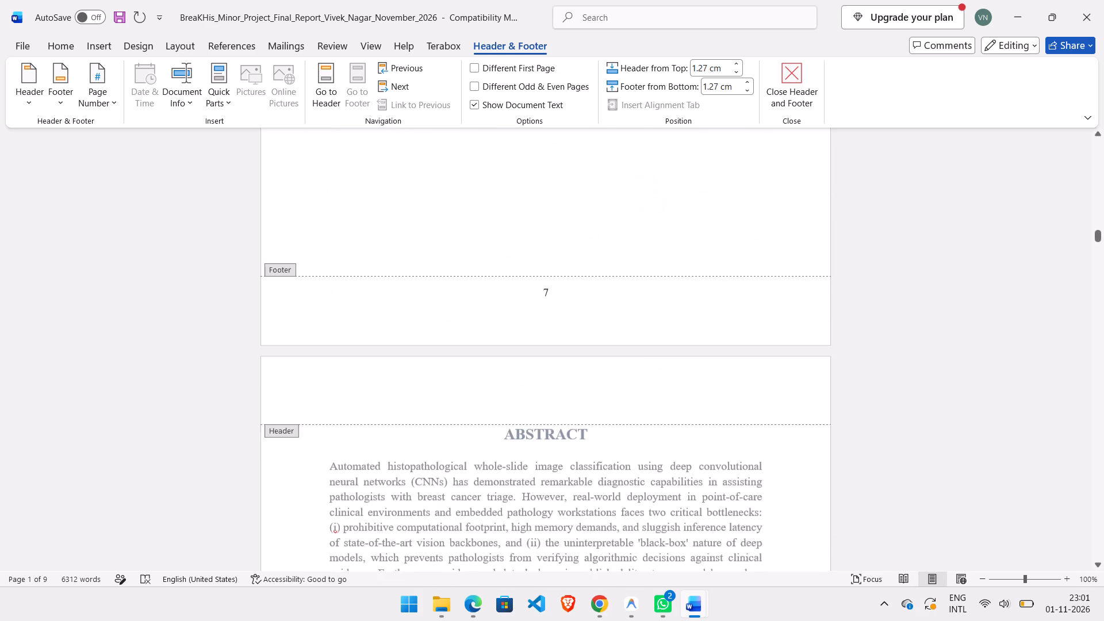
pyautogui.scroll(-1, 557, 390)
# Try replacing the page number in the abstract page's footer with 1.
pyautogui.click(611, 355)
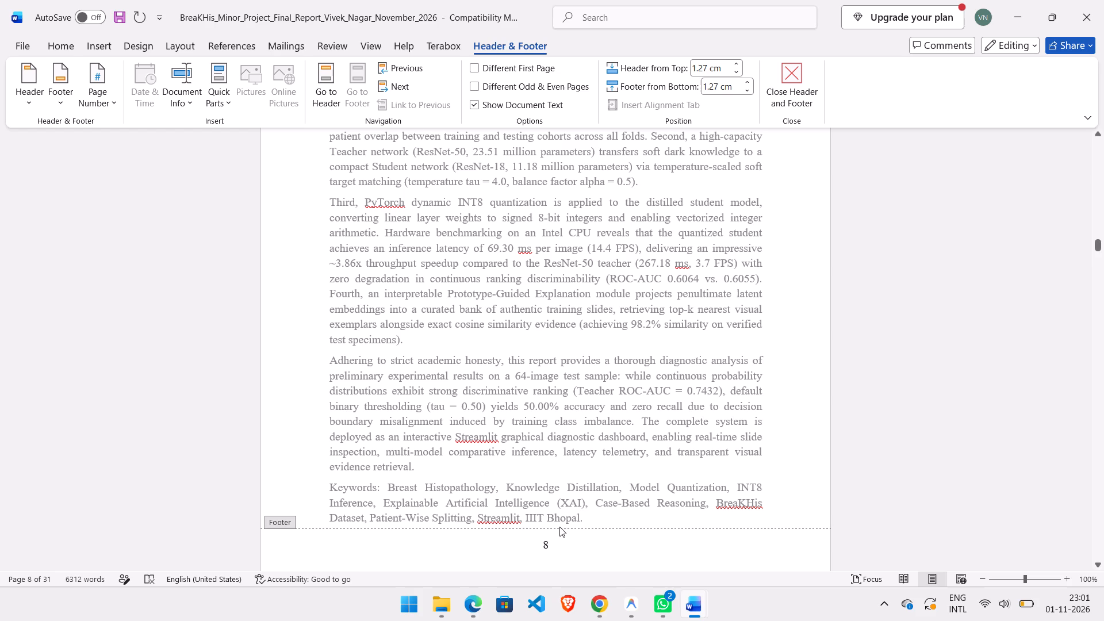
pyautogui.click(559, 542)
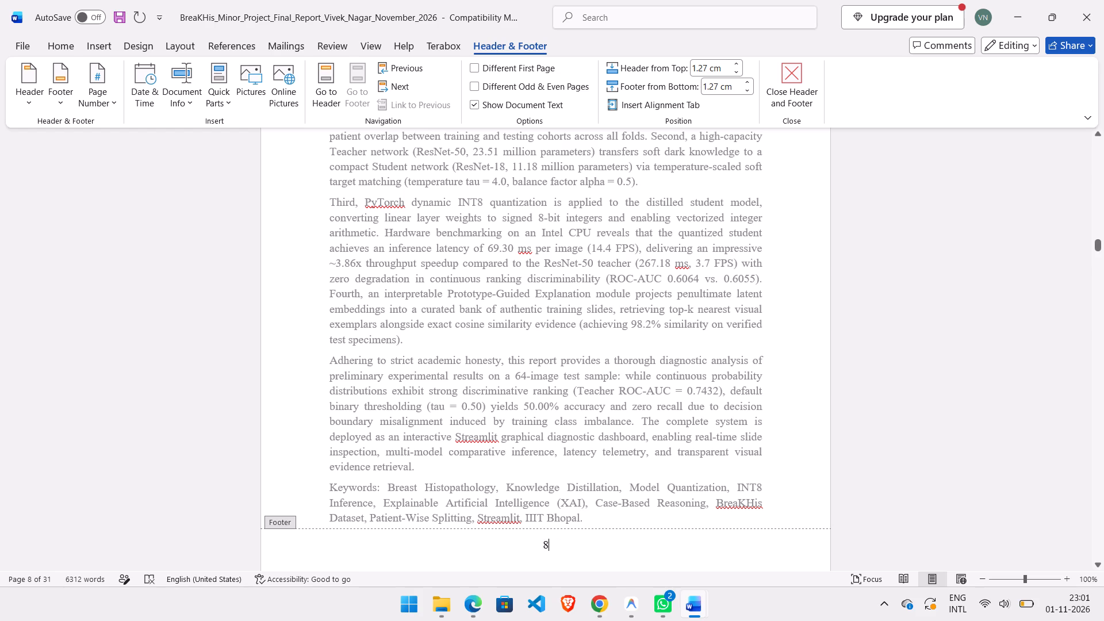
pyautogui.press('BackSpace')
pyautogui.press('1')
# Check the footer numbers on the pages following the abstract, through the introduction section.
pyautogui.scroll(-3, 559, 542)
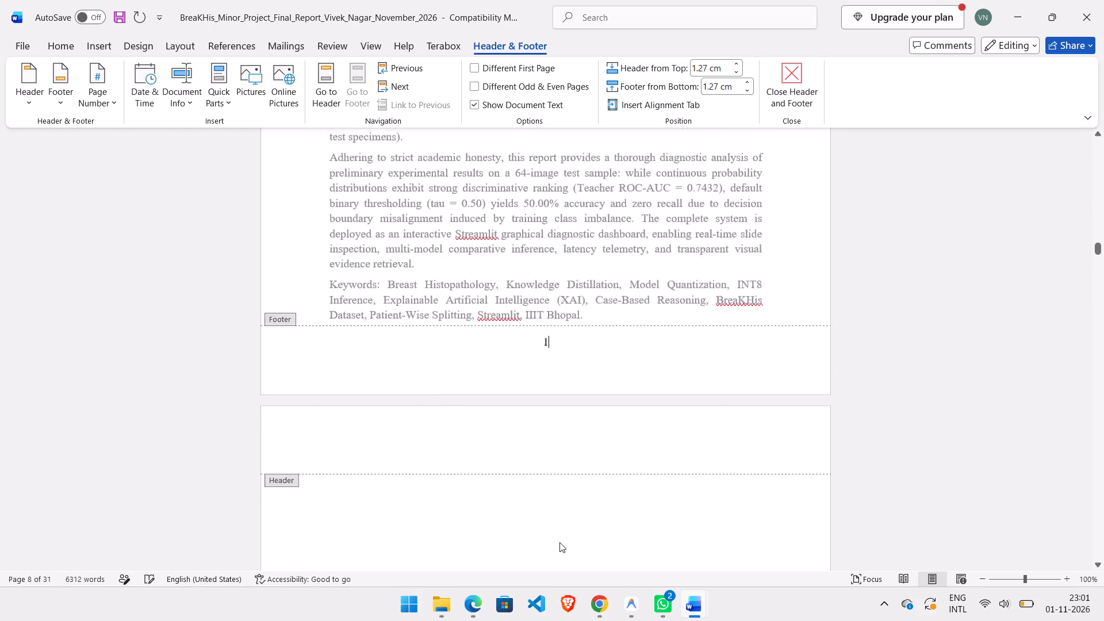
pyautogui.scroll(-2, 559, 542)
pyautogui.scroll(2, 559, 542)
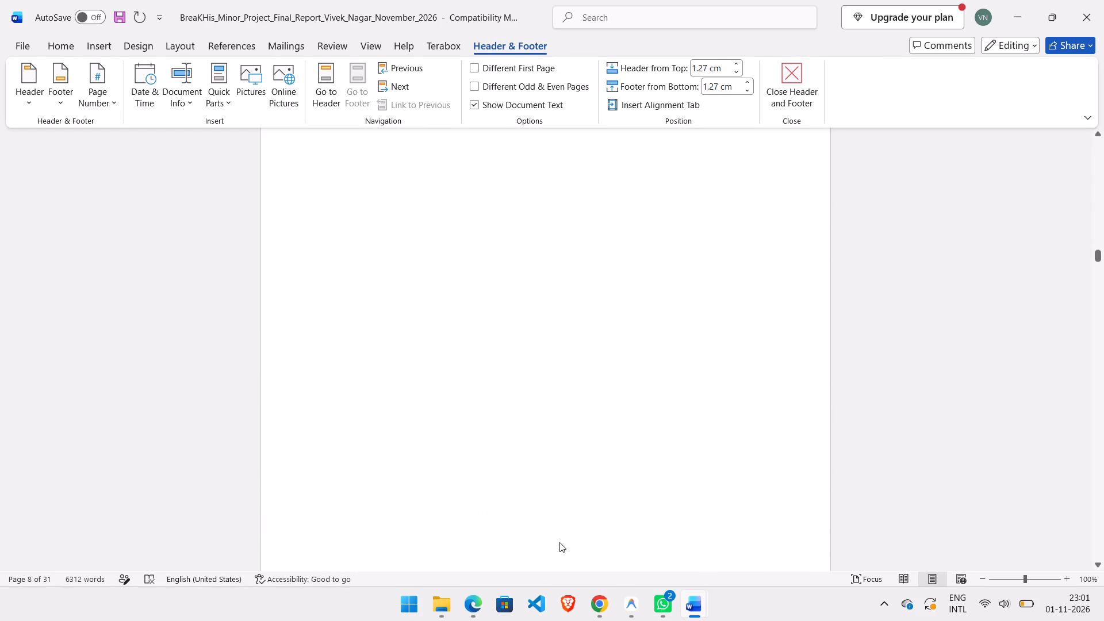
pyautogui.scroll(1, 559, 542)
pyautogui.click(444, 285)
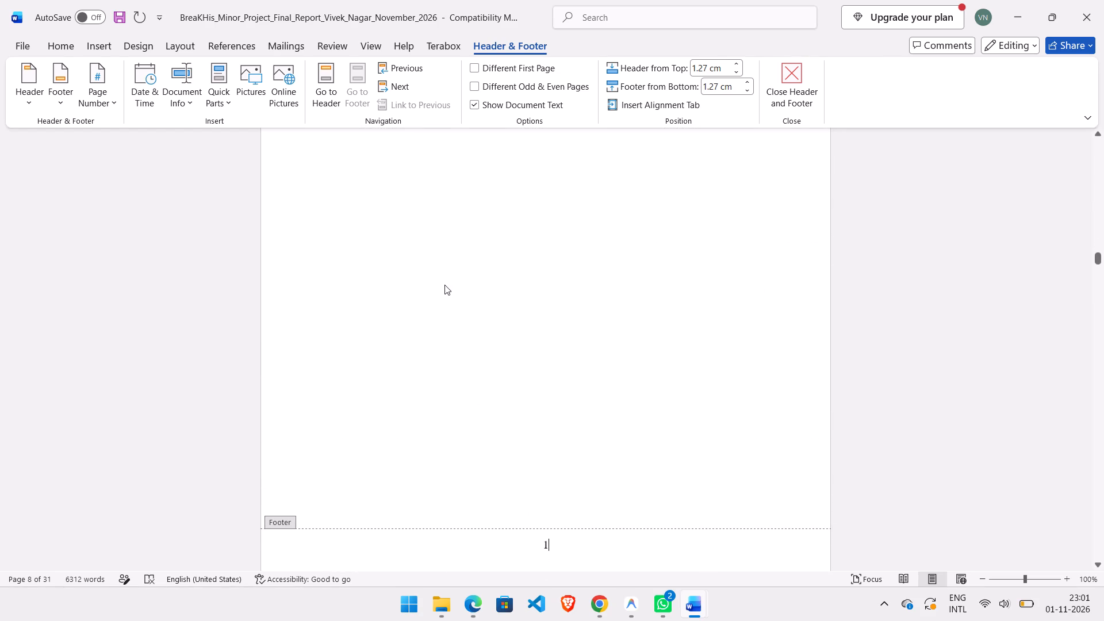
pyautogui.scroll(-7, 469, 329)
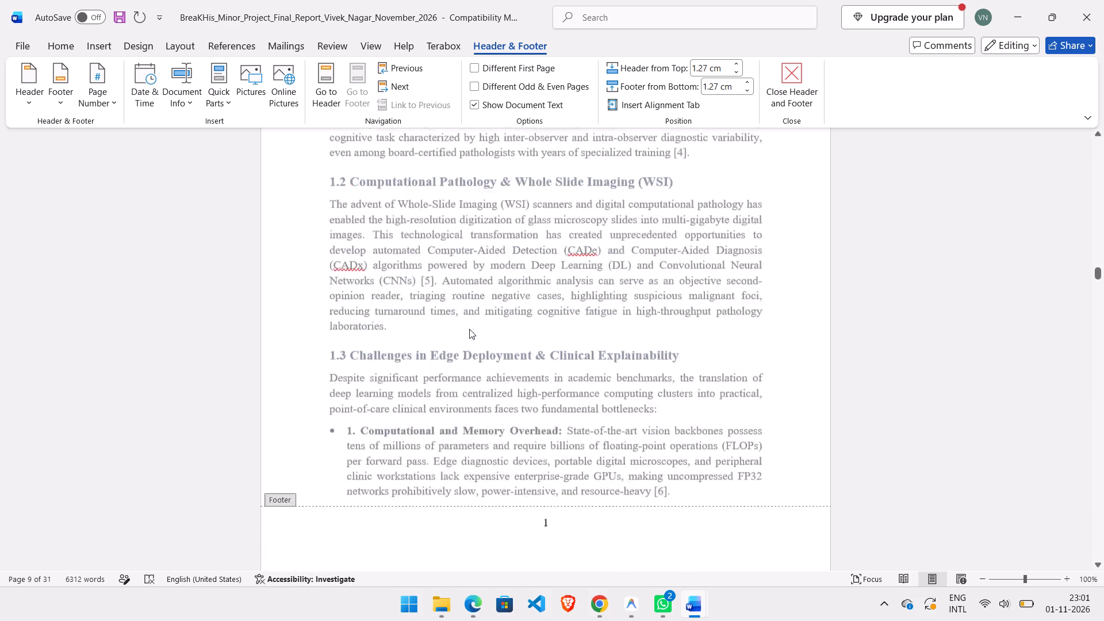
pyautogui.scroll(-2, 469, 329)
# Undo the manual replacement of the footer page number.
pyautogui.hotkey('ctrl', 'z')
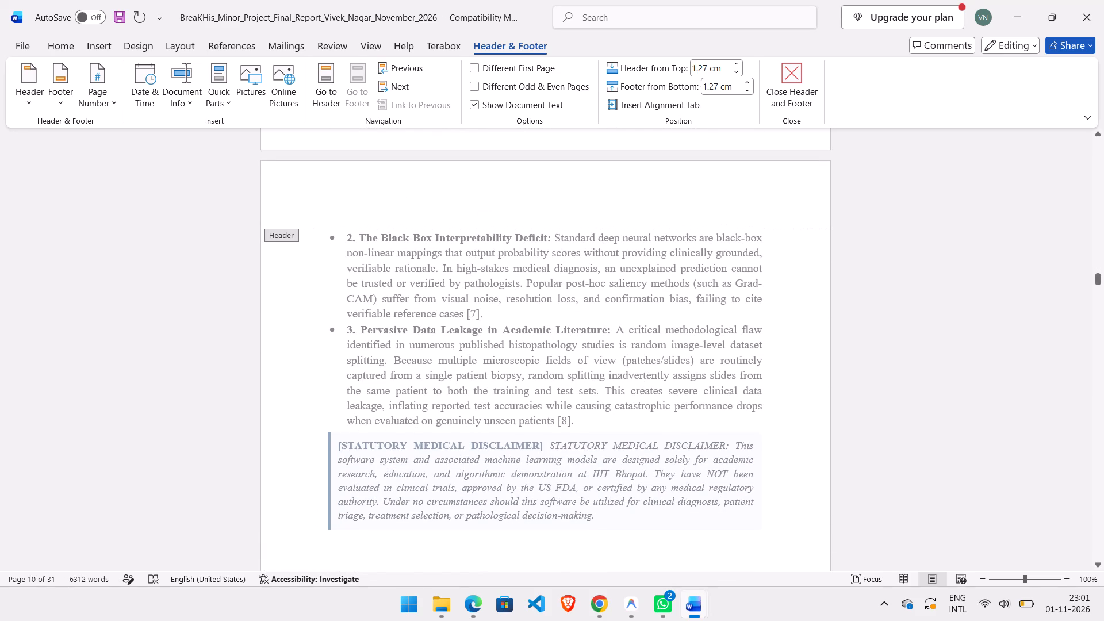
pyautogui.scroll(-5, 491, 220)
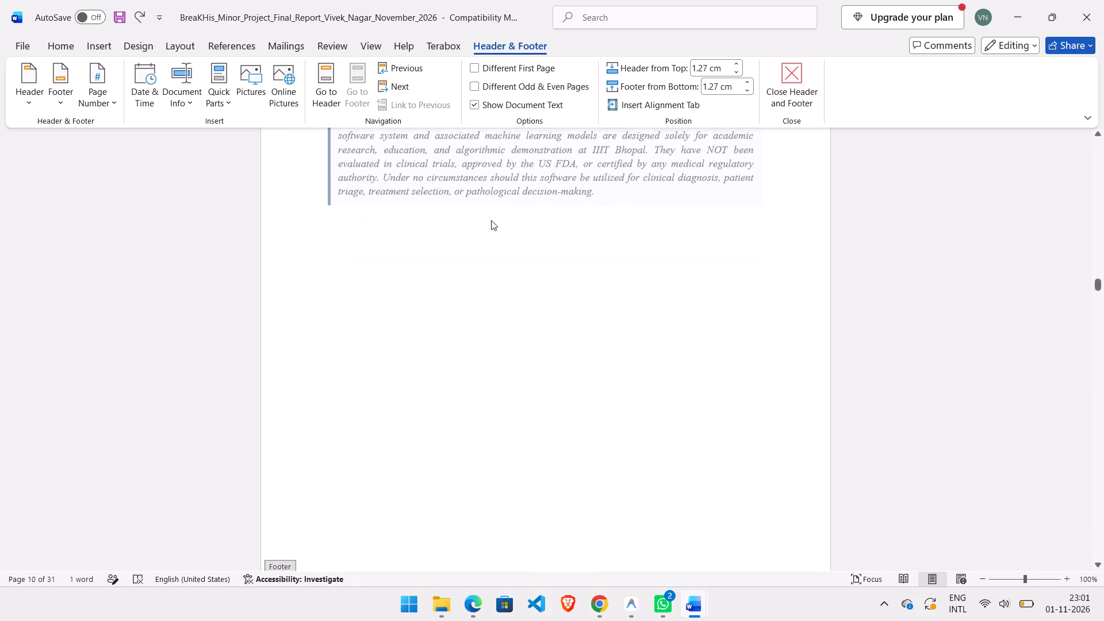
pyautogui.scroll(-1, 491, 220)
# Leave footer editing and return to the document body.
pyautogui.click(491, 220)
pyautogui.doubleClick(491, 220)
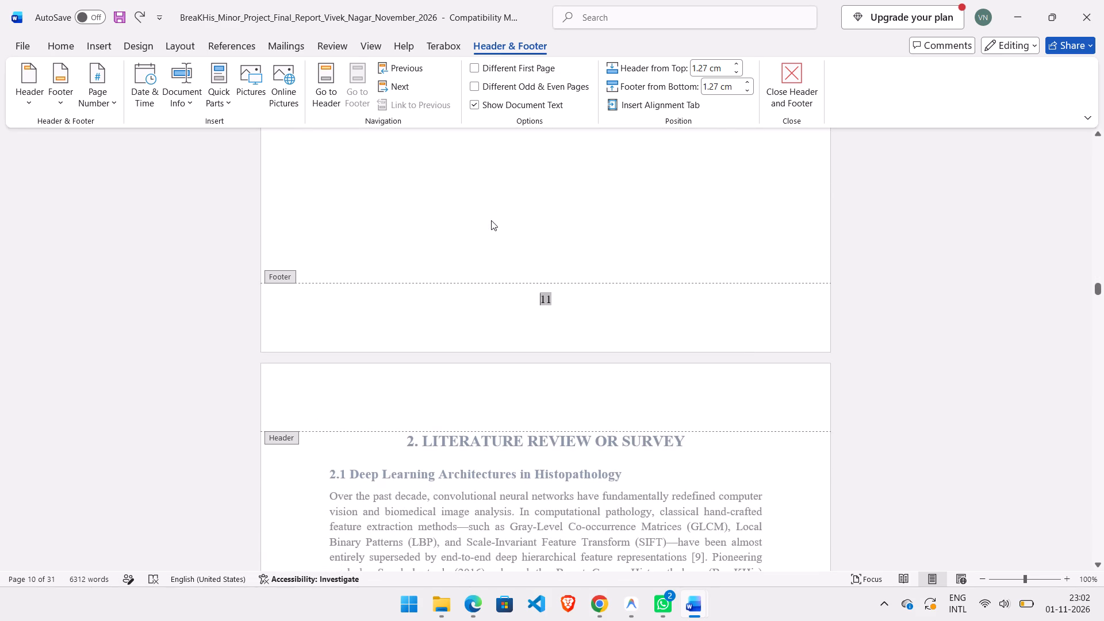
# Look back through the pages from the introduction to those before the list of tables, checking their footer page numbers.
pyautogui.scroll(5, 491, 220)
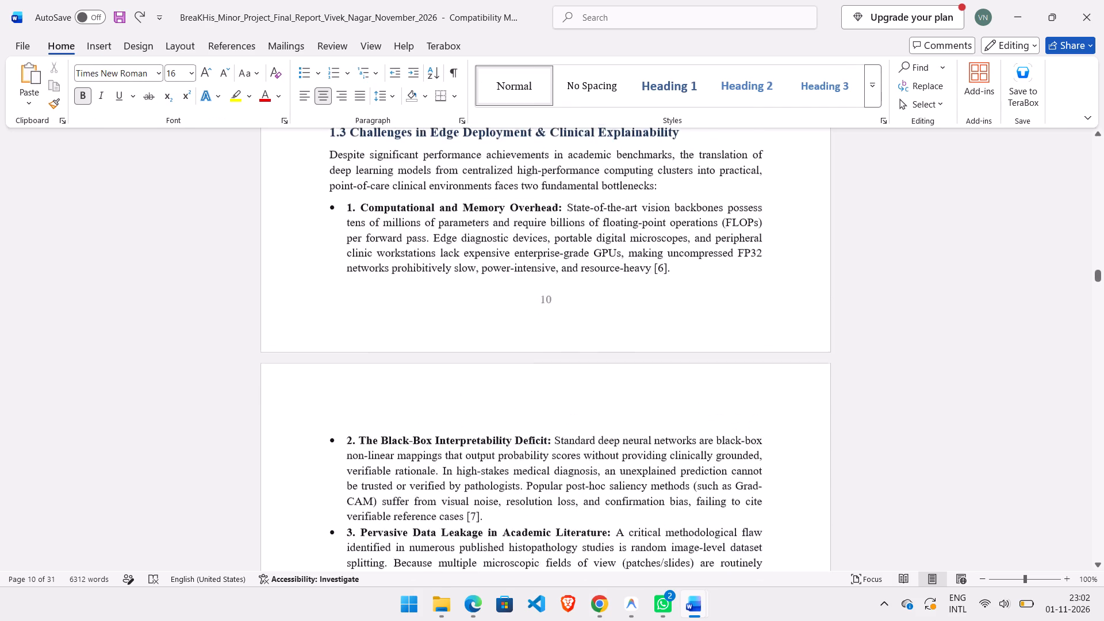
pyautogui.scroll(5, 491, 220)
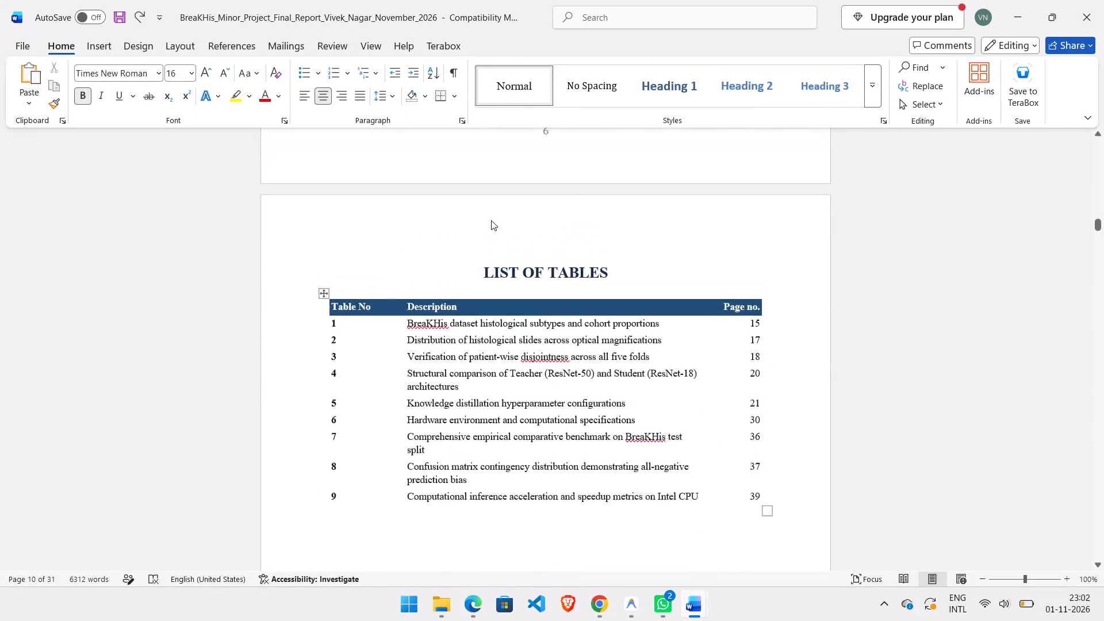
pyautogui.scroll(2, 491, 220)
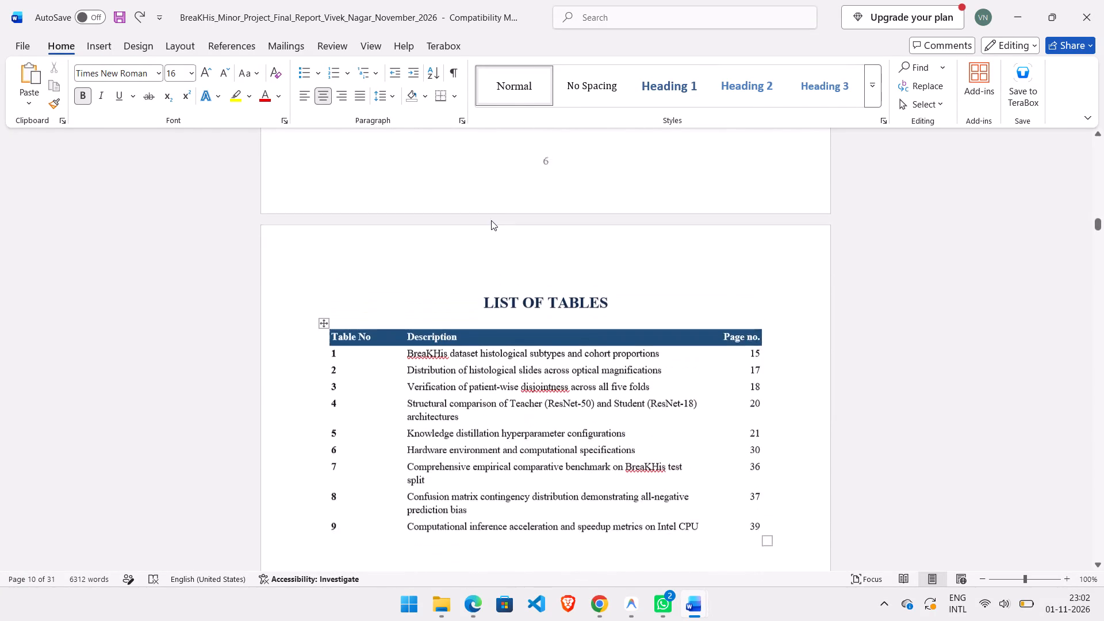
pyautogui.scroll(2, 491, 220)
pyautogui.click(557, 349)
pyautogui.scroll(2, 557, 349)
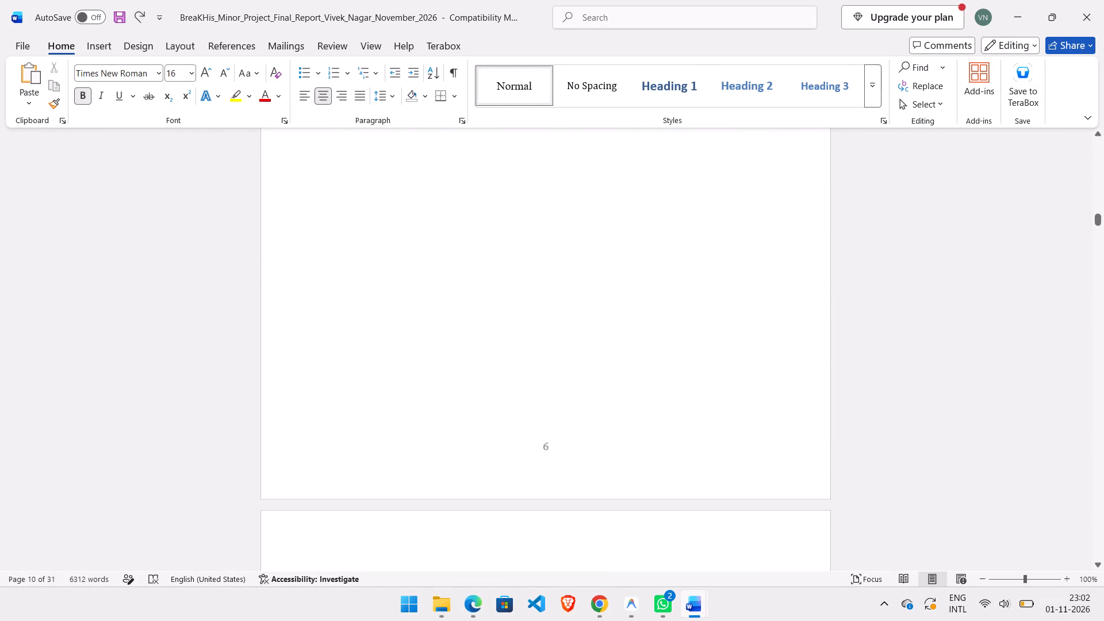
pyautogui.scroll(2, 557, 349)
pyautogui.scroll(-1, 557, 349)
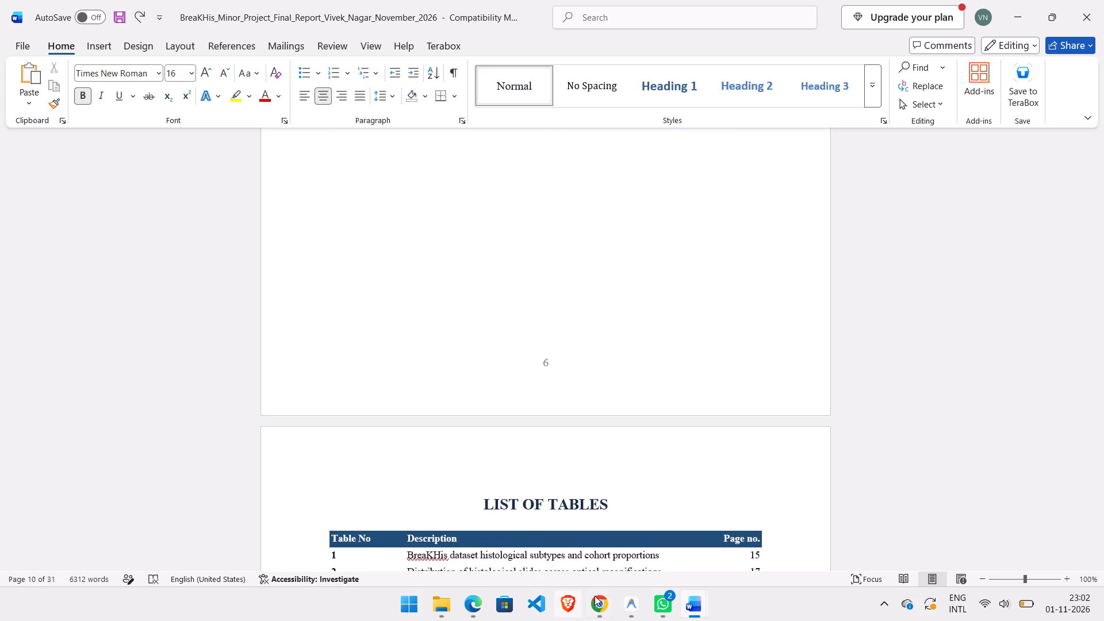
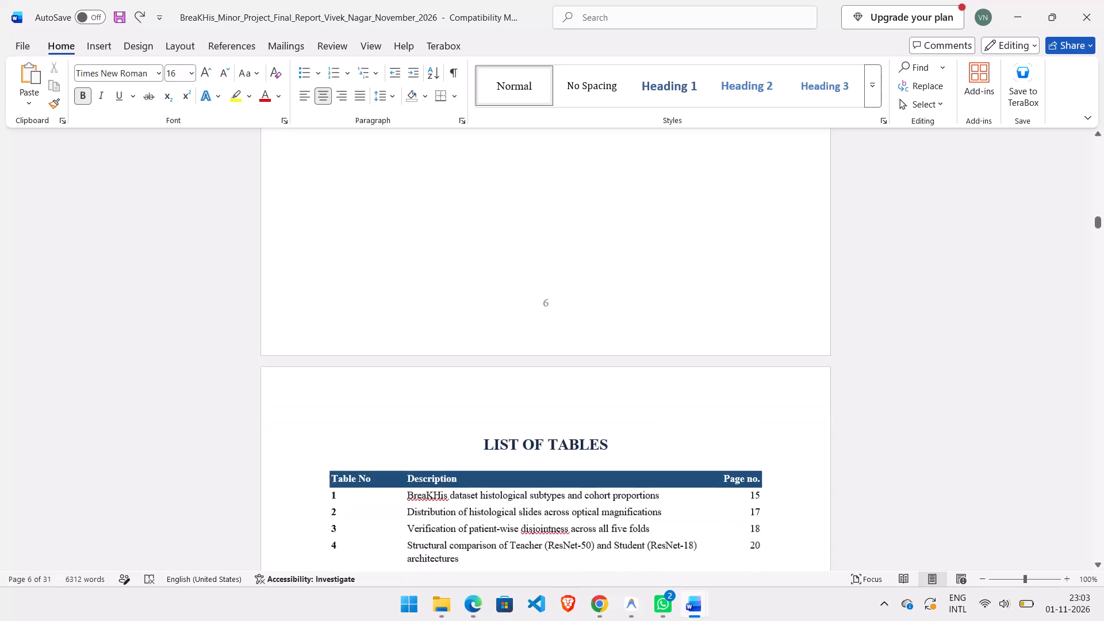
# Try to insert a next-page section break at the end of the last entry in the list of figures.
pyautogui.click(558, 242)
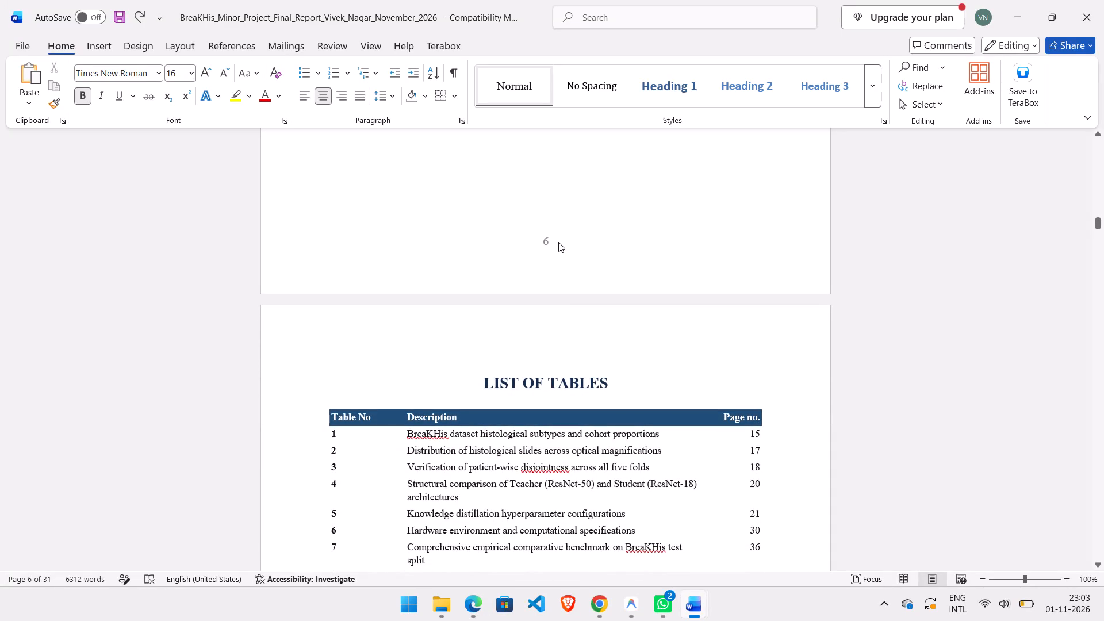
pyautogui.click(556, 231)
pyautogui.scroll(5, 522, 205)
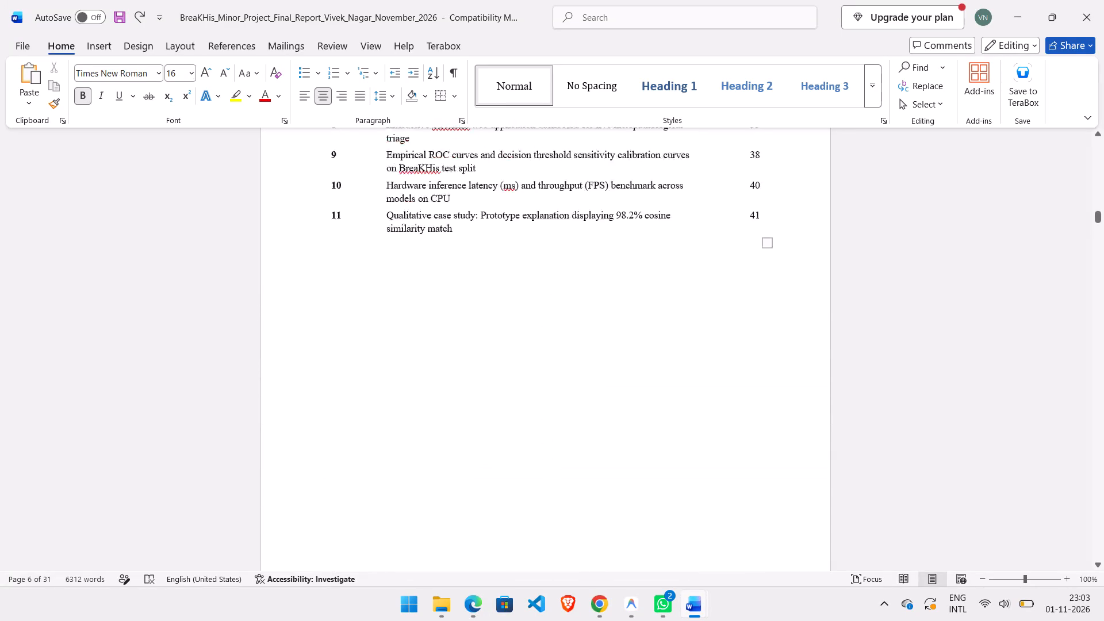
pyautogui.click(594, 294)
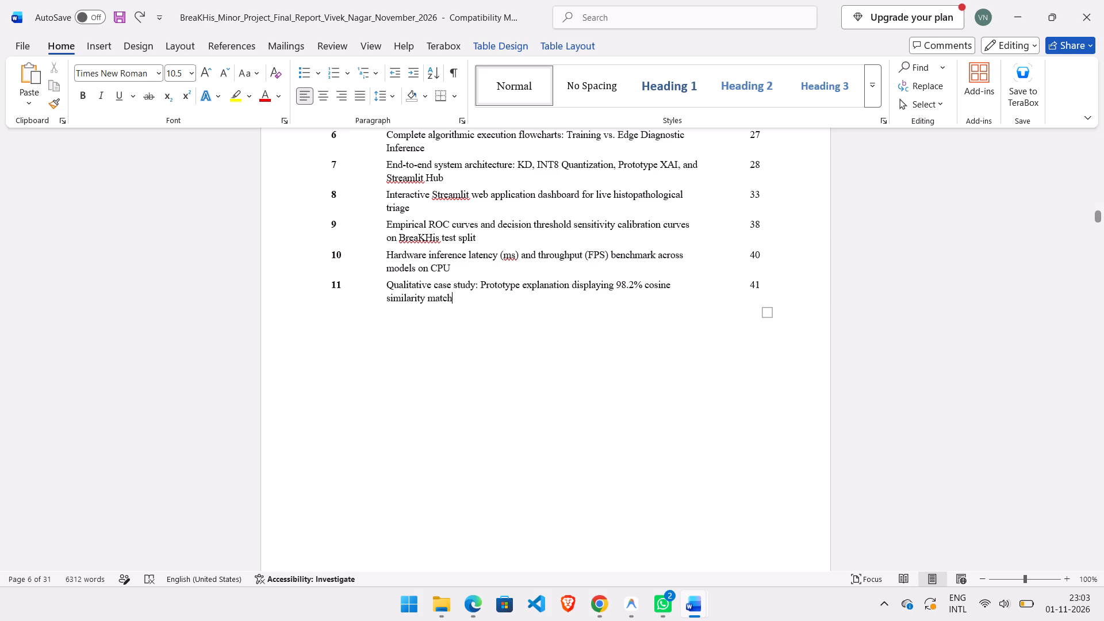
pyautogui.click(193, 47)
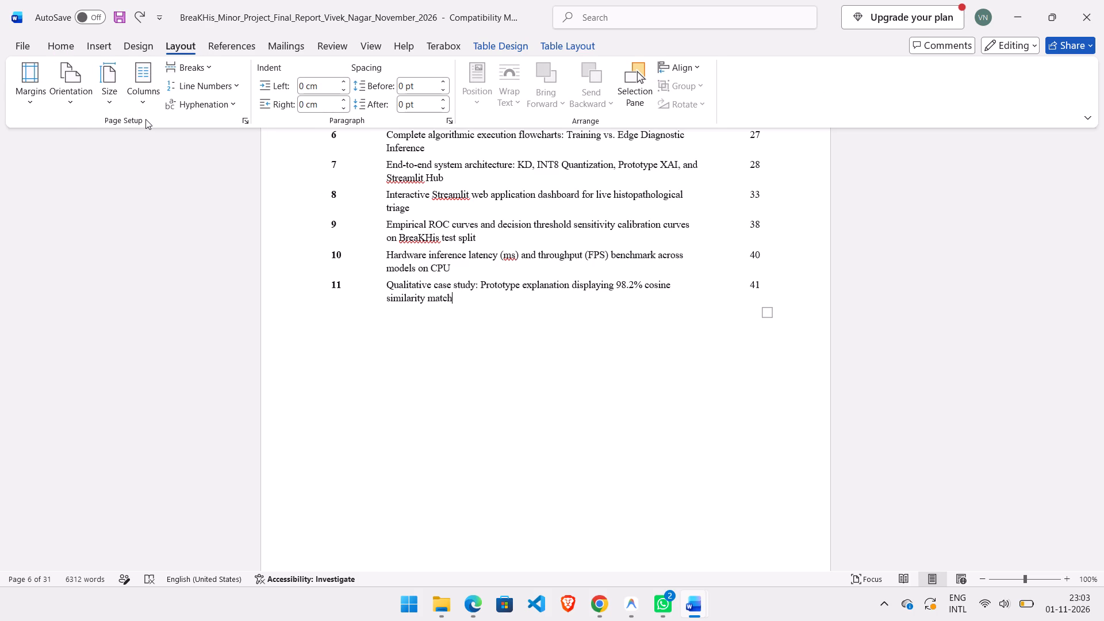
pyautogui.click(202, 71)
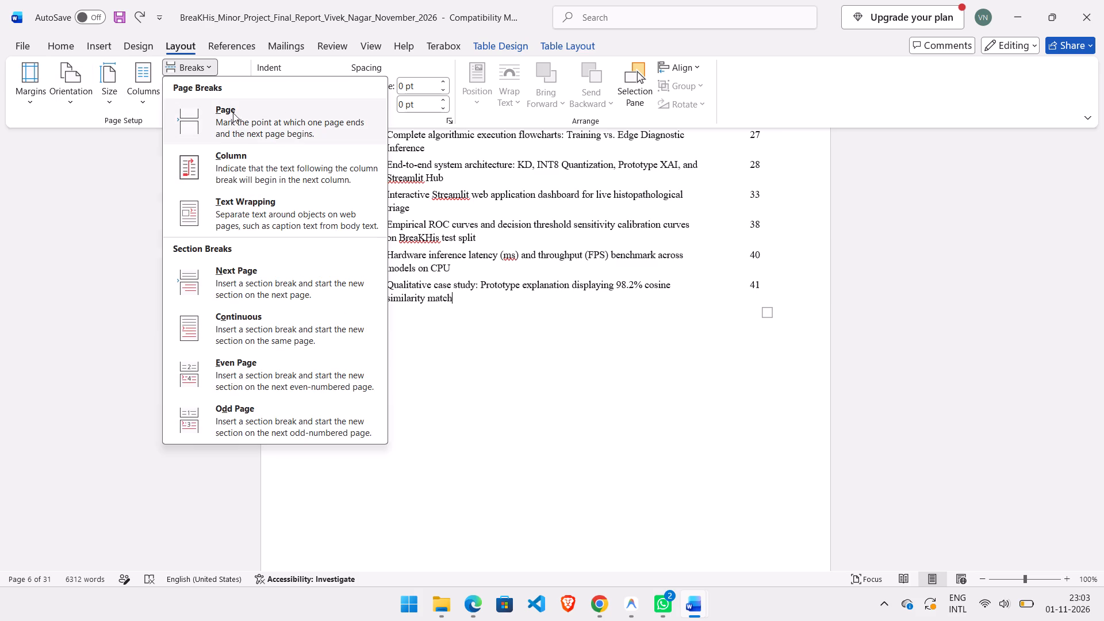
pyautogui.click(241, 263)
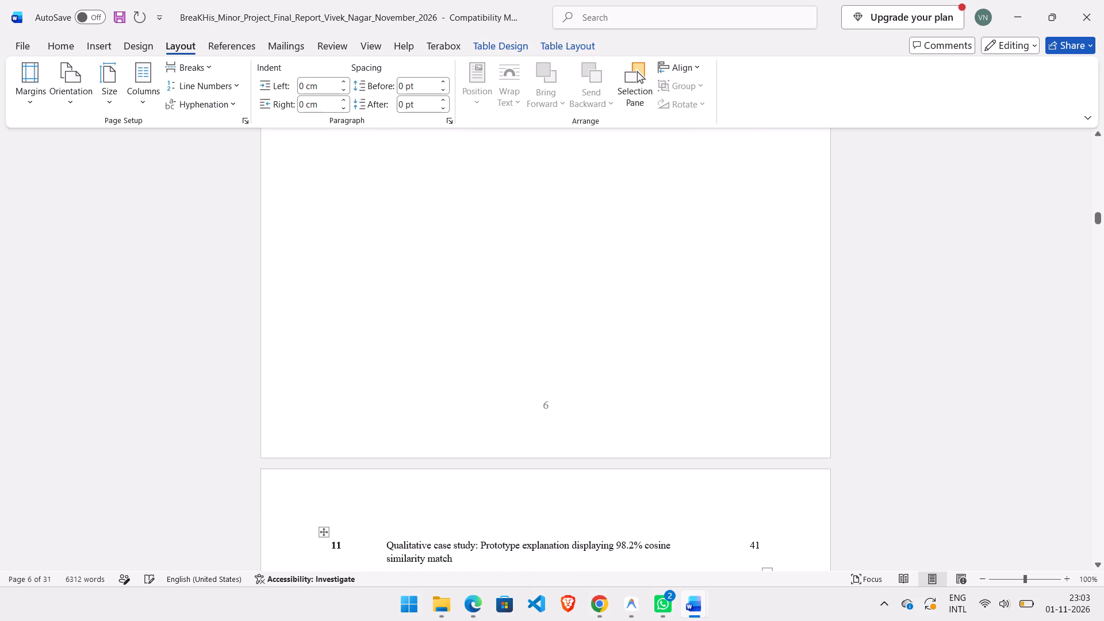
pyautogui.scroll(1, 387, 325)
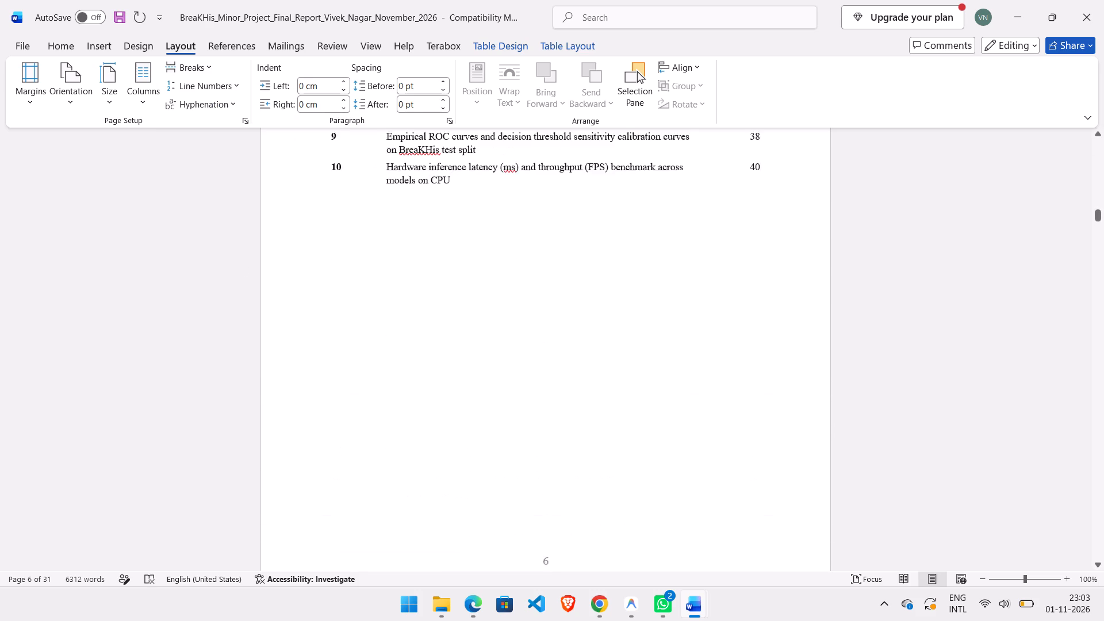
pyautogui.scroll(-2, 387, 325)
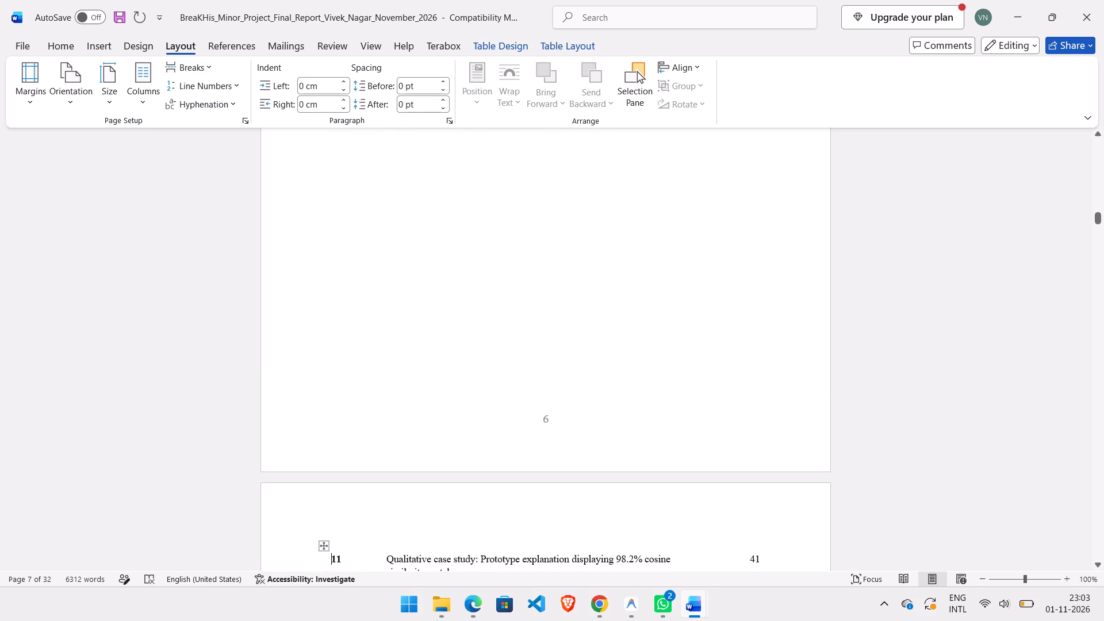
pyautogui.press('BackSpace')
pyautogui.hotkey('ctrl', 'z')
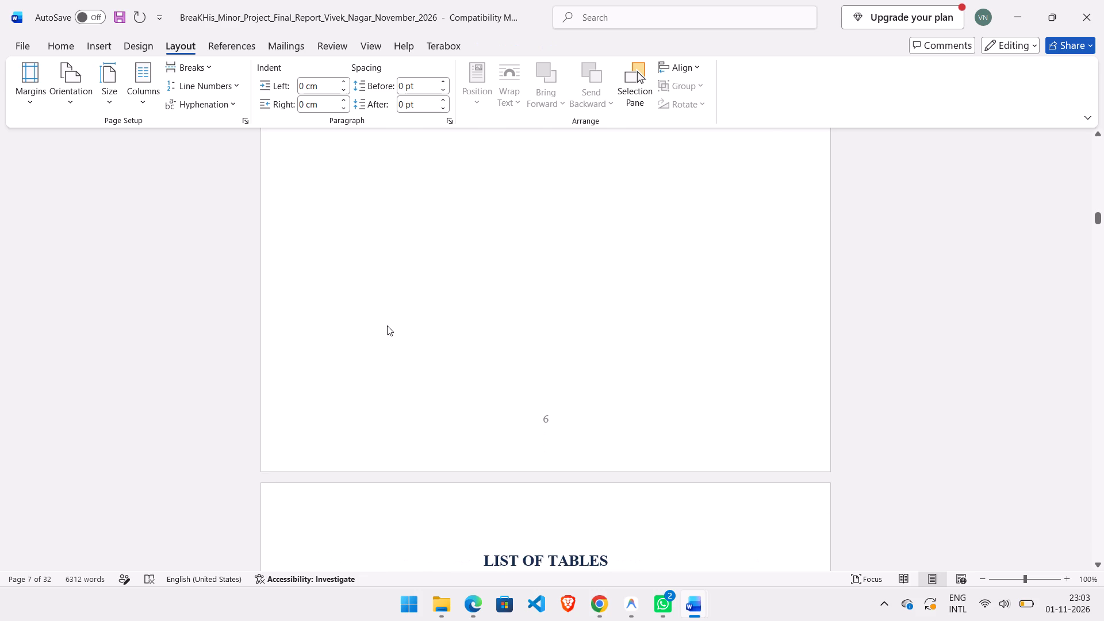
# Add three blank lines below the description of figure 11 in the list of figures.
pyautogui.scroll(1, 387, 325)
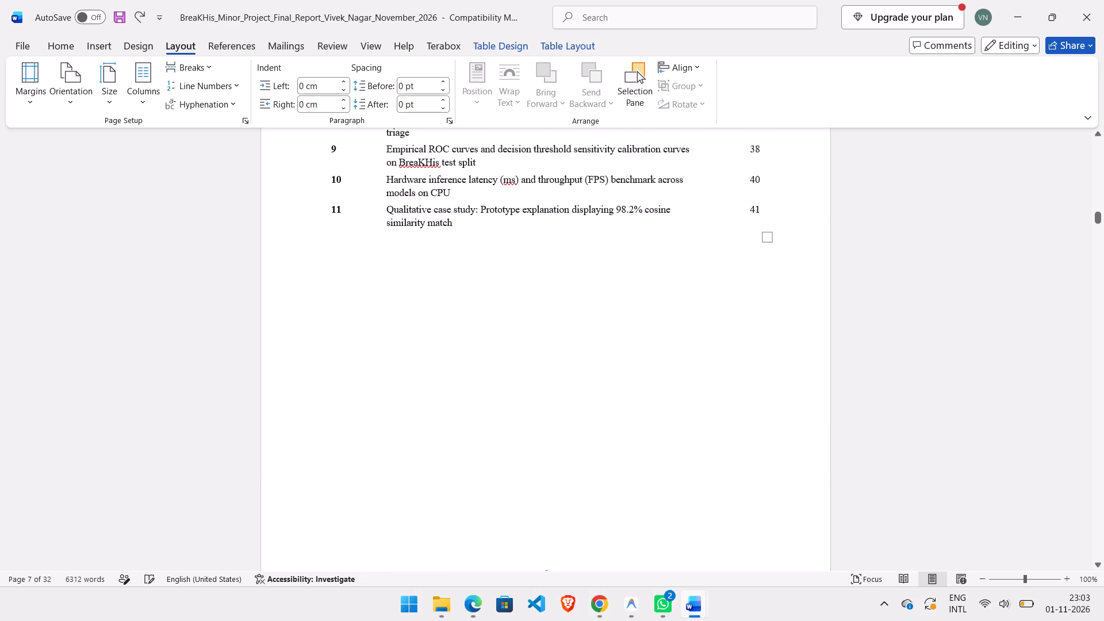
pyautogui.press('Return')
pyautogui.press('Return')
pyautogui.press('Return')
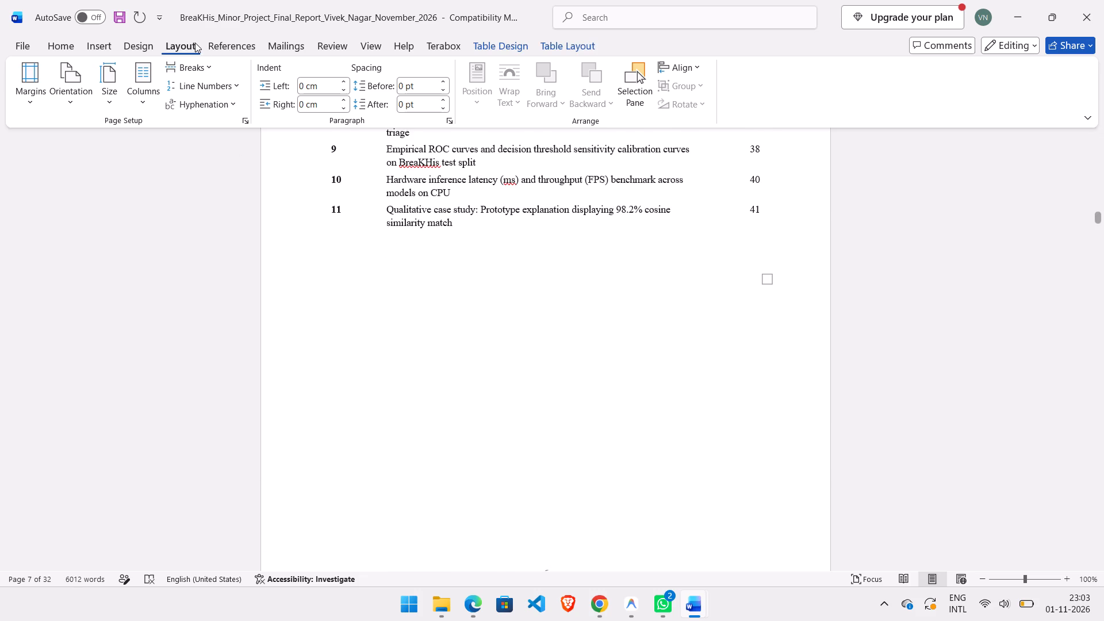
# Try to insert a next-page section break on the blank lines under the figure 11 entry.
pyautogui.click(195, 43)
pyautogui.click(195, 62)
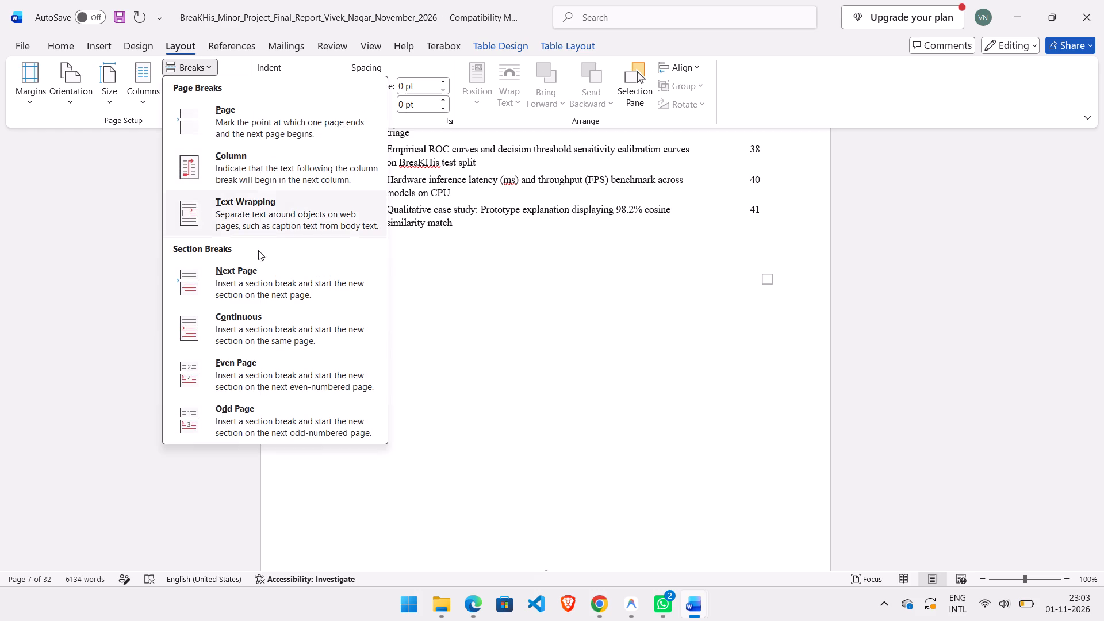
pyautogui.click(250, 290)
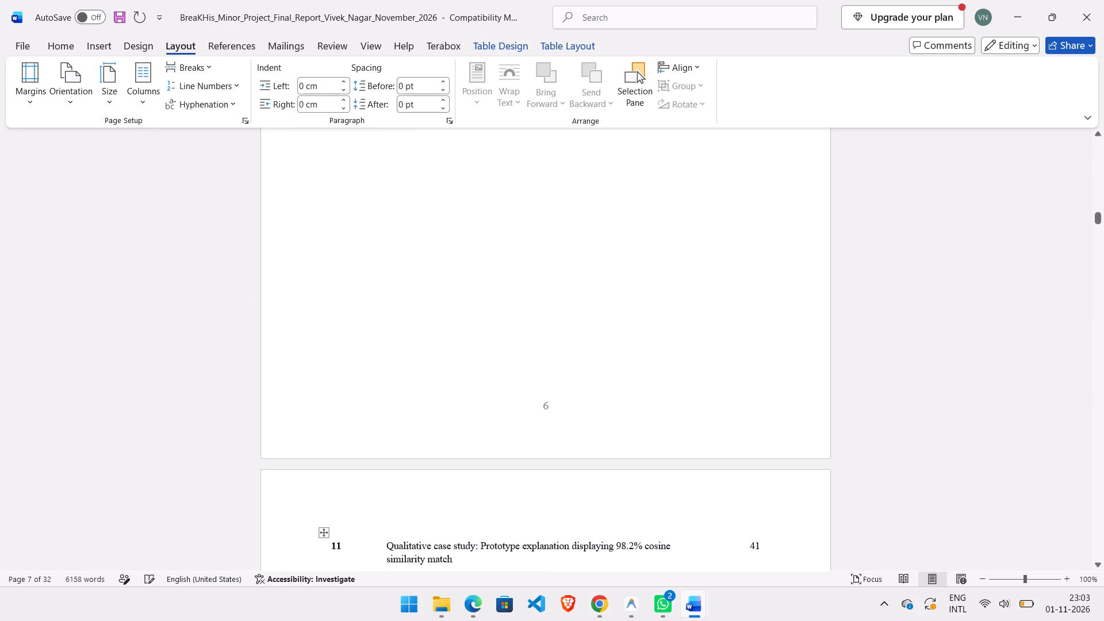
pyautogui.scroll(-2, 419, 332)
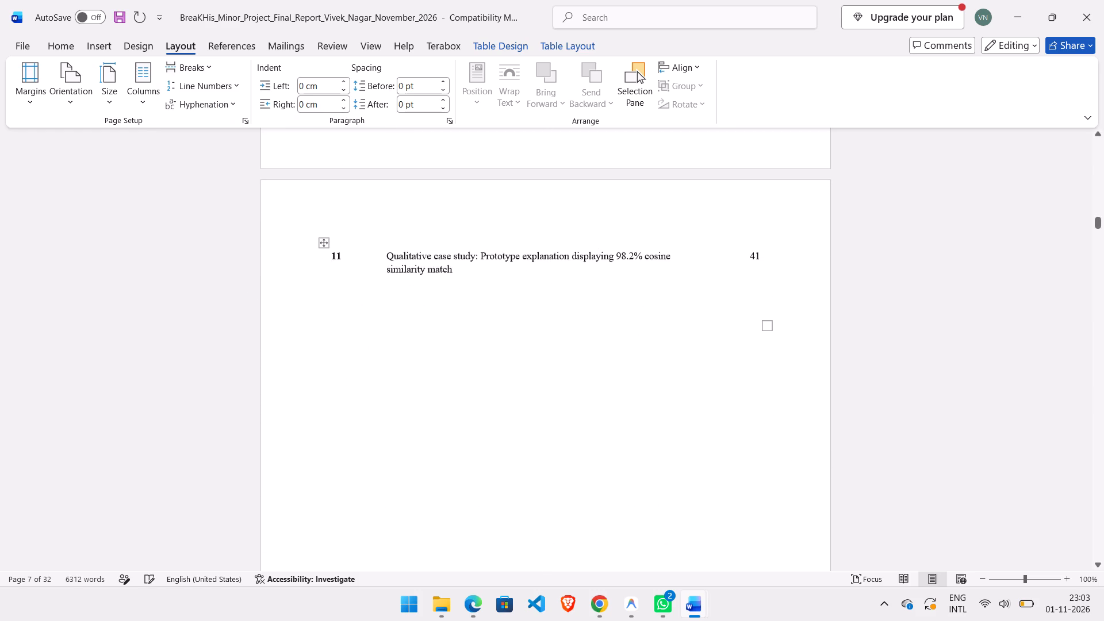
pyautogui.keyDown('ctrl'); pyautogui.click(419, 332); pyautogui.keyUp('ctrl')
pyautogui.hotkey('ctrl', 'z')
# Insert a next-page section break directly before the LIST OF TABLES heading.
pyautogui.scroll(1, 419, 332)
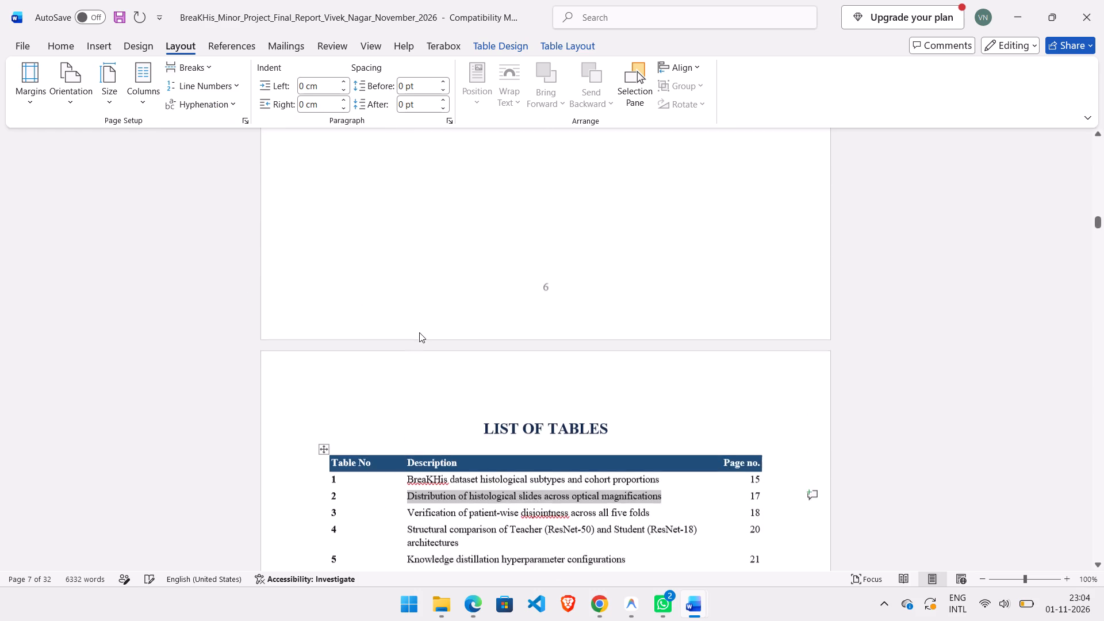
pyautogui.click(475, 411)
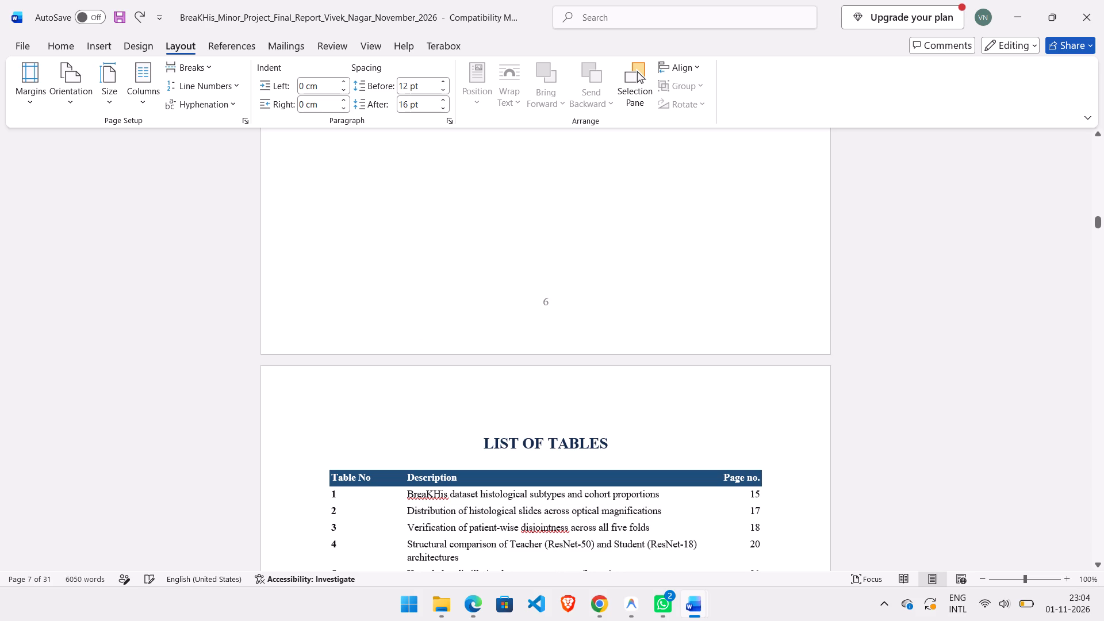
pyautogui.click(198, 65)
pyautogui.click(229, 286)
# Examine the list of figures and list of tables pages to check the layout around the new section break.
pyautogui.scroll(-3, 372, 290)
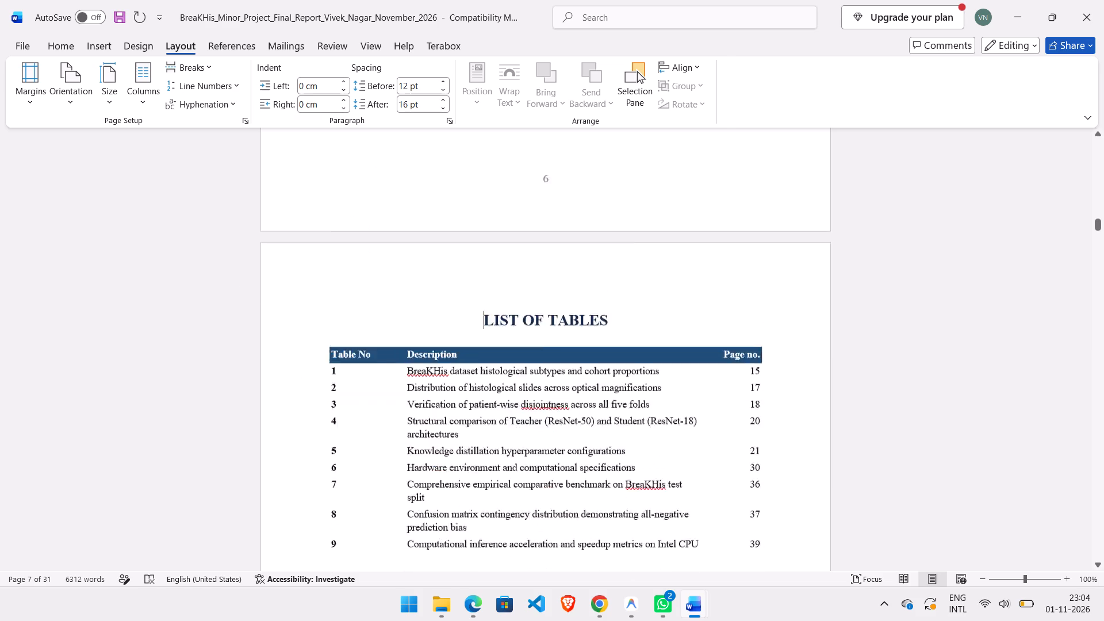
pyautogui.scroll(-2, 372, 290)
pyautogui.scroll(1, 372, 290)
pyautogui.scroll(-1, 372, 290)
pyautogui.scroll(6, 372, 290)
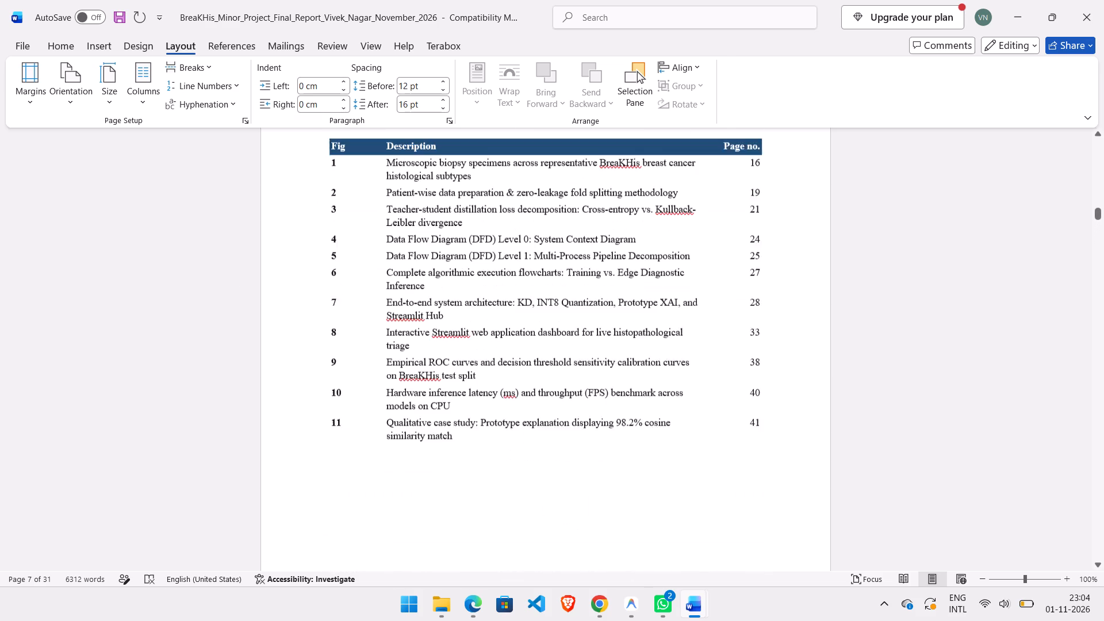
pyautogui.scroll(1, 372, 290)
pyautogui.scroll(-4, 372, 290)
pyautogui.scroll(1, 372, 290)
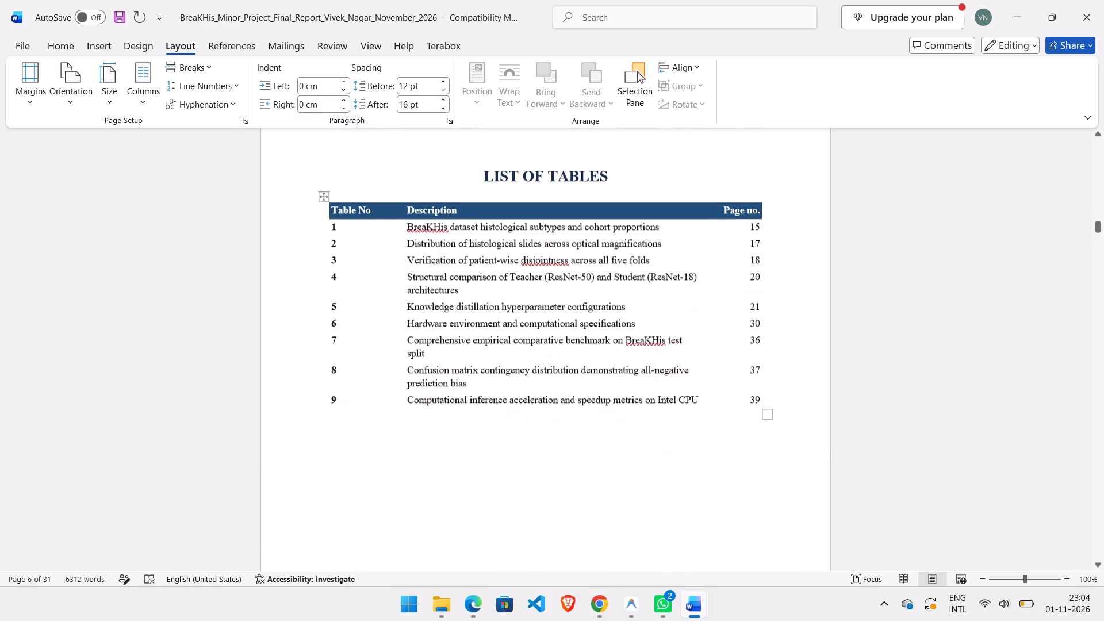
pyautogui.scroll(1, 372, 290)
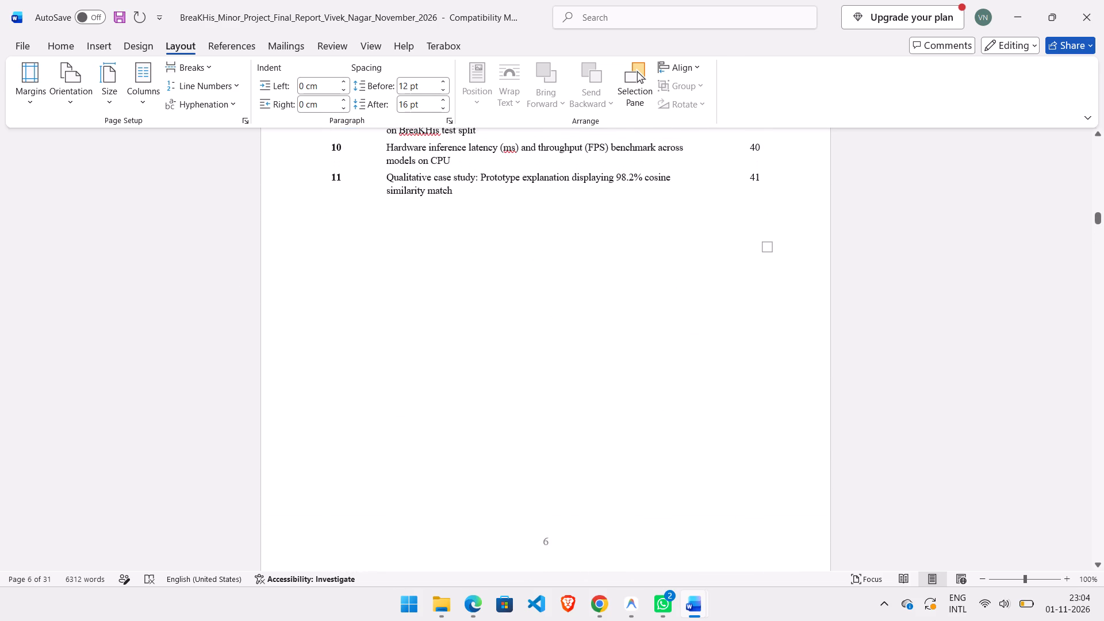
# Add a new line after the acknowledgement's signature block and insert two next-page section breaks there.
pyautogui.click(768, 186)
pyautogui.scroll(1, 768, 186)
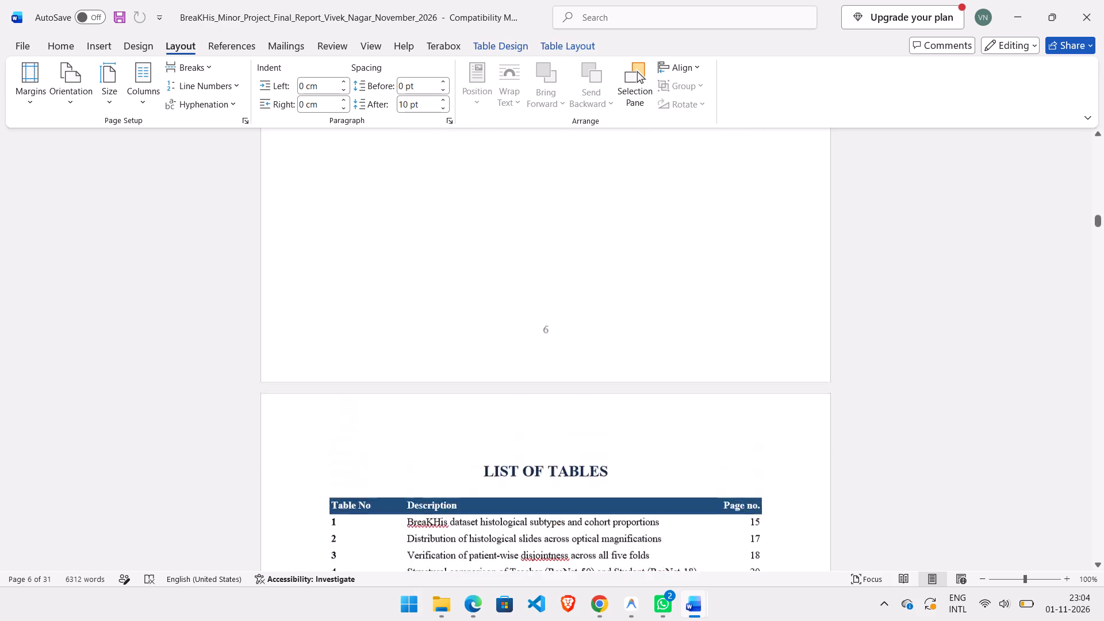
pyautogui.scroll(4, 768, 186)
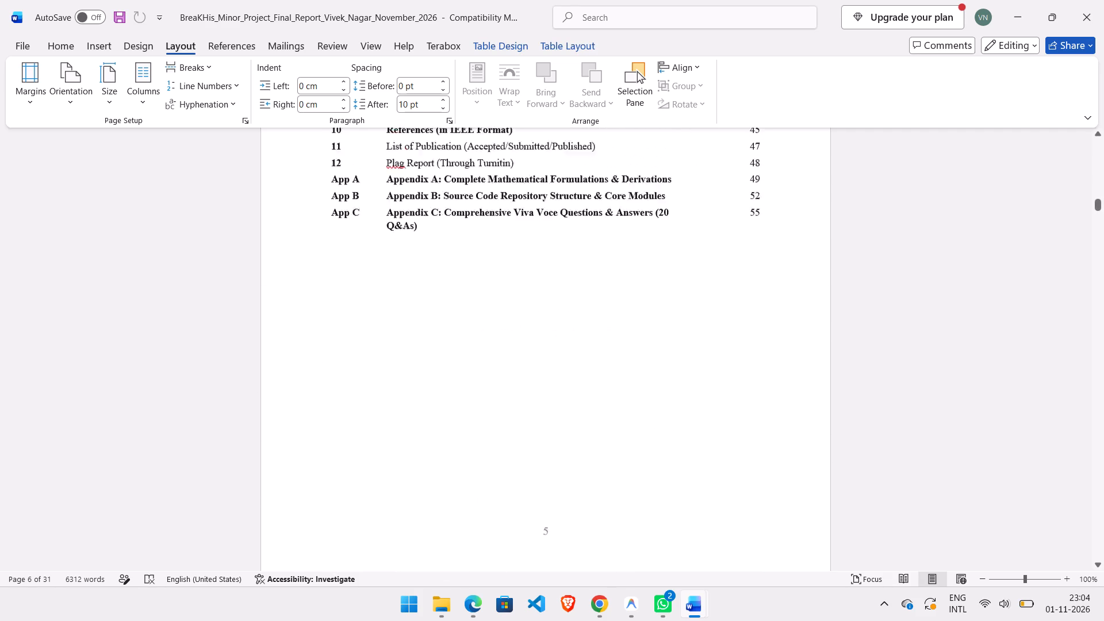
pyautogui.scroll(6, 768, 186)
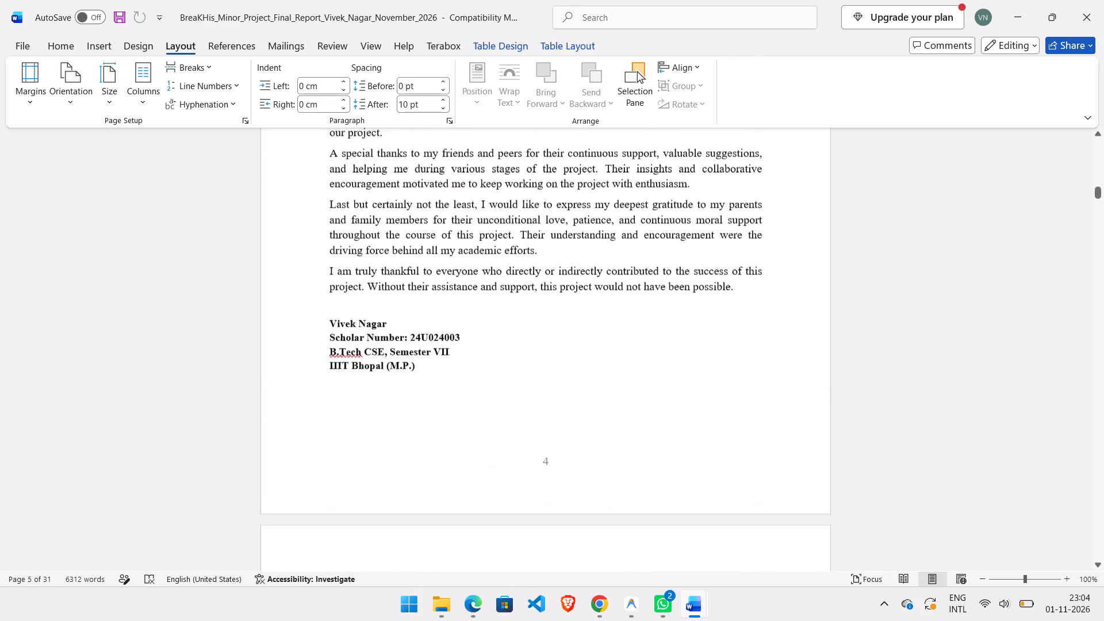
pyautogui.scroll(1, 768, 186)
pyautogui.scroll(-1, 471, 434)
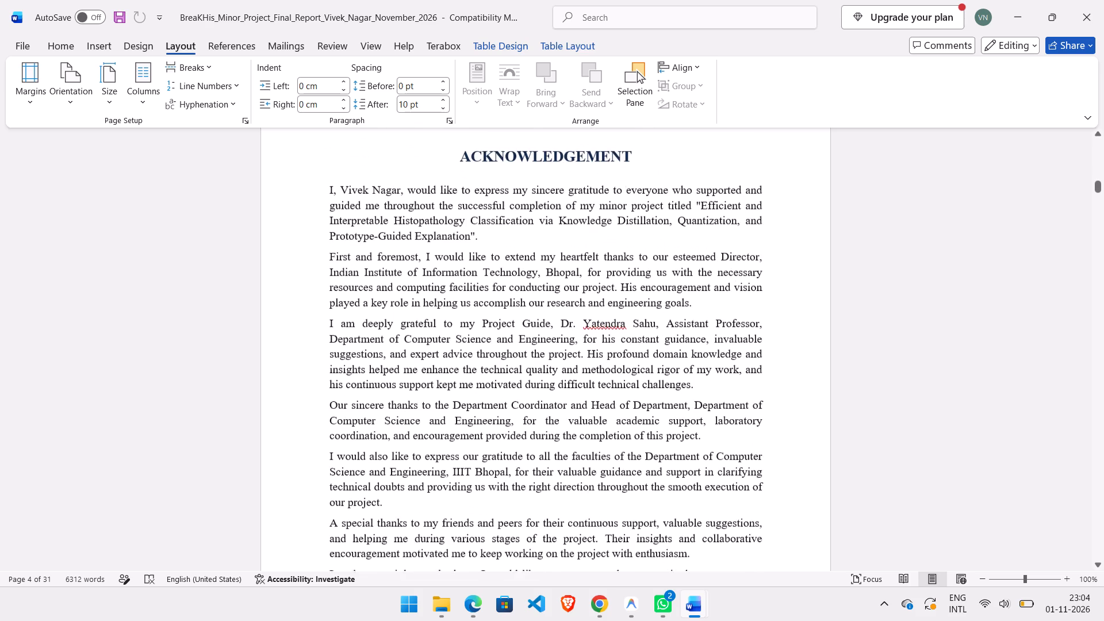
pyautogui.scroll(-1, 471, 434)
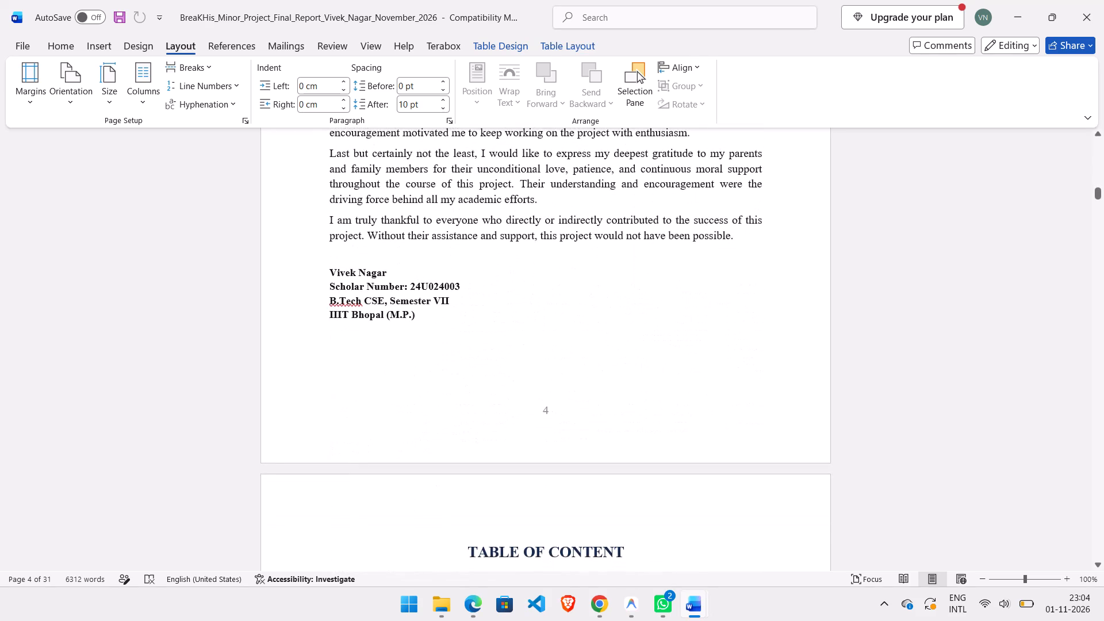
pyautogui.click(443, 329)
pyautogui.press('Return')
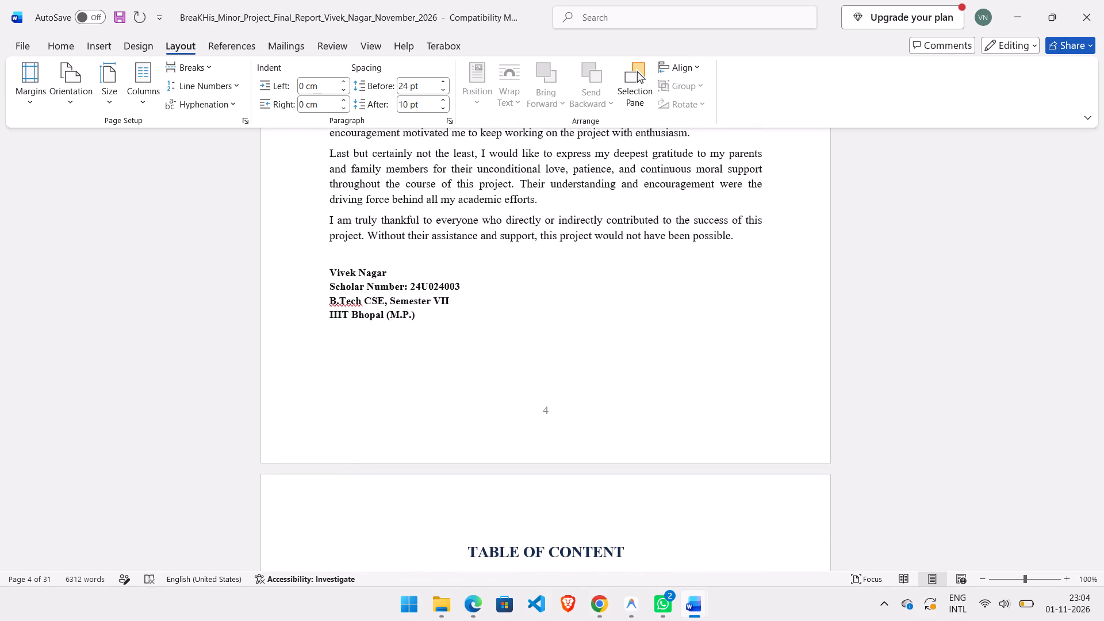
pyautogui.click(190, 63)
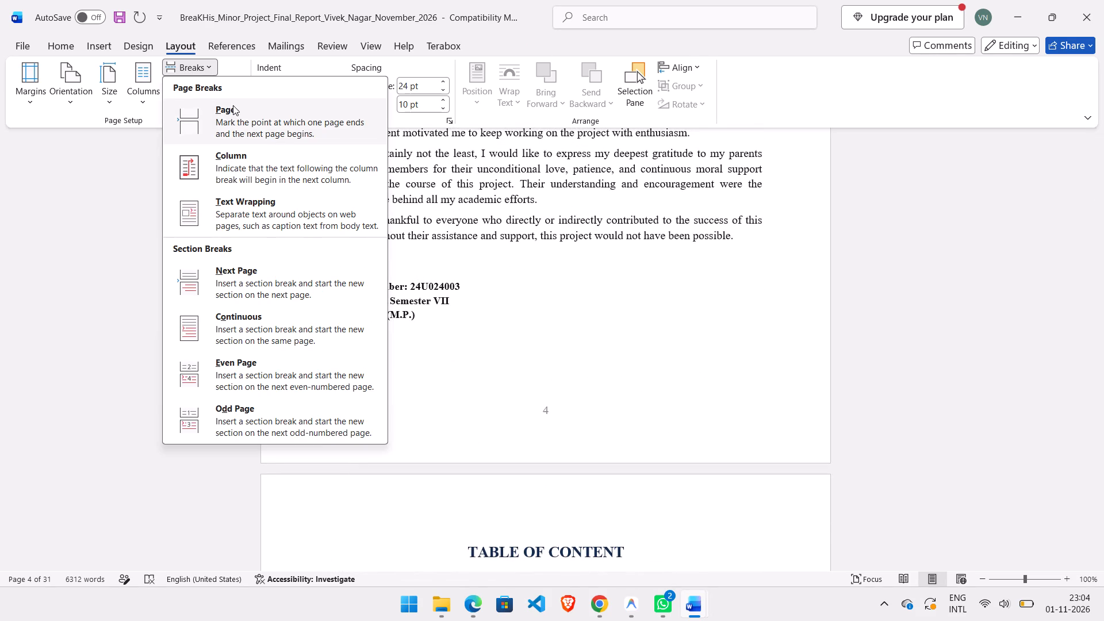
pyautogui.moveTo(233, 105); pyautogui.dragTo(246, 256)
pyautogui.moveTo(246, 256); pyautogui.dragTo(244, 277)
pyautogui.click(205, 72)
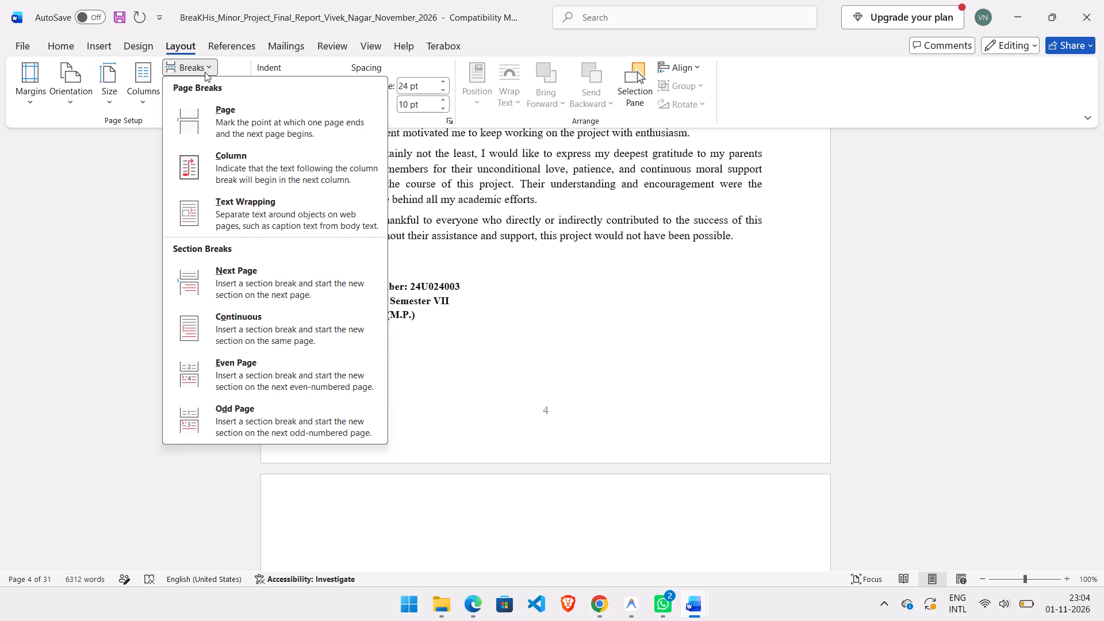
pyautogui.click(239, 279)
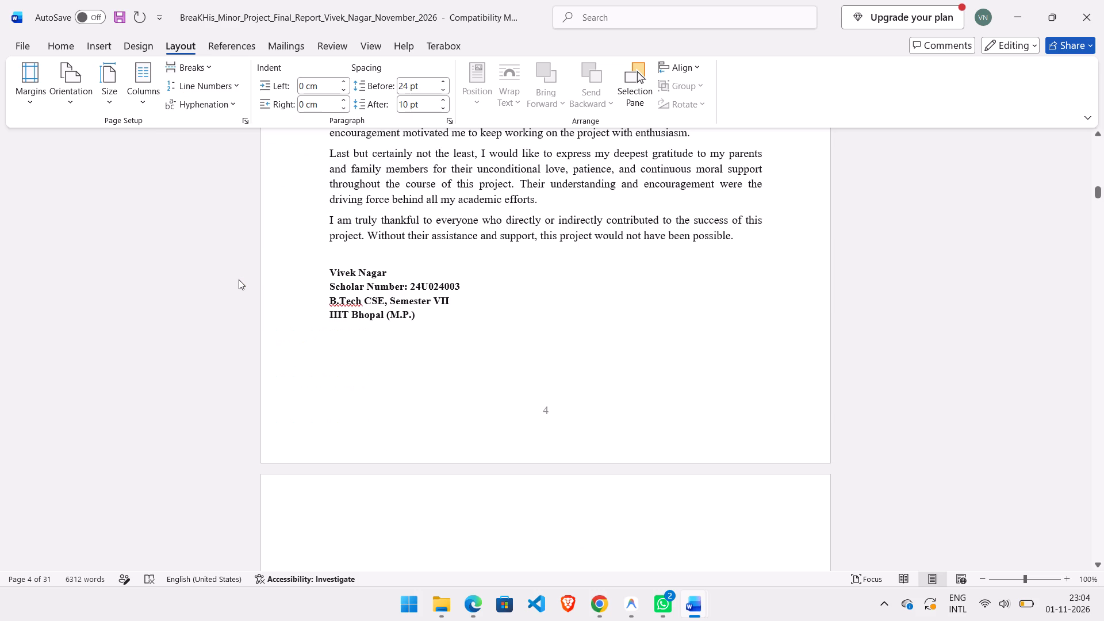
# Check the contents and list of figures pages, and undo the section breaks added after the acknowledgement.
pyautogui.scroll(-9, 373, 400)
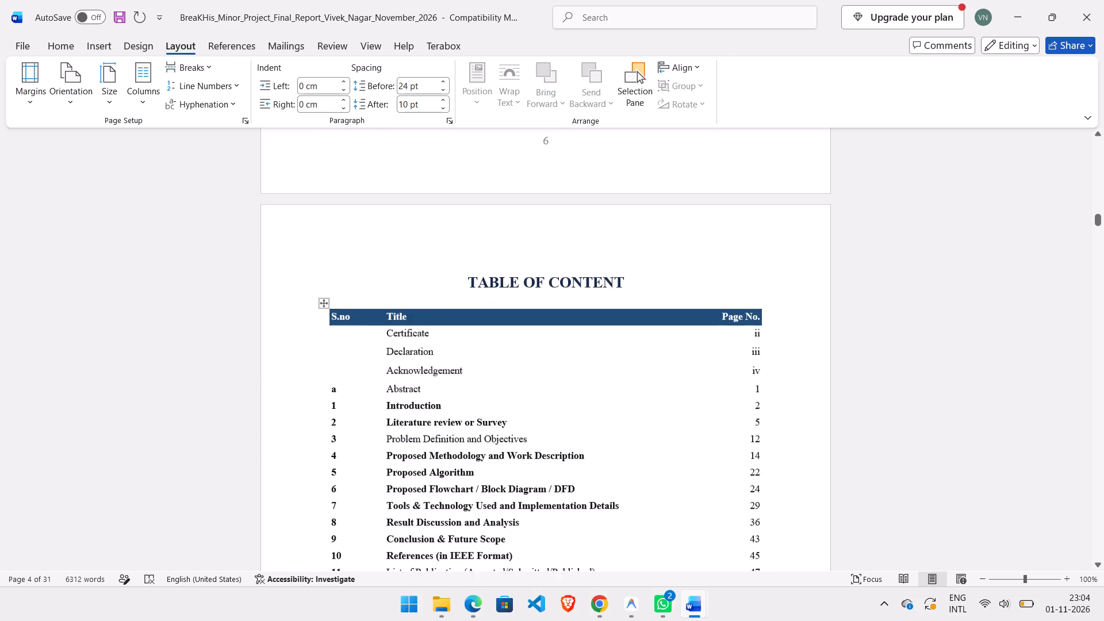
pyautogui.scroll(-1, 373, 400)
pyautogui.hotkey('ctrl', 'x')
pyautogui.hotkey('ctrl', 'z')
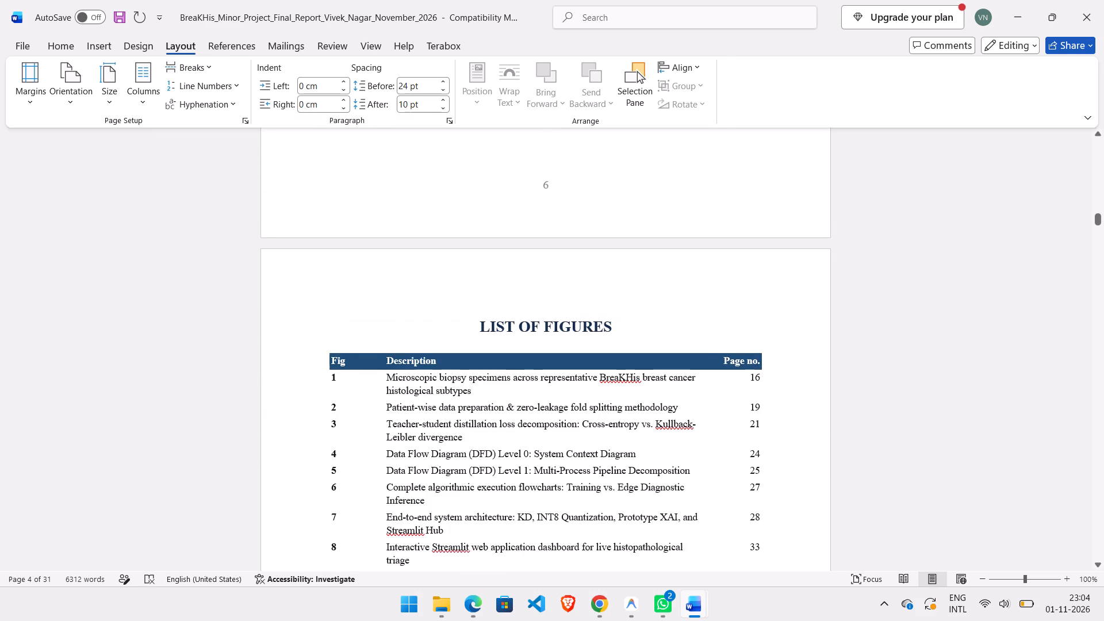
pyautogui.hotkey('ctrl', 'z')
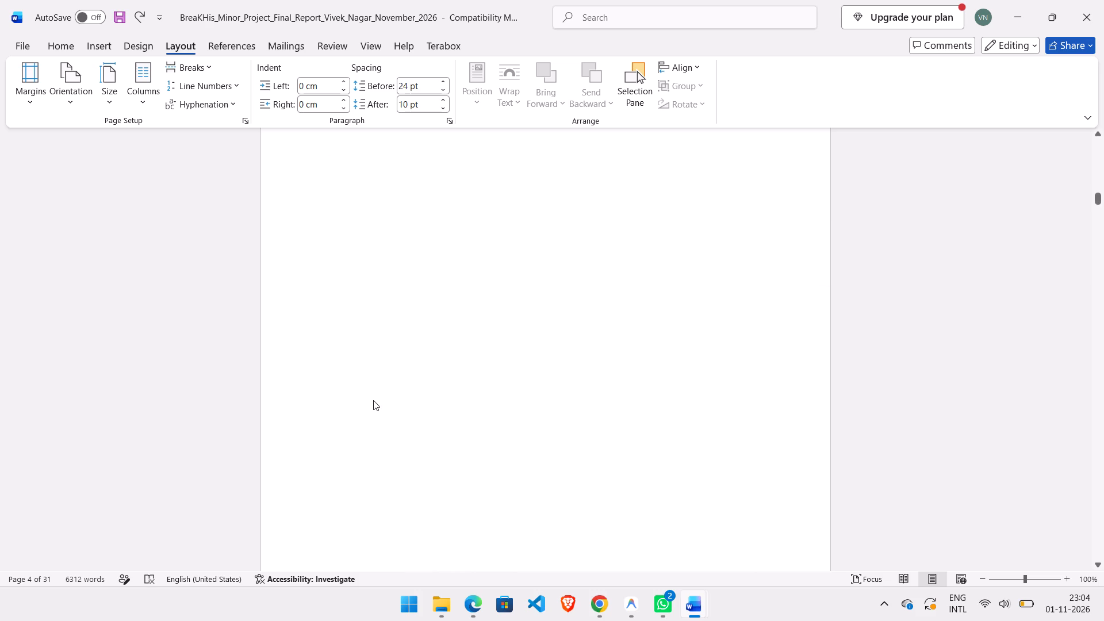
# Insert a next-page section break after the acknowledgement, ahead of the TABLE OF CONTENT page.
pyautogui.scroll(-1, 373, 400)
pyautogui.scroll(1, 373, 400)
pyautogui.scroll(-1, 373, 400)
pyautogui.scroll(7, 373, 400)
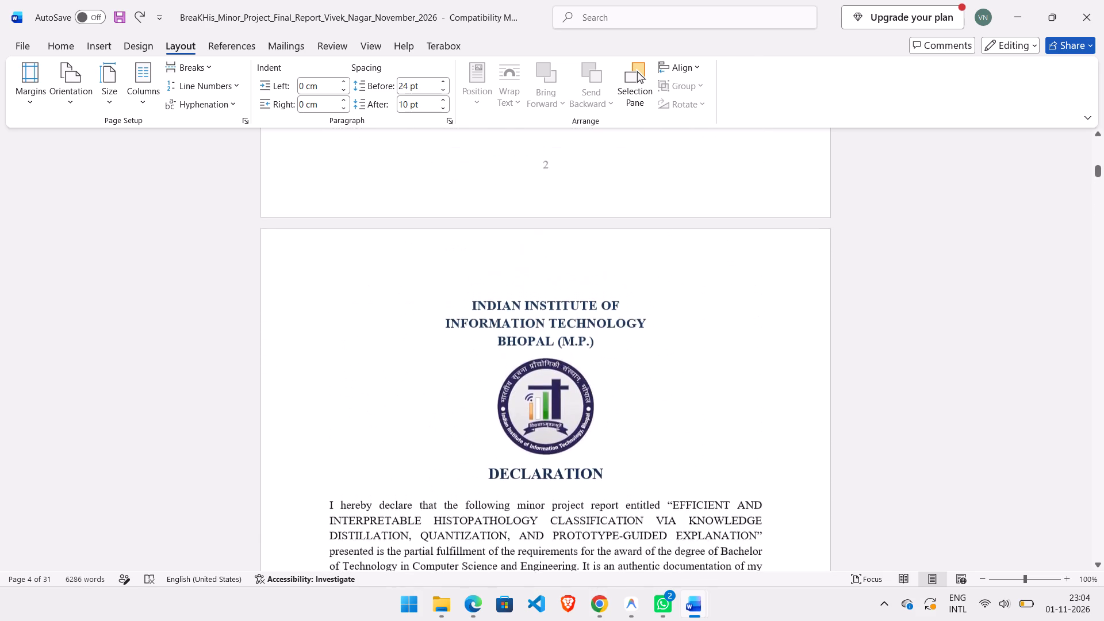
pyautogui.scroll(2, 373, 400)
pyautogui.scroll(-8, 373, 400)
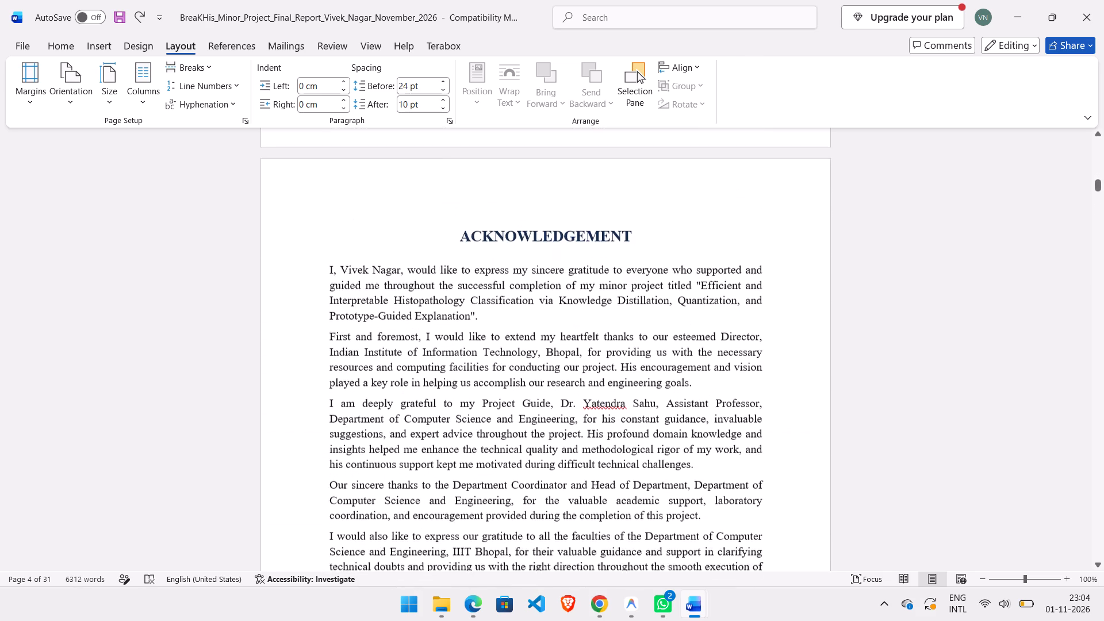
pyautogui.scroll(-3, 373, 400)
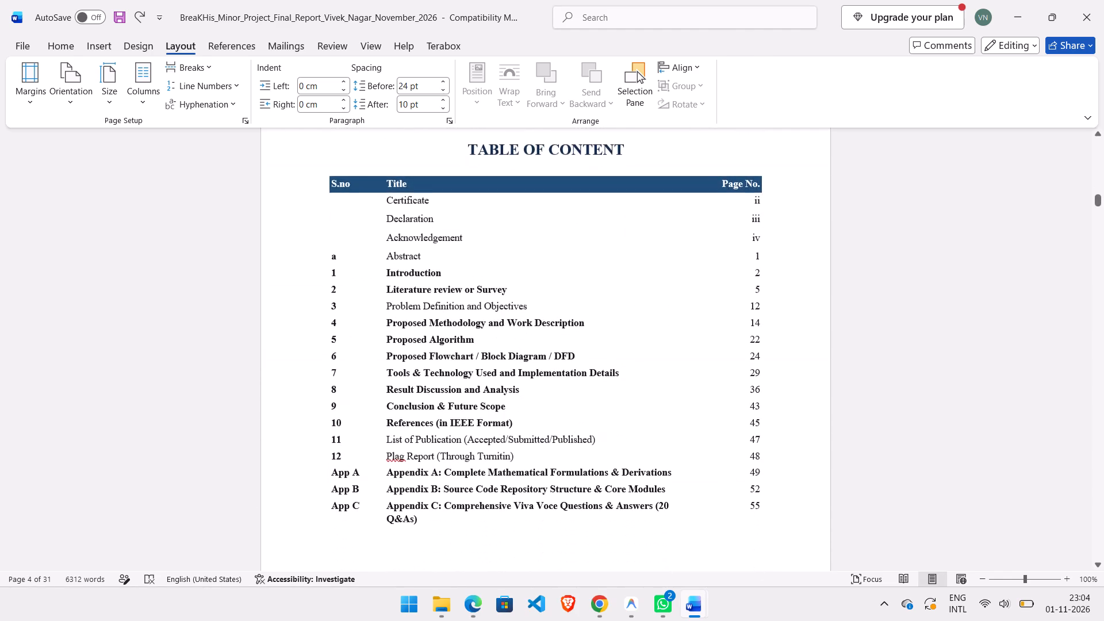
pyautogui.scroll(5, 356, 279)
pyautogui.click(185, 71)
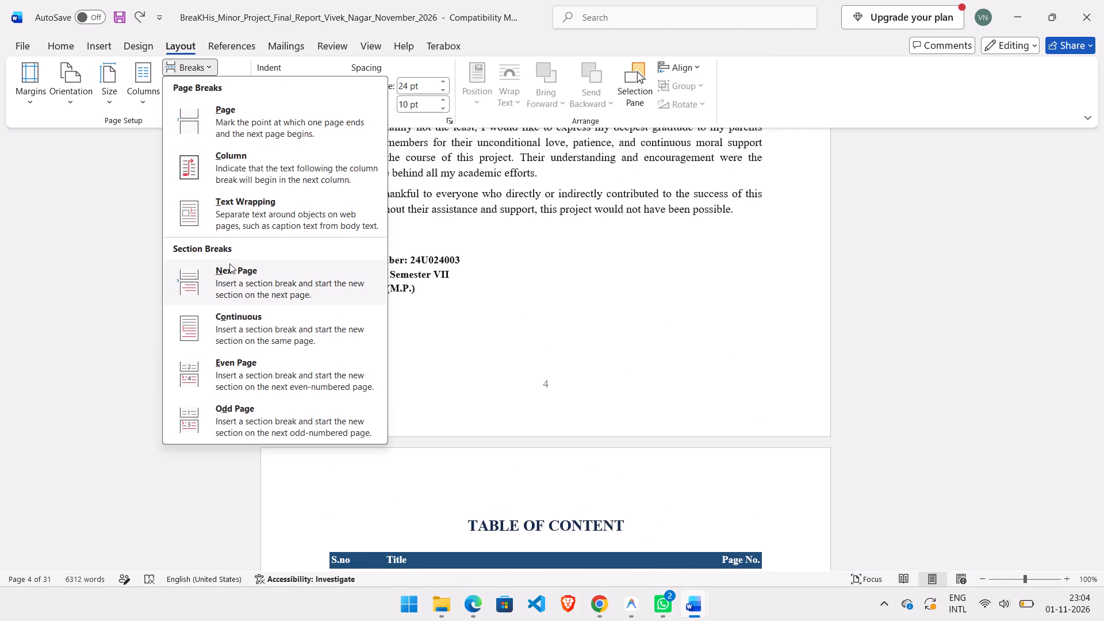
pyautogui.click(229, 274)
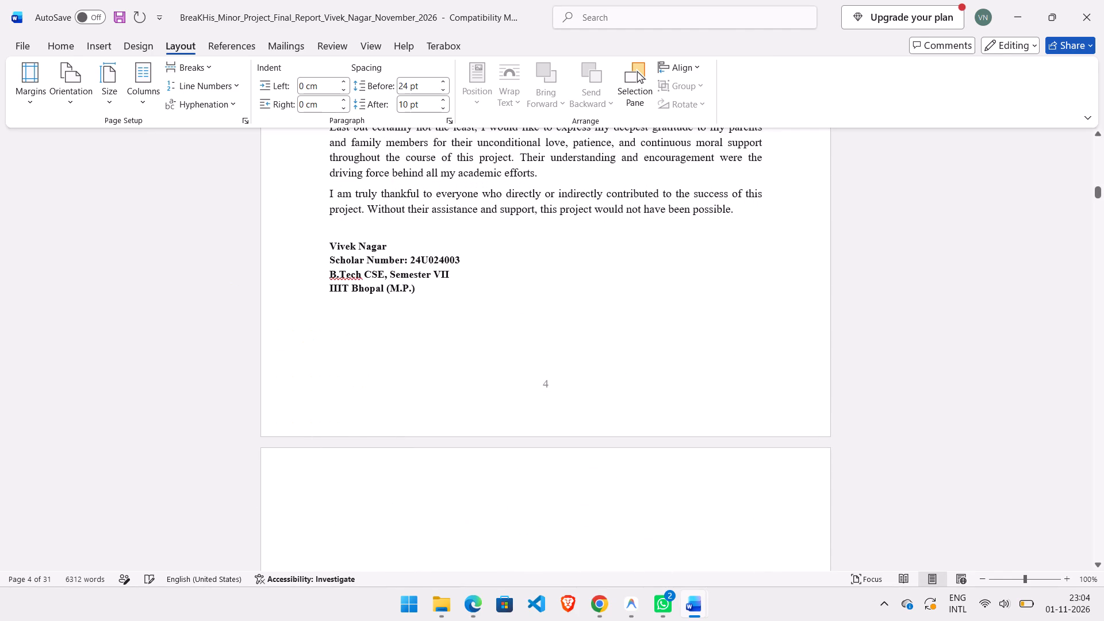
# Examine the front pages from the list of figures back to the cover page to check the layout around the new section break.
pyautogui.scroll(-6, 401, 352)
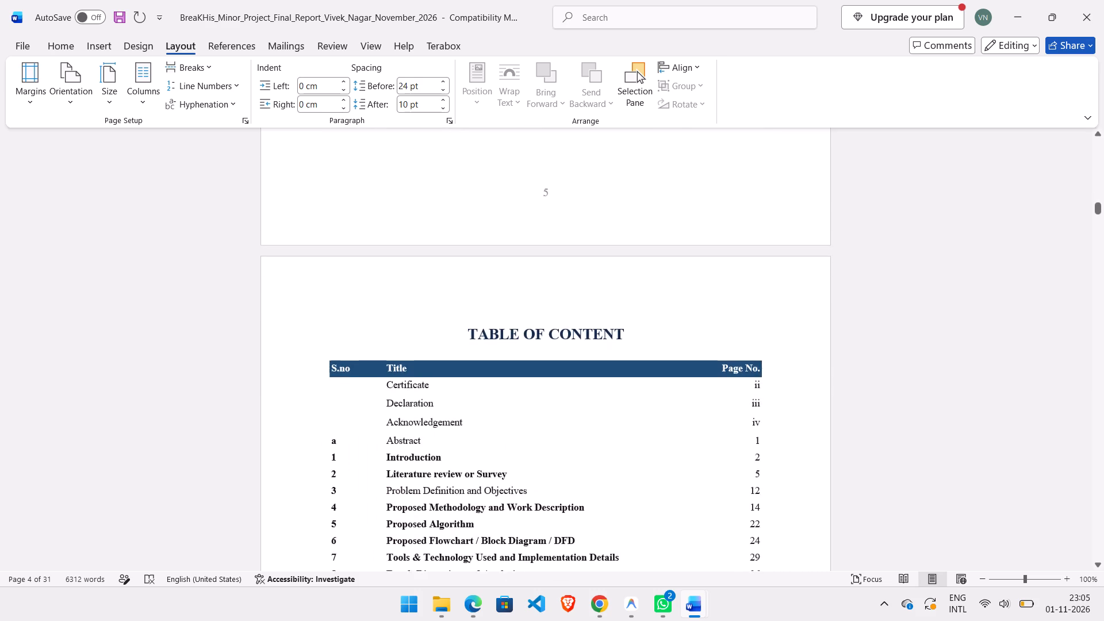
pyautogui.scroll(-6, 401, 352)
pyautogui.scroll(1, 401, 352)
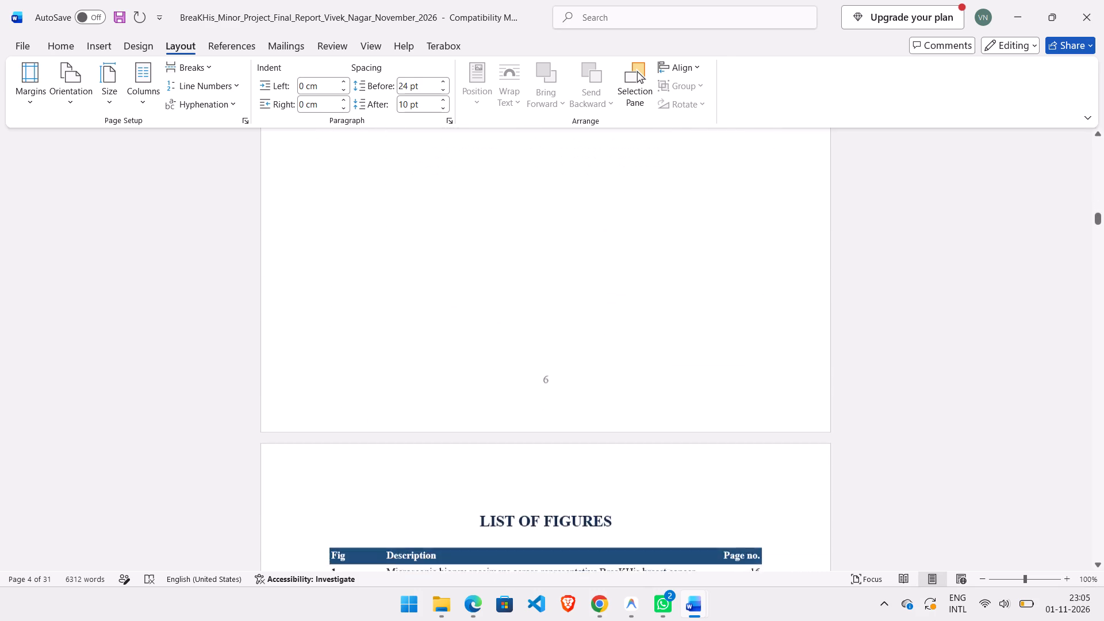
pyautogui.scroll(3, 401, 352)
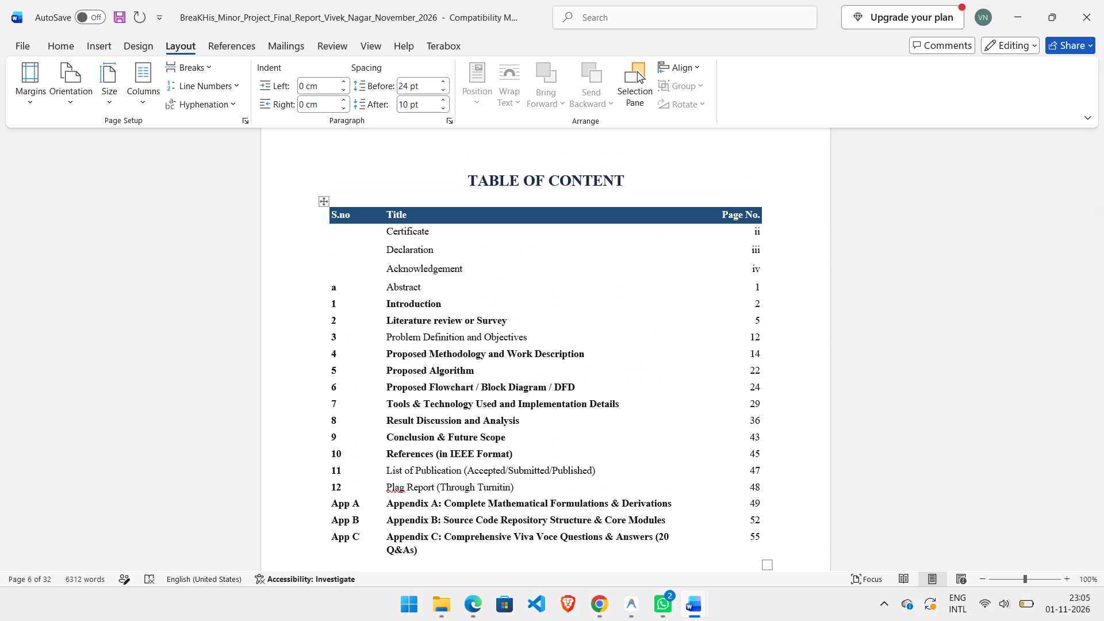
pyautogui.scroll(2, 430, 233)
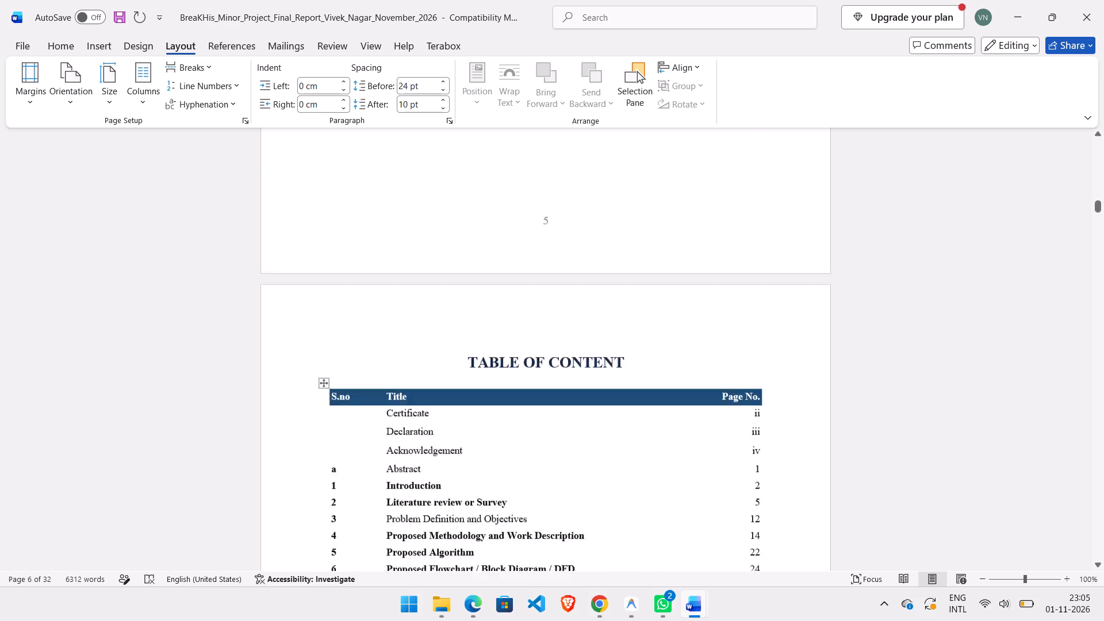
pyautogui.scroll(10, 430, 233)
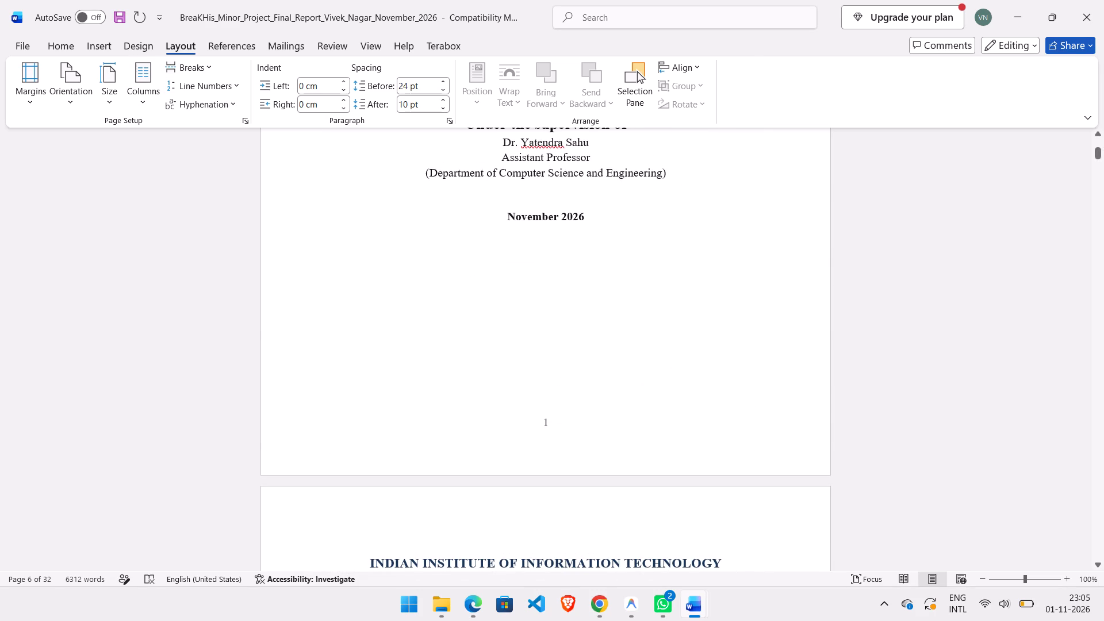
pyautogui.scroll(4, 363, 288)
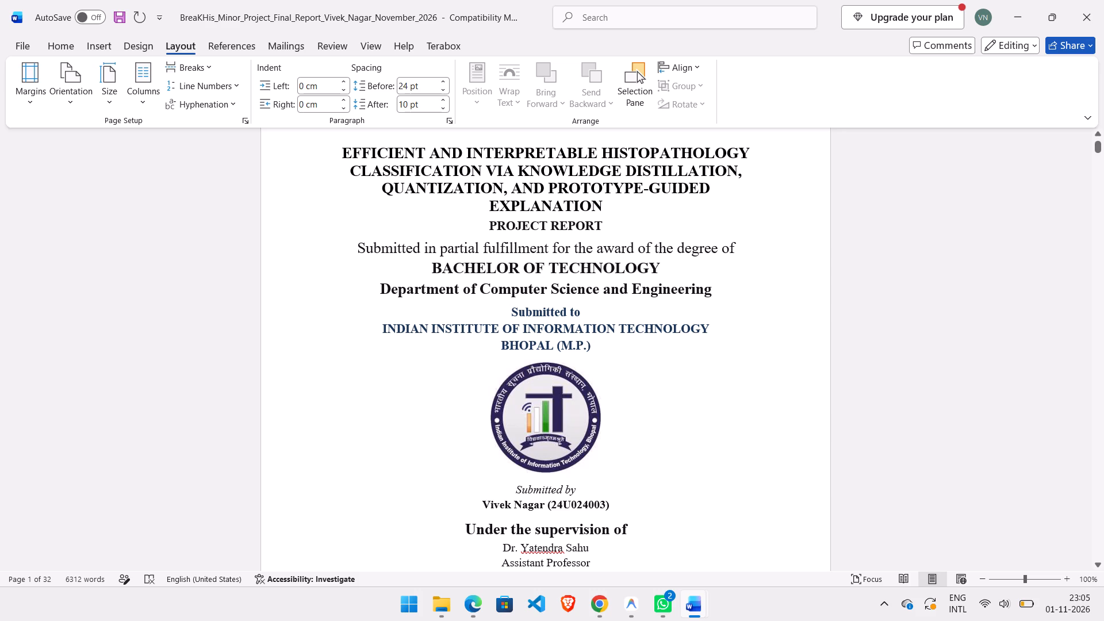
# Set the page number format of the Section 1 footer, on the cover page, to lowercase Roman numerals (i, ii, iii).
pyautogui.scroll(-3, 354, 352)
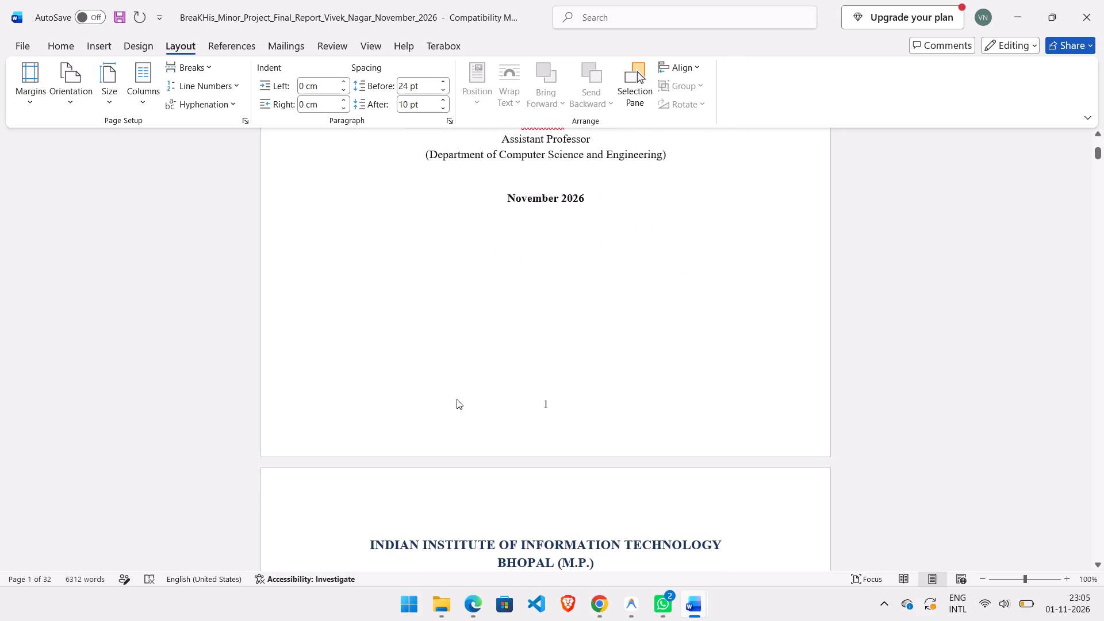
pyautogui.tripleClick(462, 404)
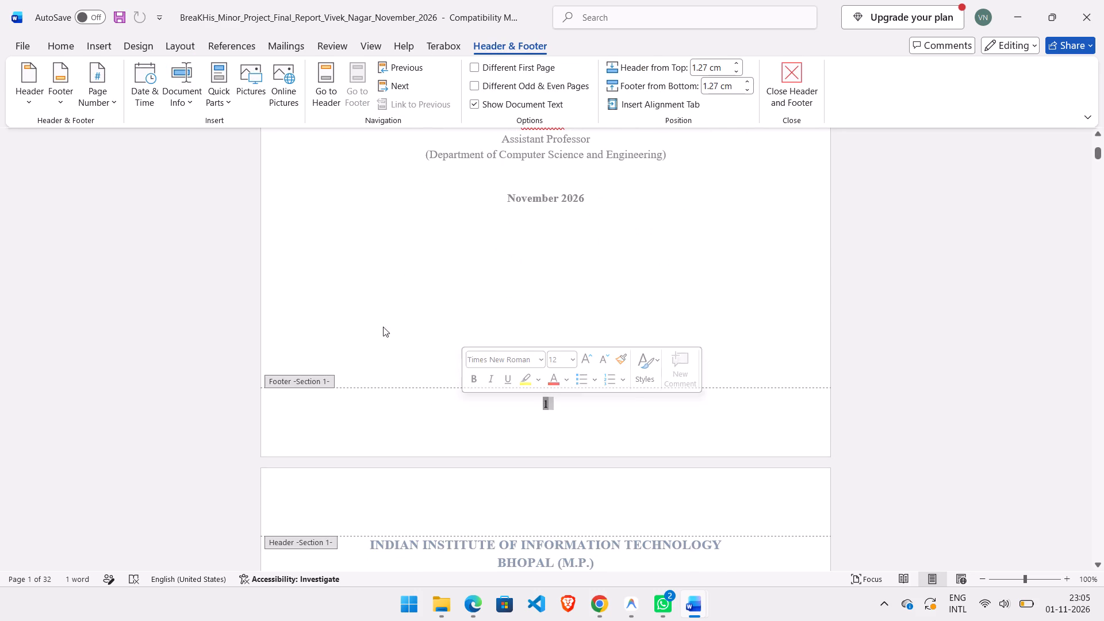
pyautogui.click(105, 49)
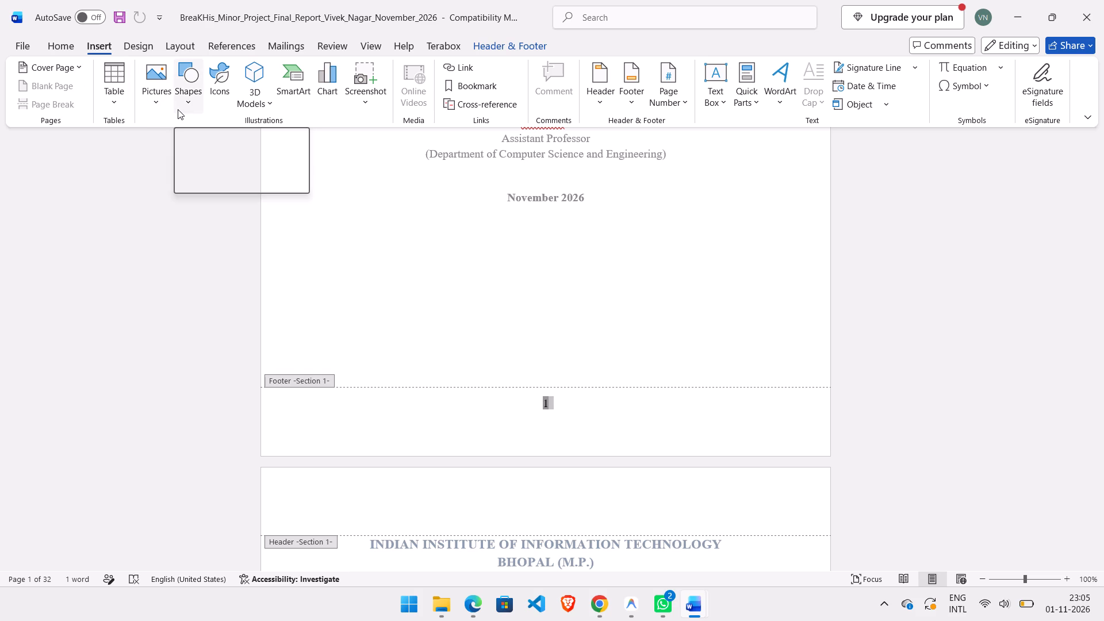
pyautogui.click(66, 54)
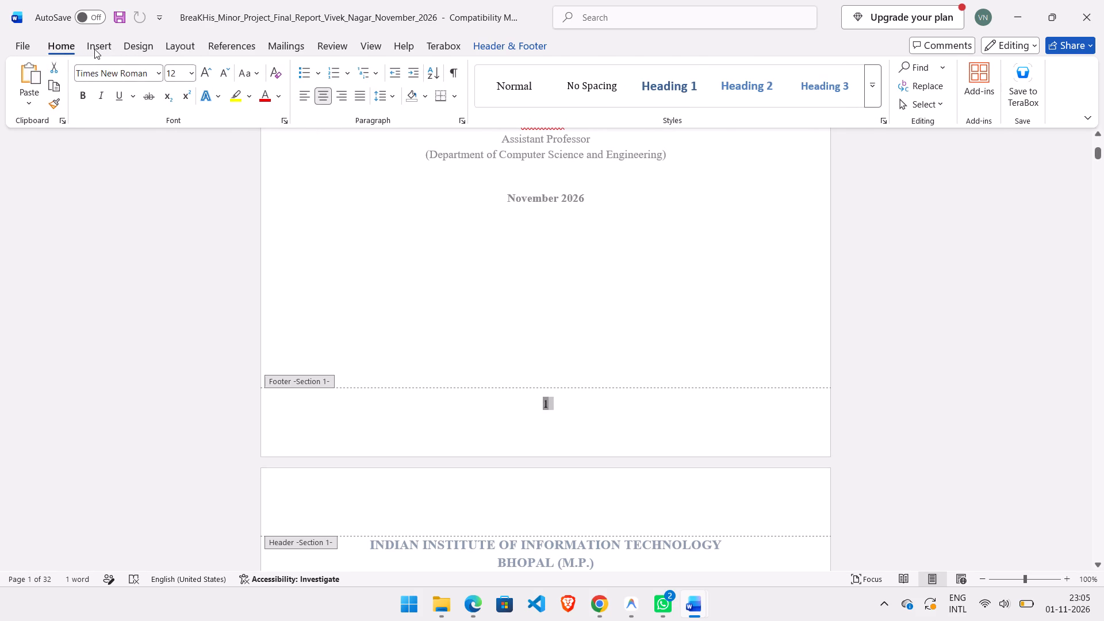
pyautogui.click(94, 49)
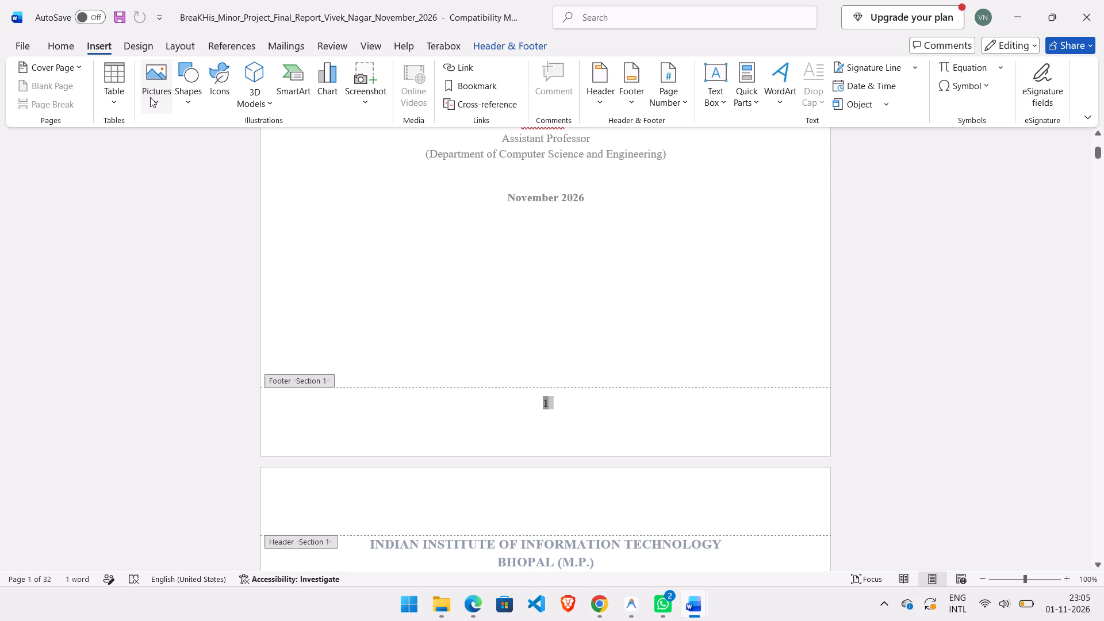
pyautogui.click(672, 113)
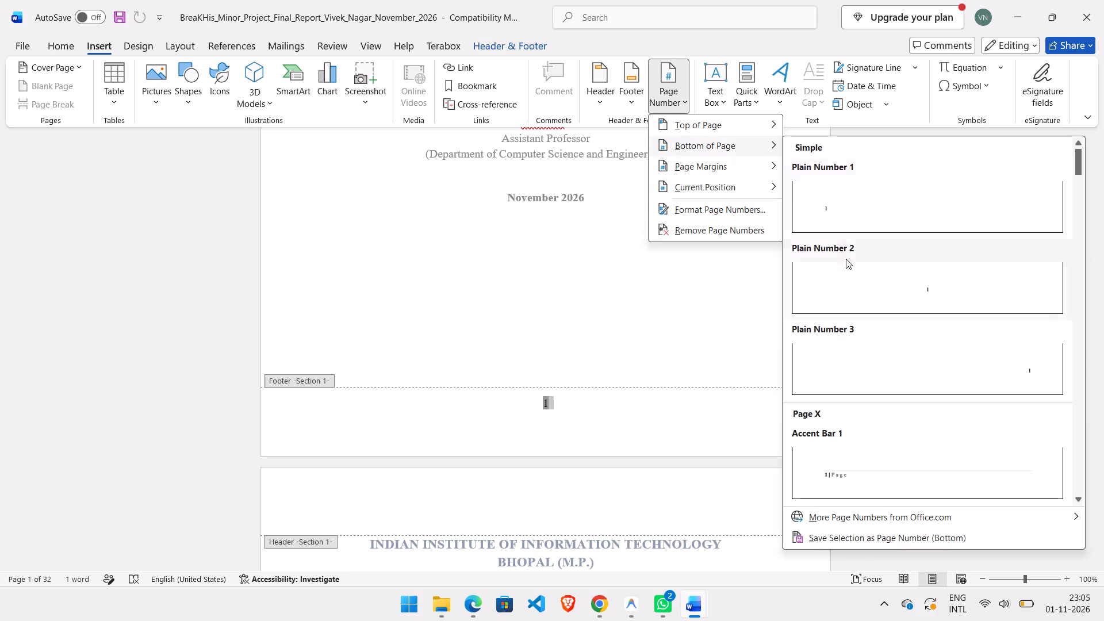
pyautogui.scroll(-2, 869, 340)
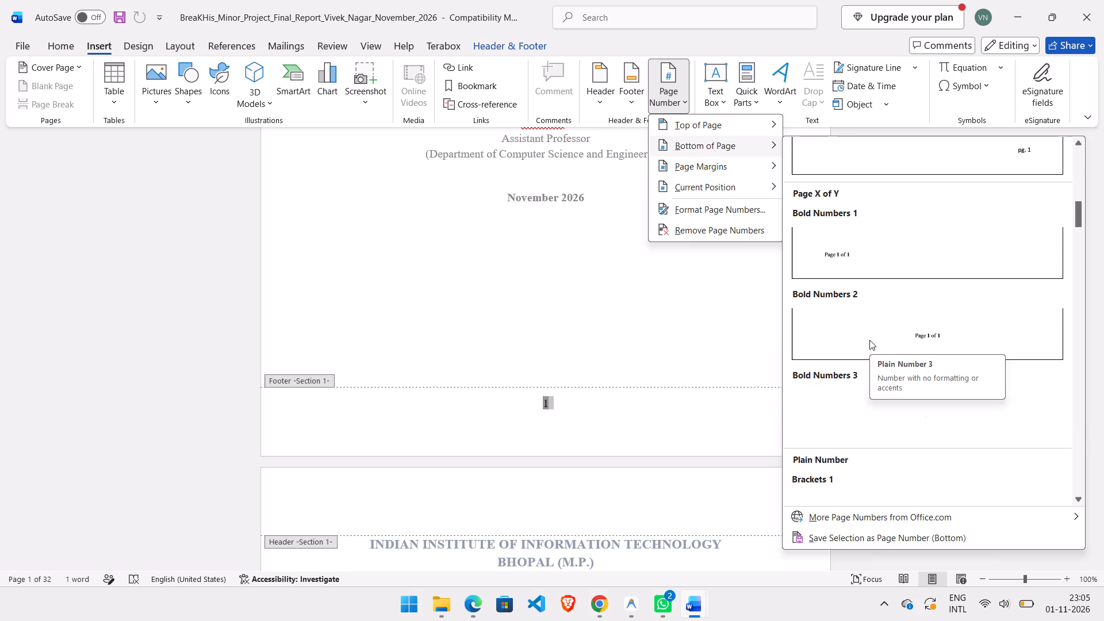
pyautogui.scroll(-3, 869, 340)
pyautogui.scroll(7, 869, 340)
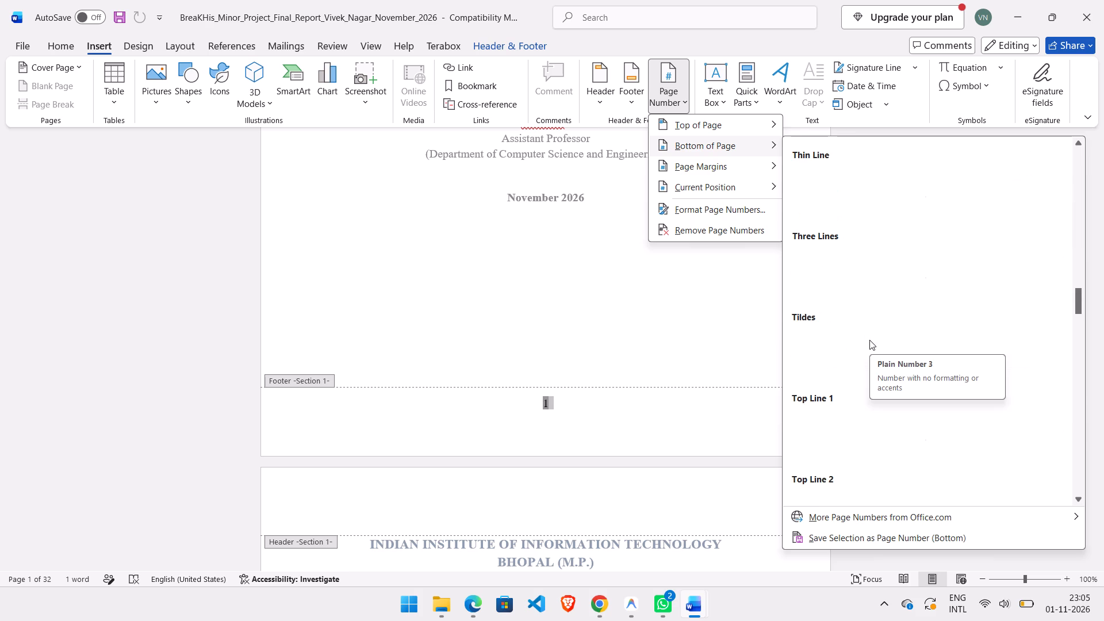
pyautogui.scroll(20, 869, 340)
pyautogui.scroll(20, 869, 340)
pyautogui.scroll(20, 869, 340)
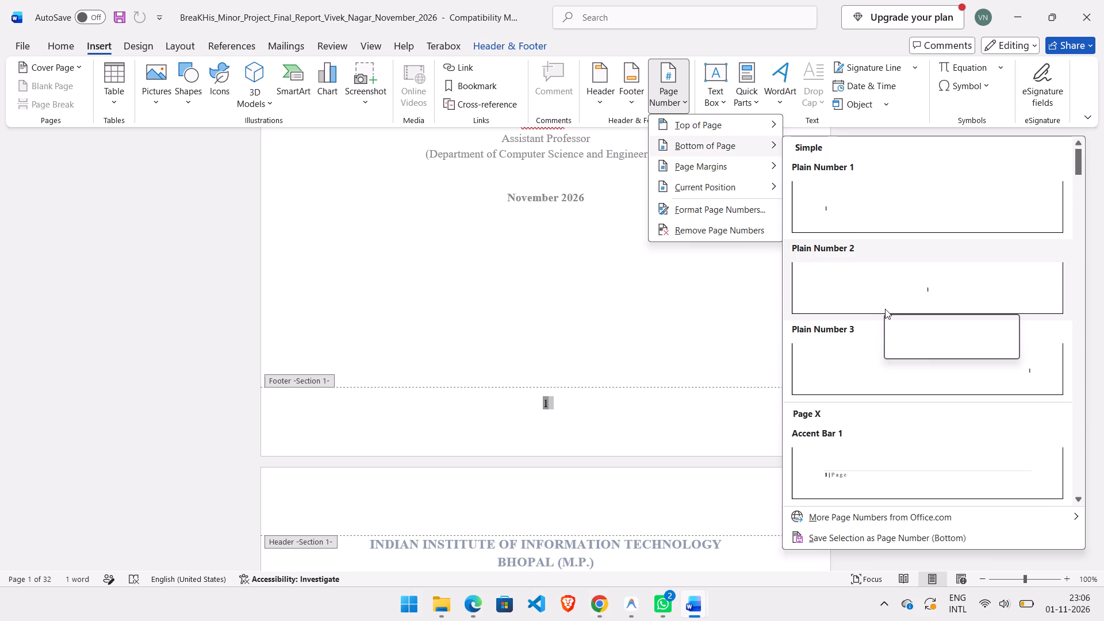
pyautogui.click(752, 208)
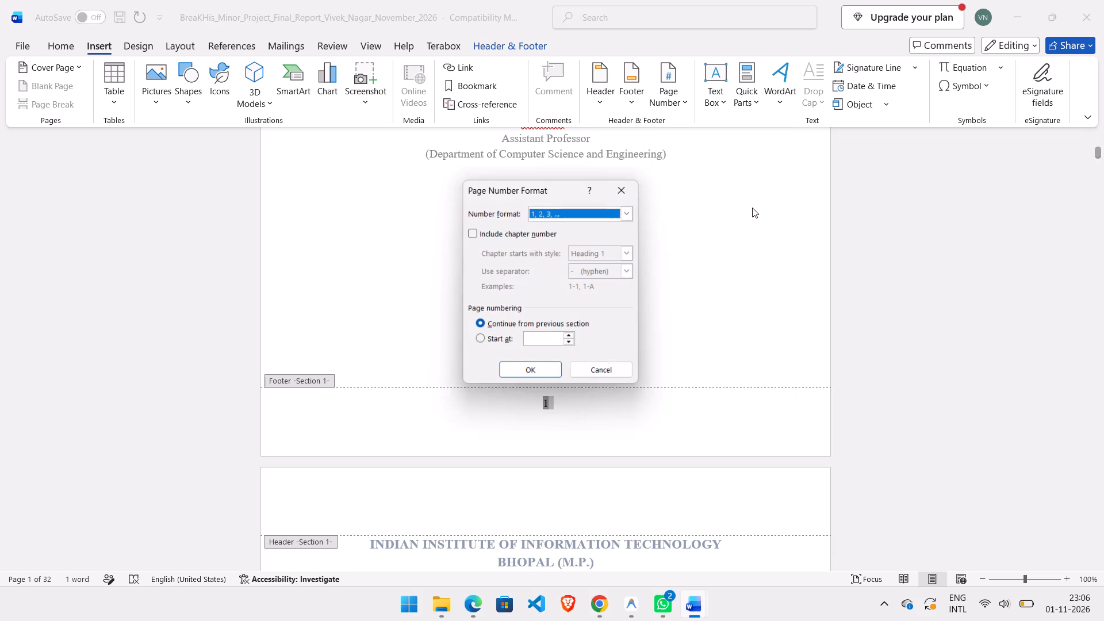
pyautogui.click(628, 209)
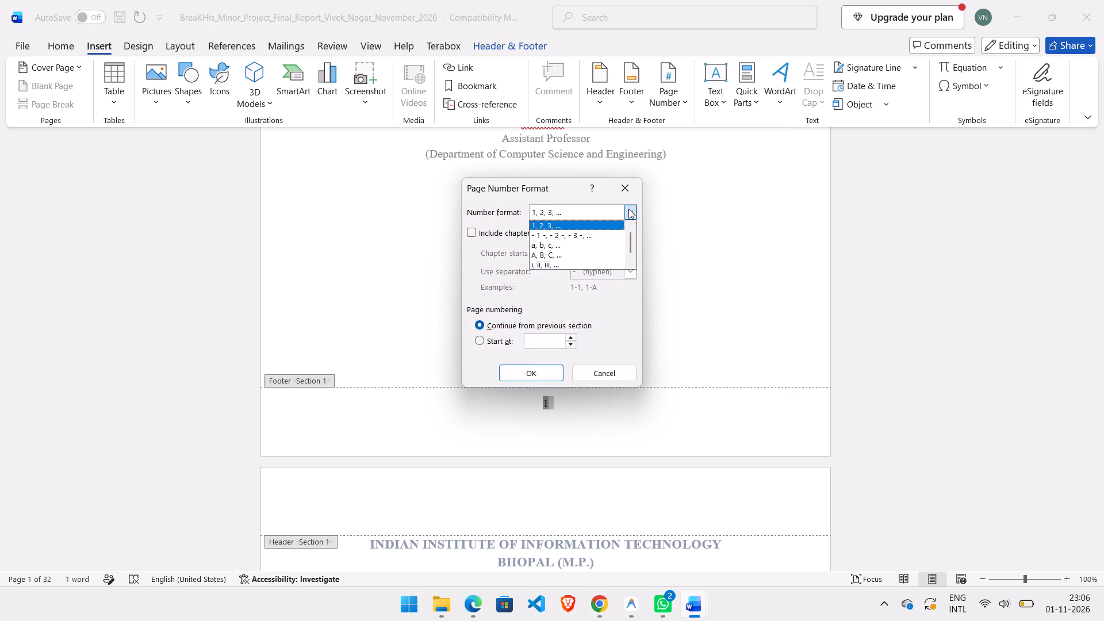
pyautogui.click(567, 262)
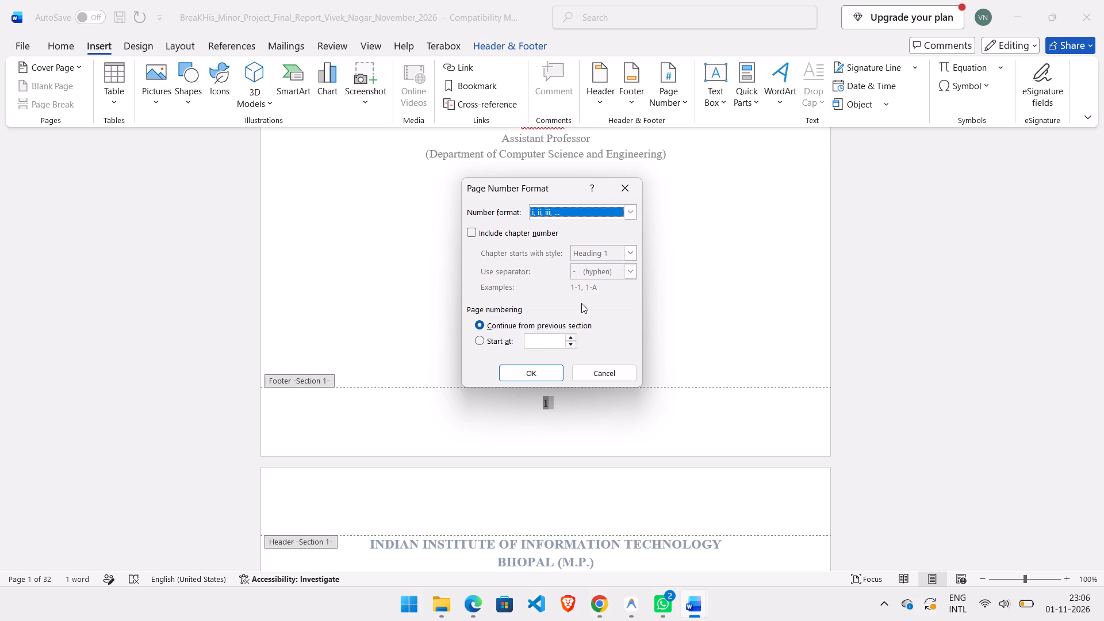
pyautogui.click(552, 370)
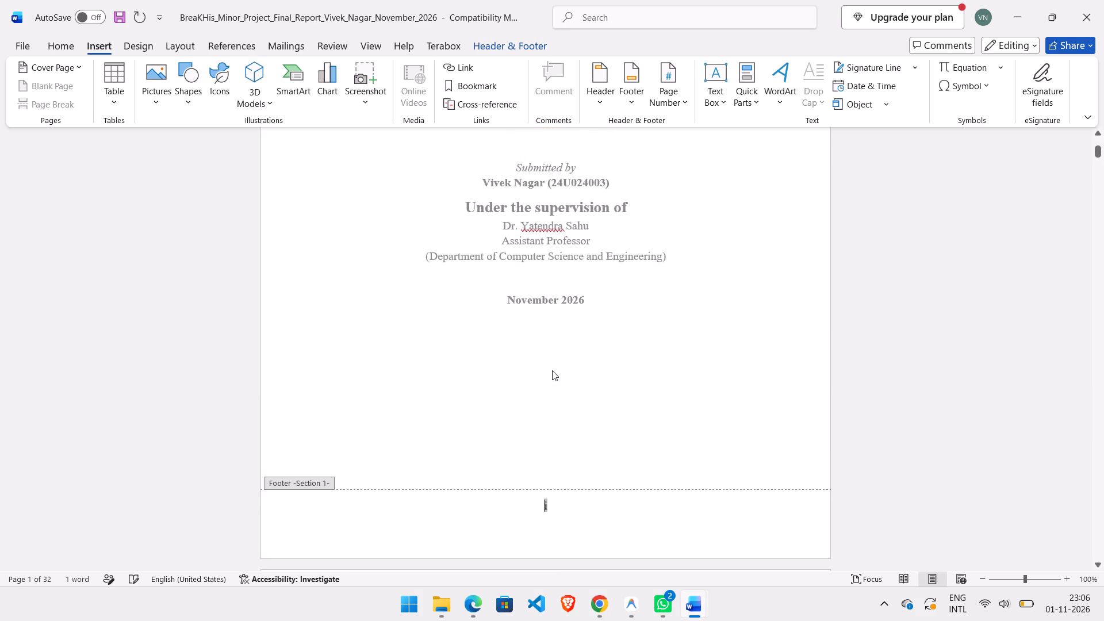
# Check the footer page numbers from the certificate page through the abstract across the three sections.
pyautogui.scroll(-9, 552, 370)
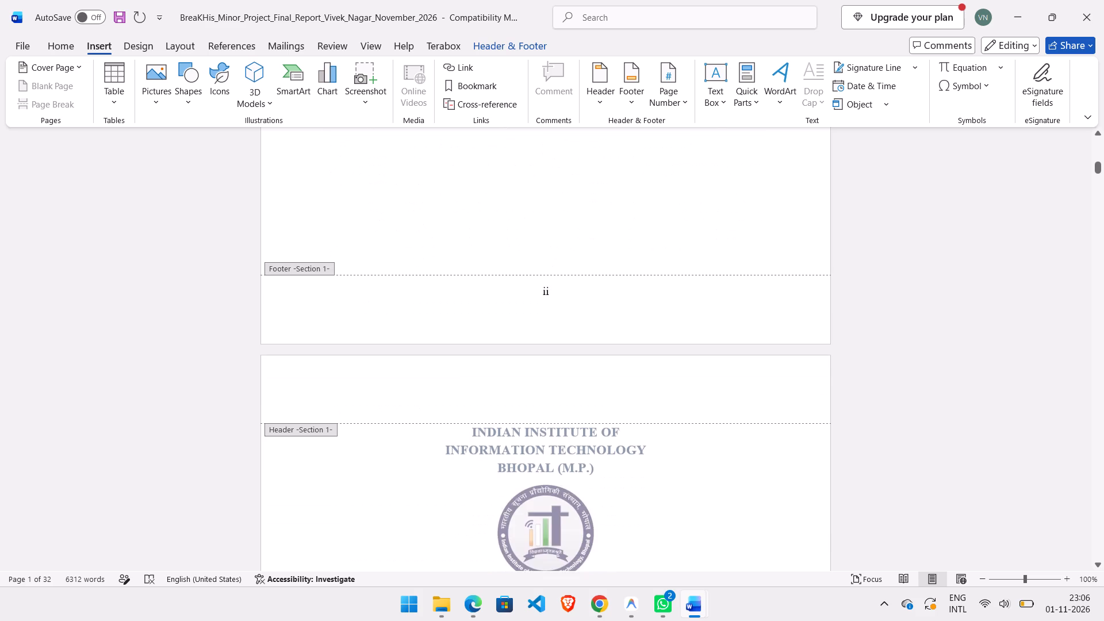
pyautogui.scroll(-7, 554, 355)
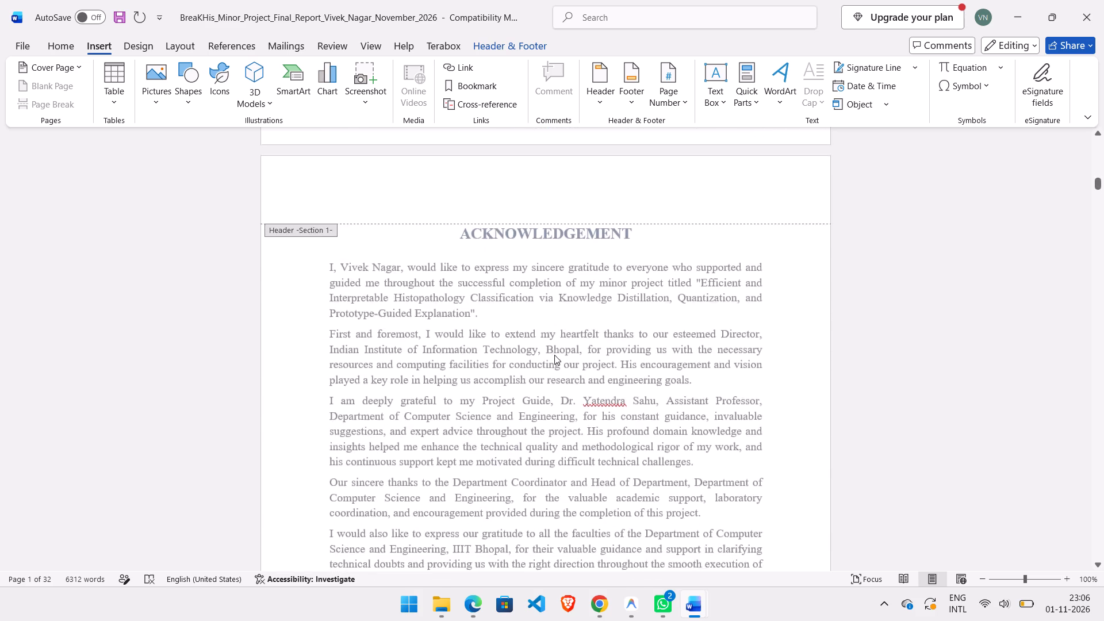
pyautogui.scroll(-4, 554, 355)
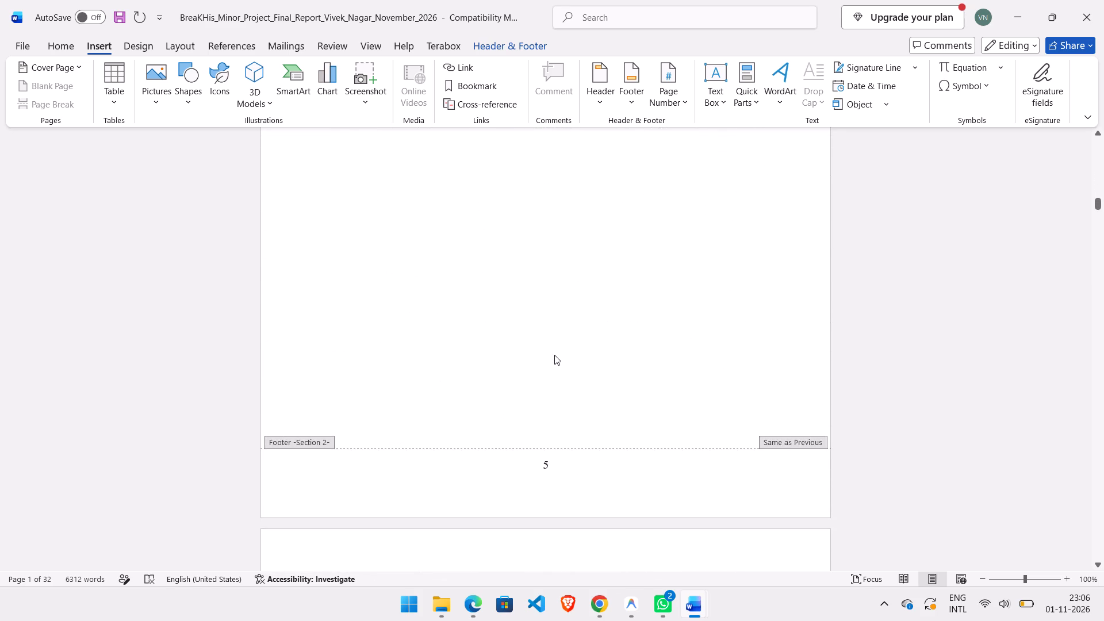
pyautogui.scroll(5, 554, 355)
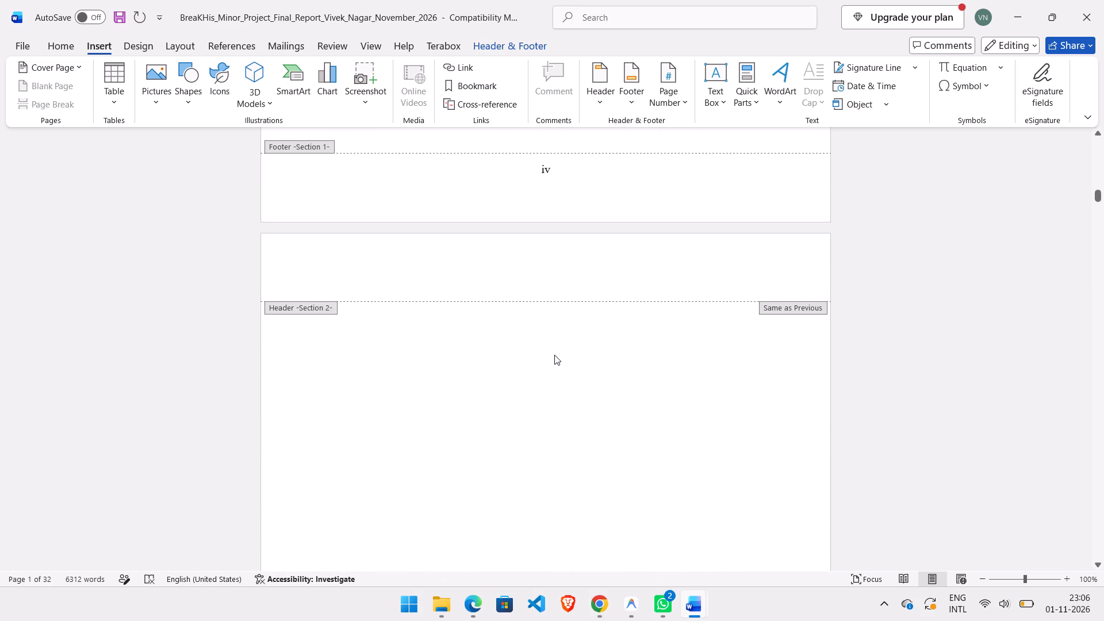
pyautogui.scroll(-7, 554, 355)
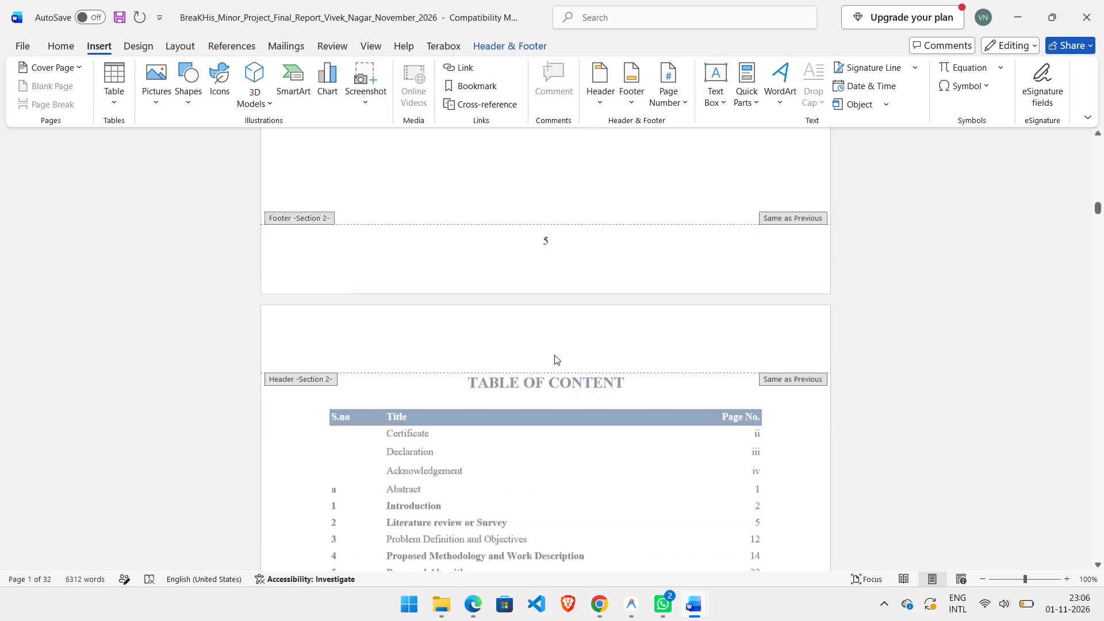
pyautogui.scroll(-7, 554, 355)
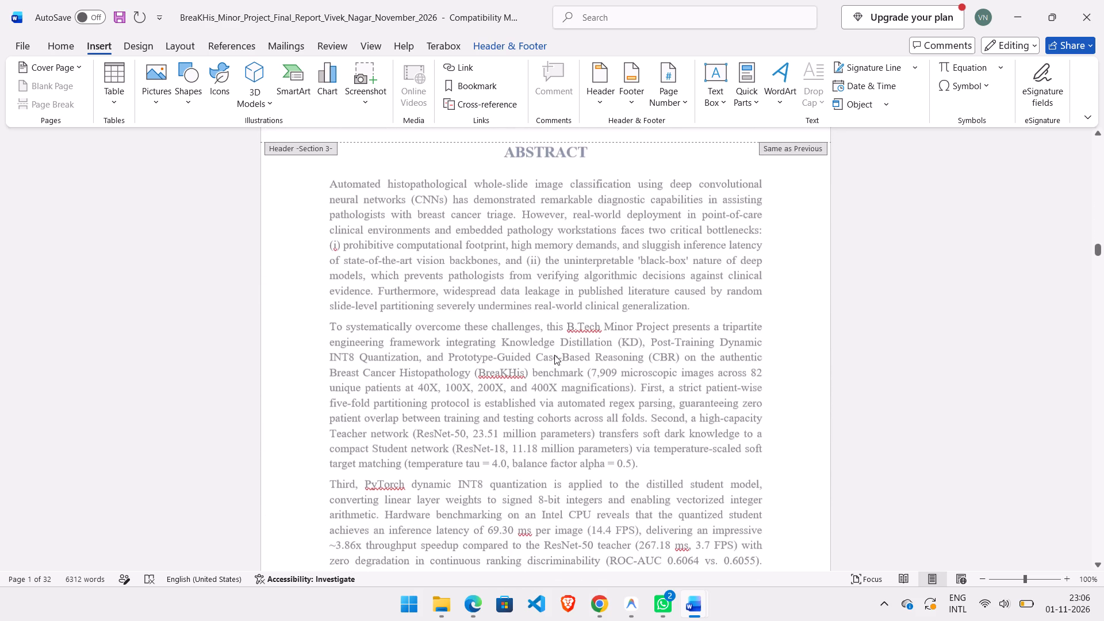
pyautogui.scroll(-5, 554, 355)
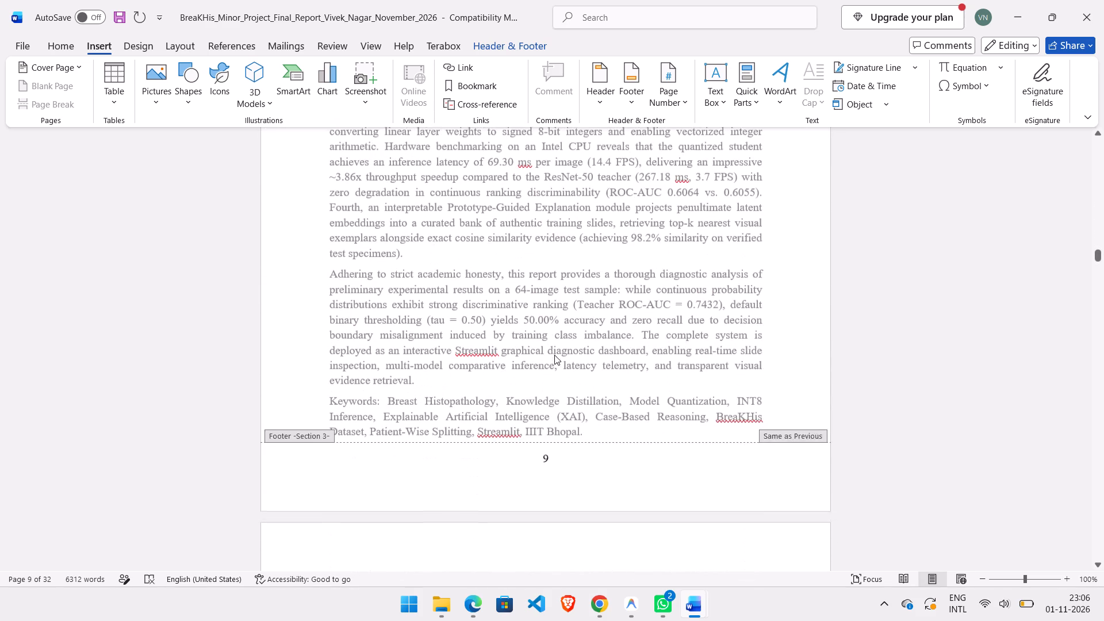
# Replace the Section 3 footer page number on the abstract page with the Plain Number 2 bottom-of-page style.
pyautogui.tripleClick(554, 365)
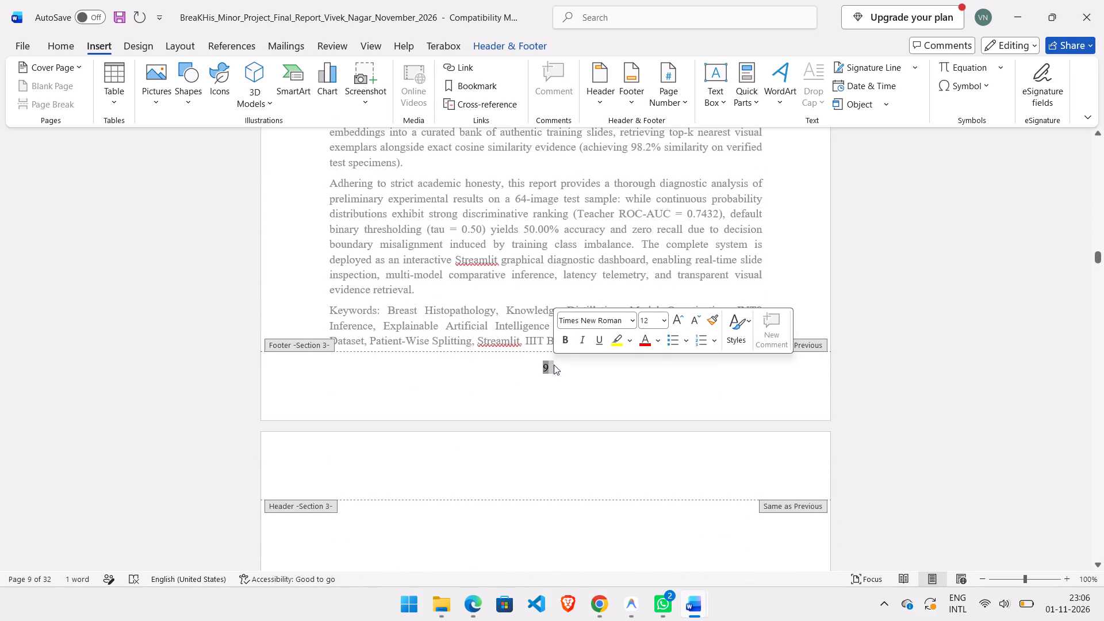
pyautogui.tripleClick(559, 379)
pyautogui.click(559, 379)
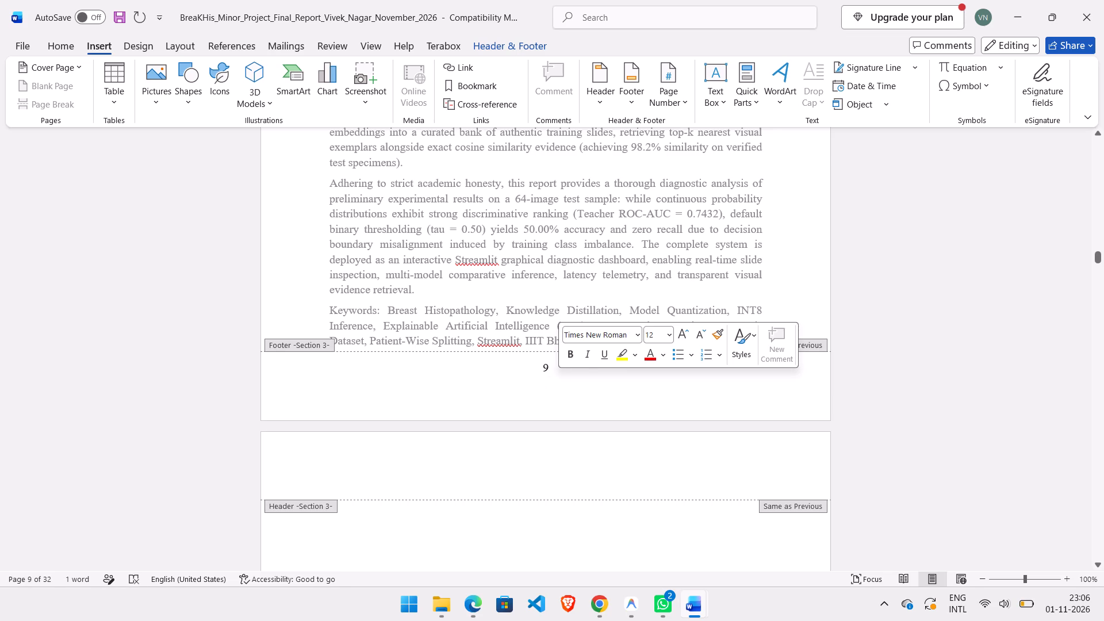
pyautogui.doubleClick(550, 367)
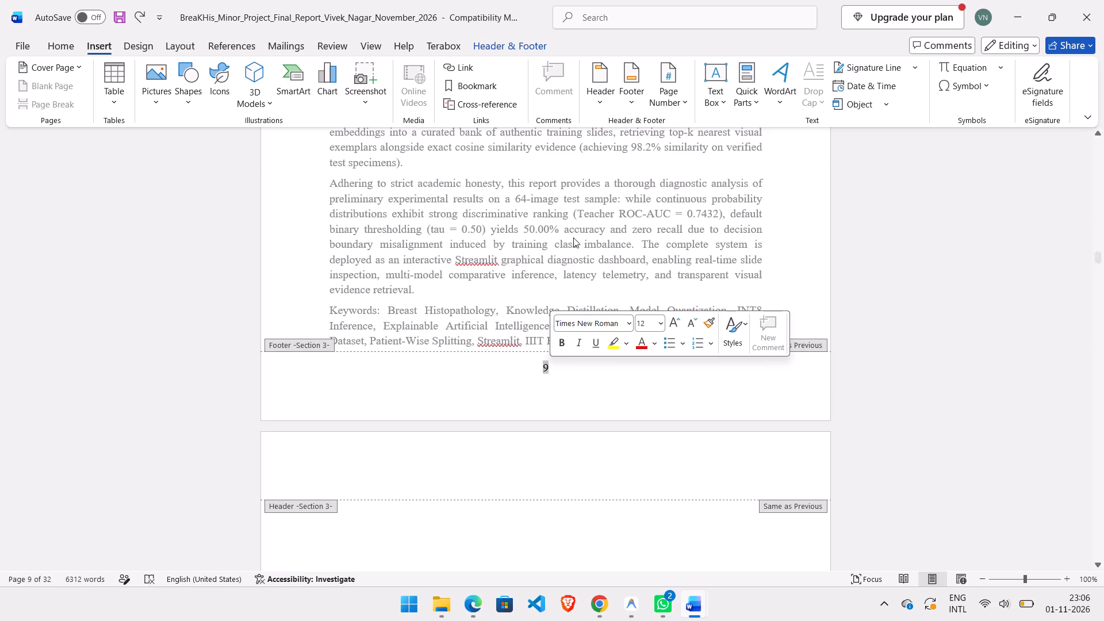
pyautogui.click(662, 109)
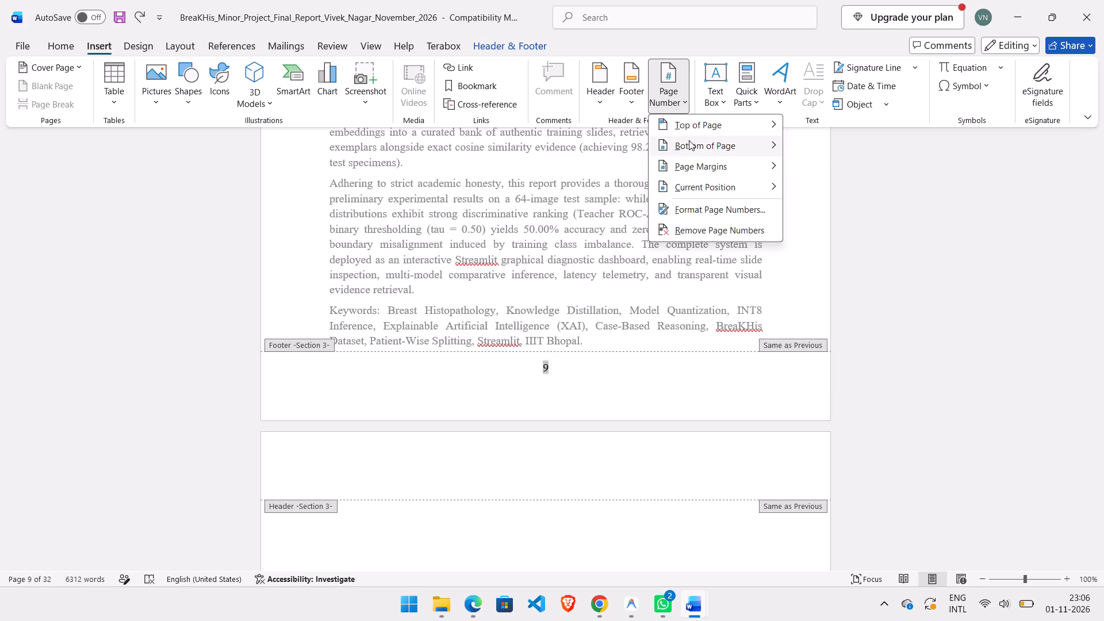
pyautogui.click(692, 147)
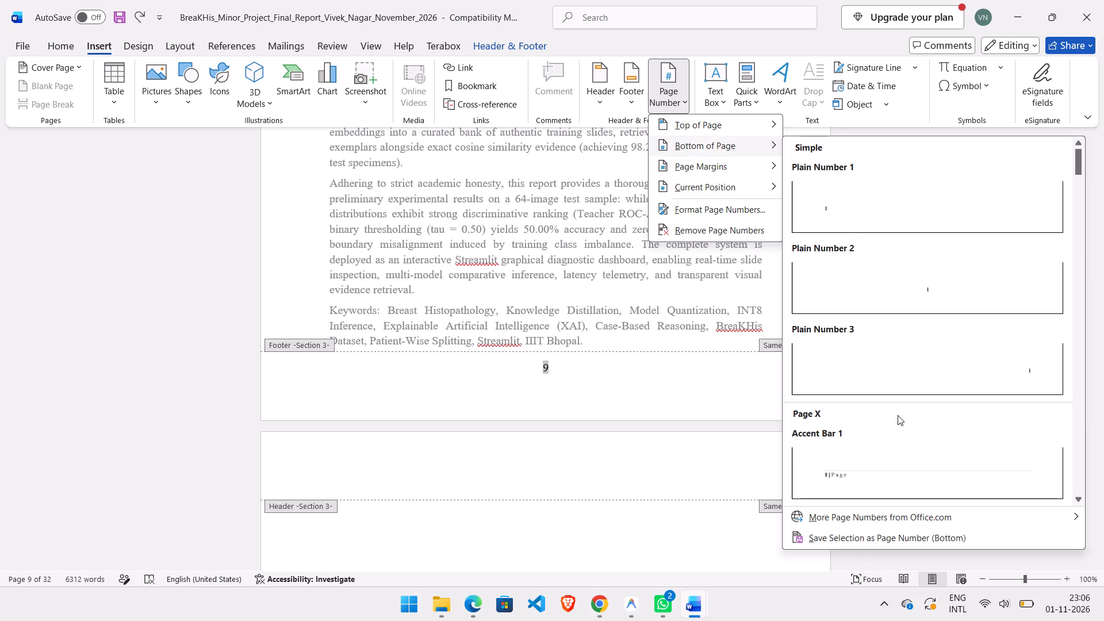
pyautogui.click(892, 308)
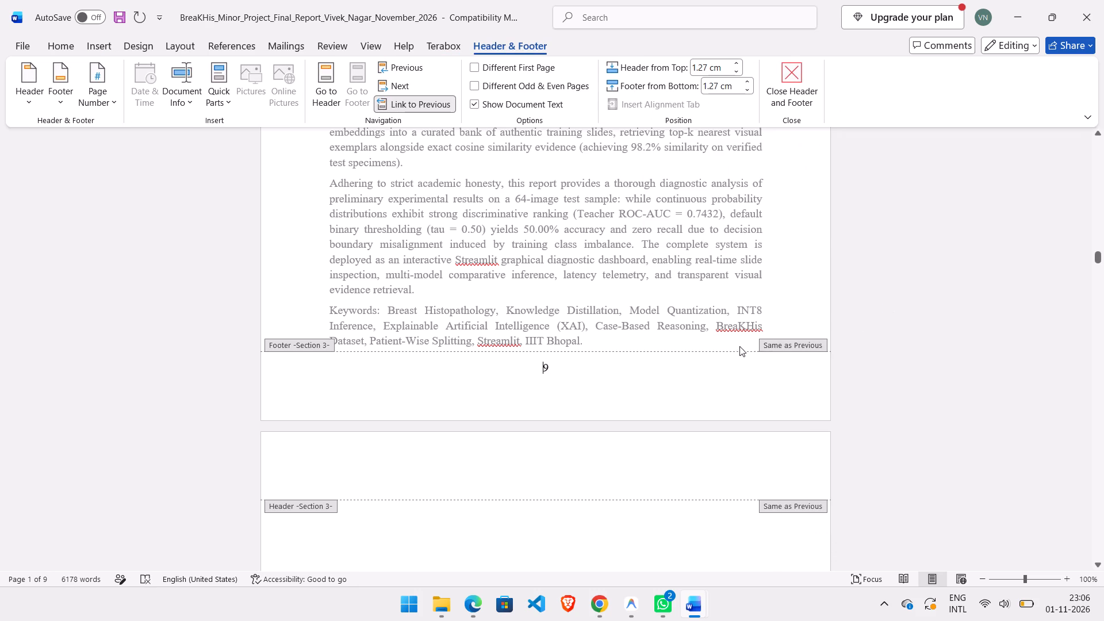
# Check the footer page numbers from the abstract page back to the acknowledgement page.
pyautogui.scroll(-2, 633, 352)
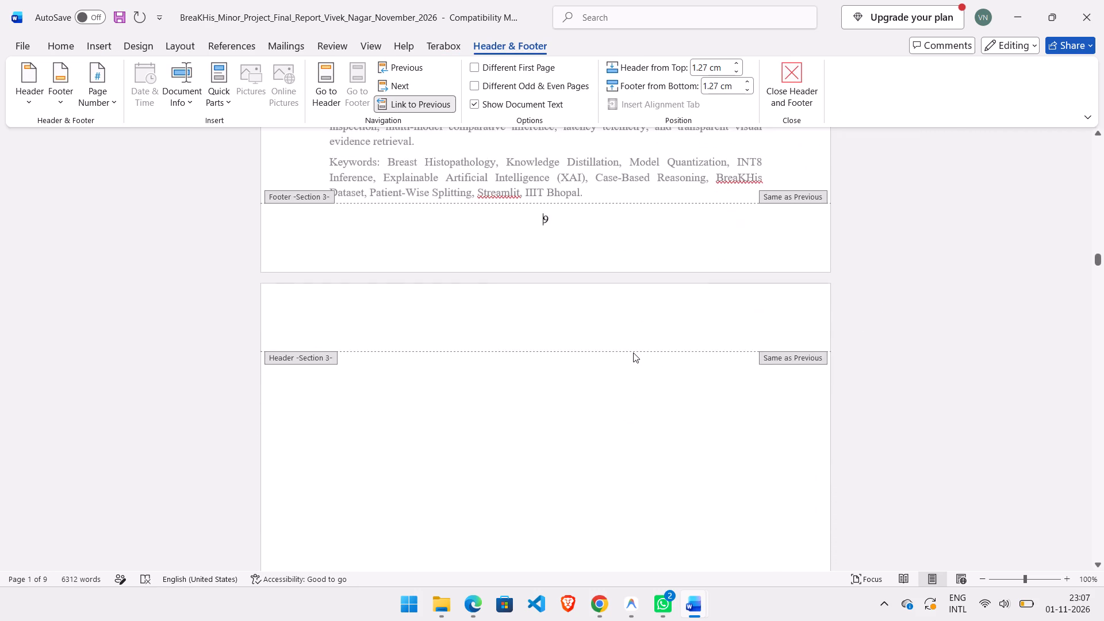
pyautogui.scroll(-3, 633, 352)
pyautogui.scroll(8, 633, 352)
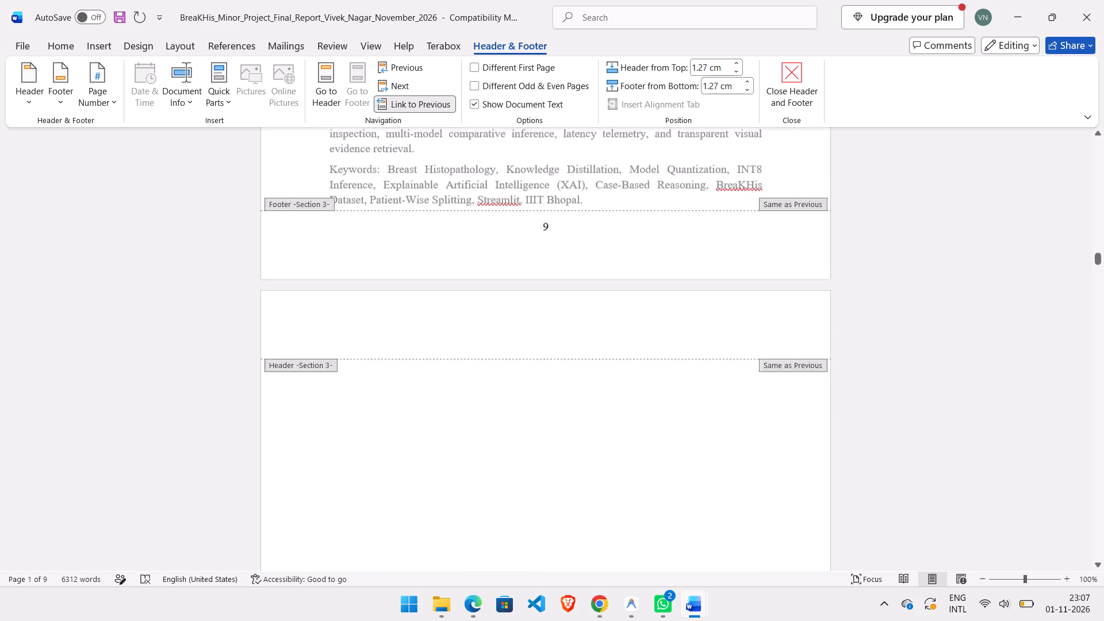
pyautogui.scroll(7, 633, 352)
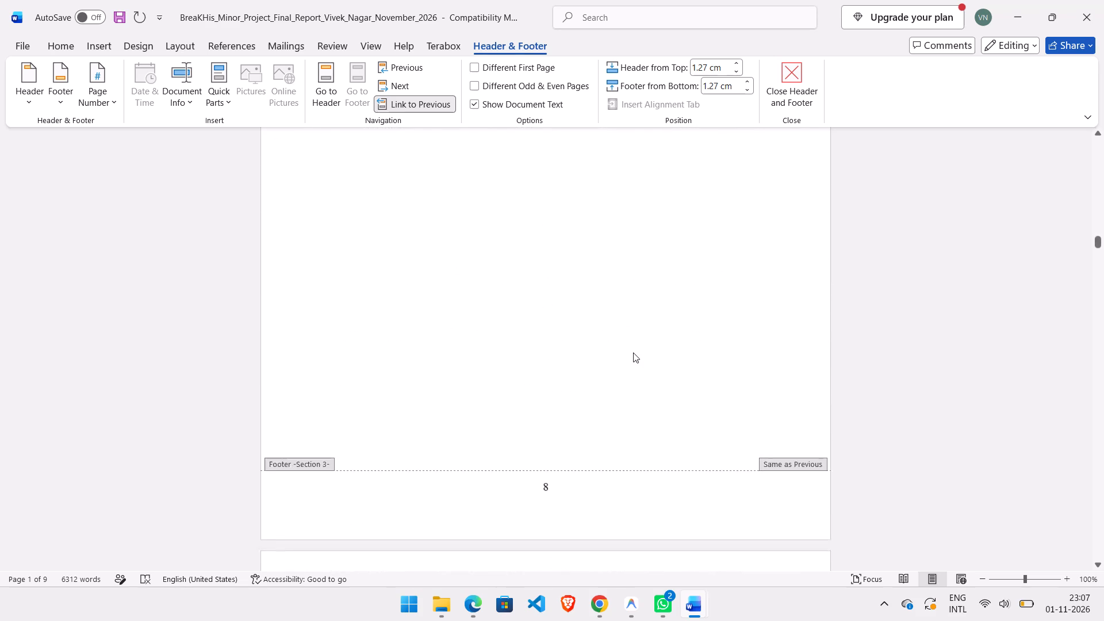
pyautogui.scroll(6, 633, 352)
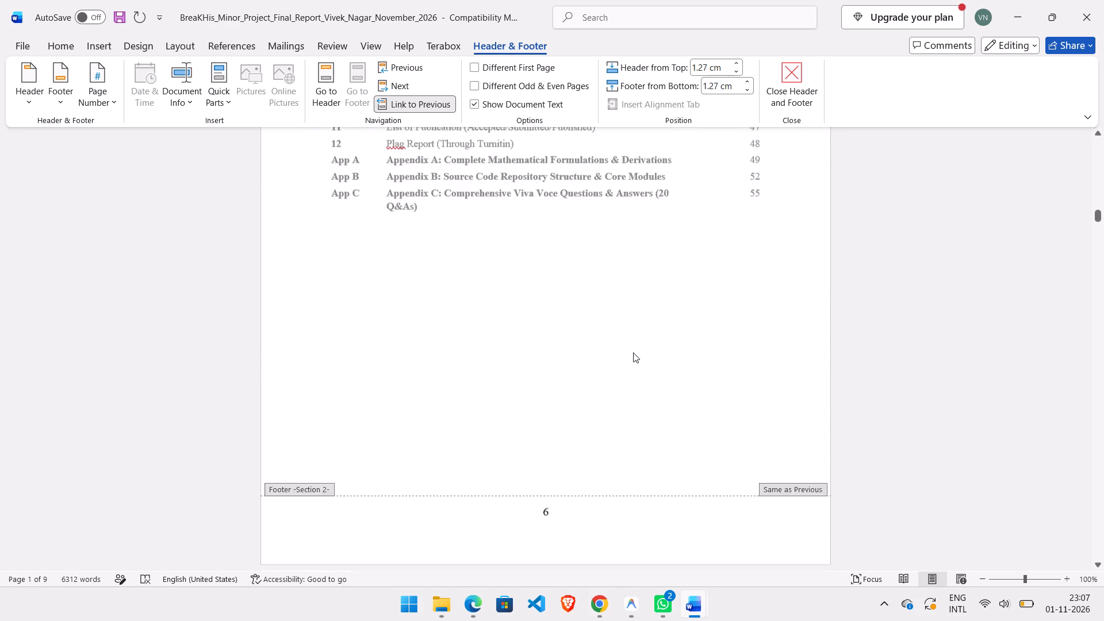
pyautogui.scroll(5, 633, 352)
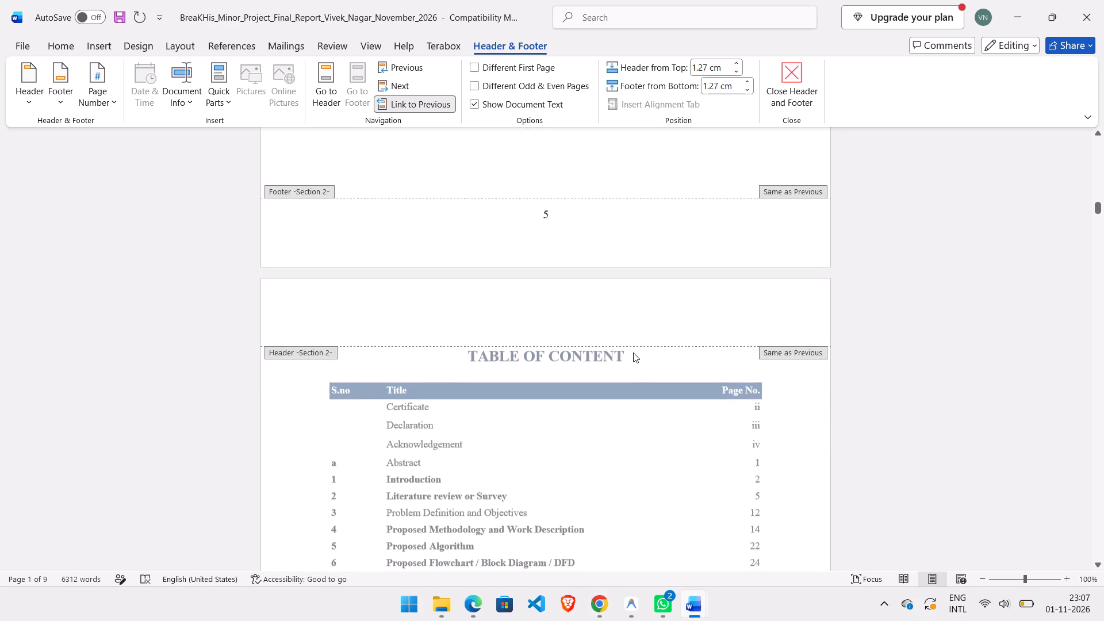
pyautogui.scroll(4, 633, 352)
# Leave footer editing and remove the blank page between the acknowledgement and the table of contents.
pyautogui.scroll(-2, 633, 352)
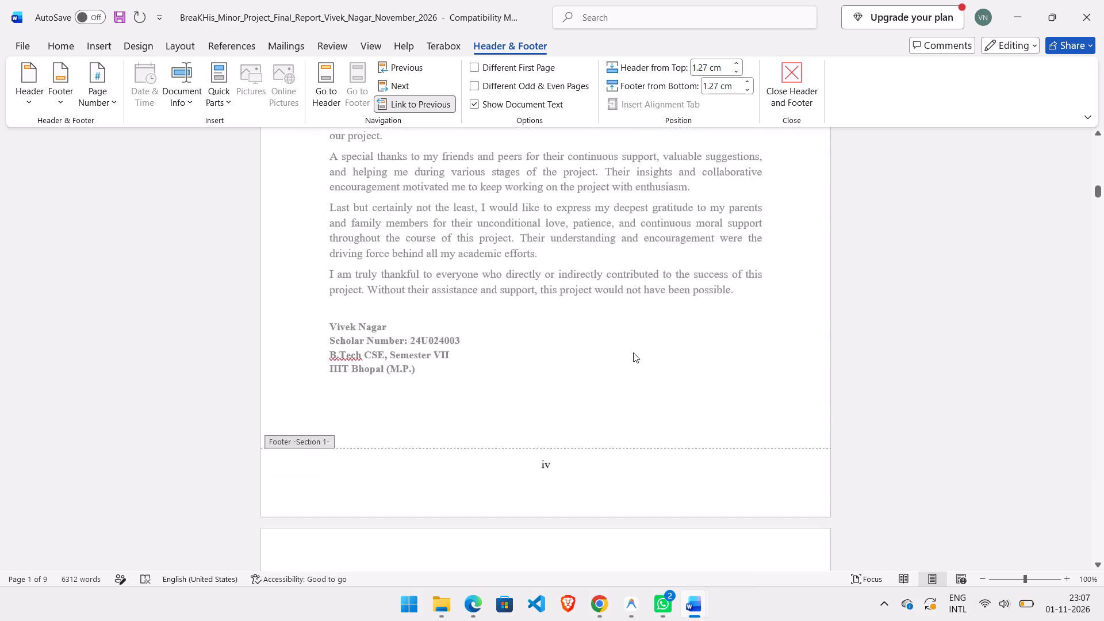
pyautogui.scroll(-3, 633, 352)
pyautogui.click(552, 349)
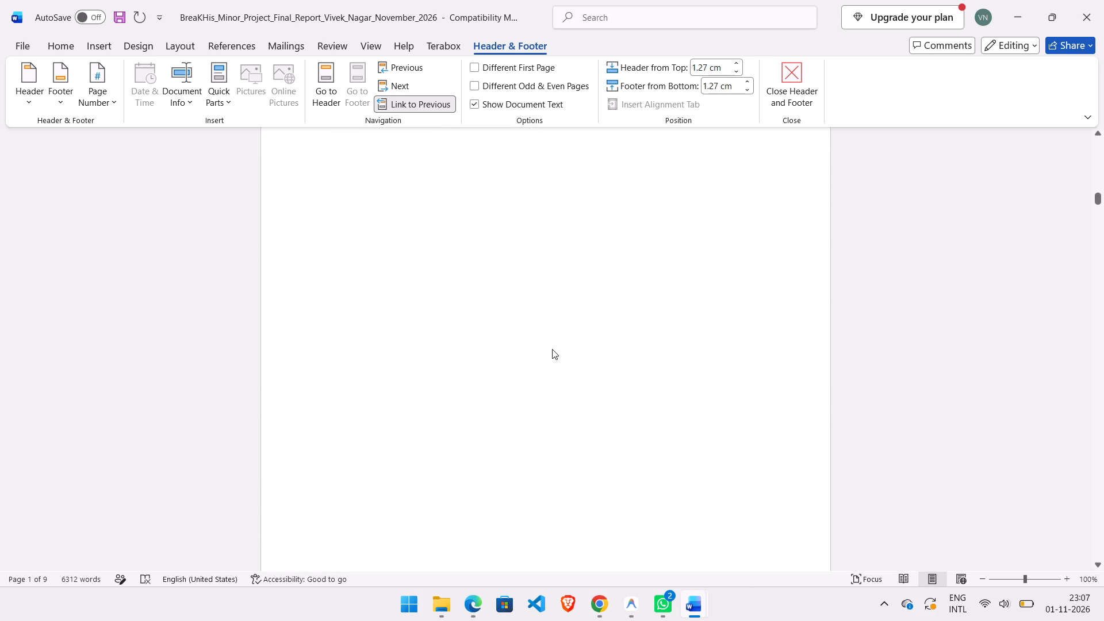
pyautogui.scroll(1, 552, 349)
pyautogui.click(552, 349)
pyautogui.tripleClick(552, 349)
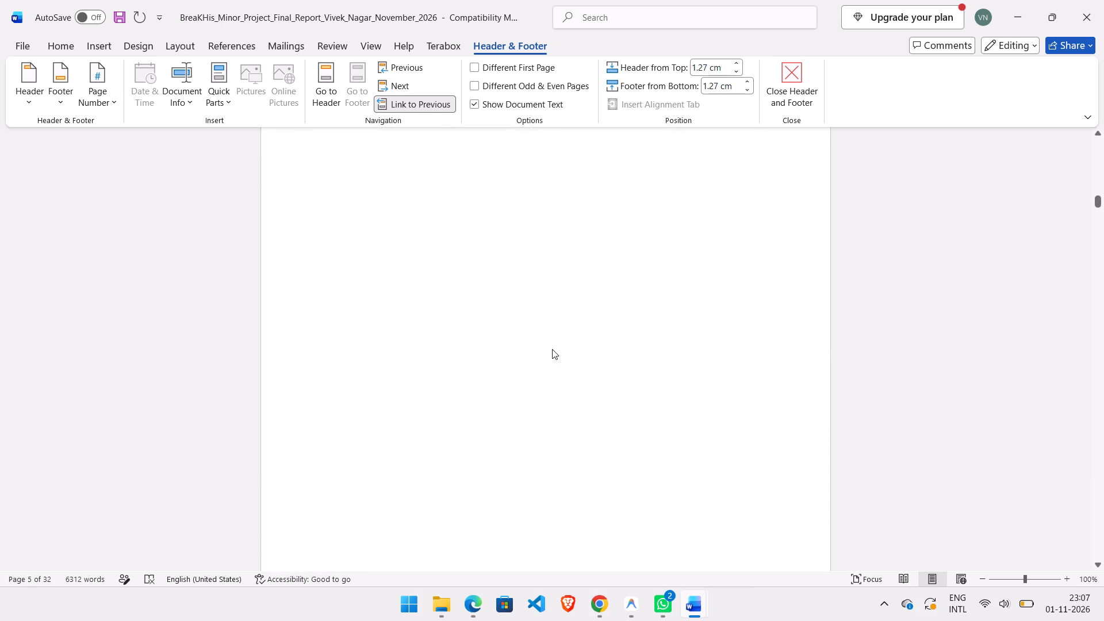
pyautogui.scroll(2, 507, 292)
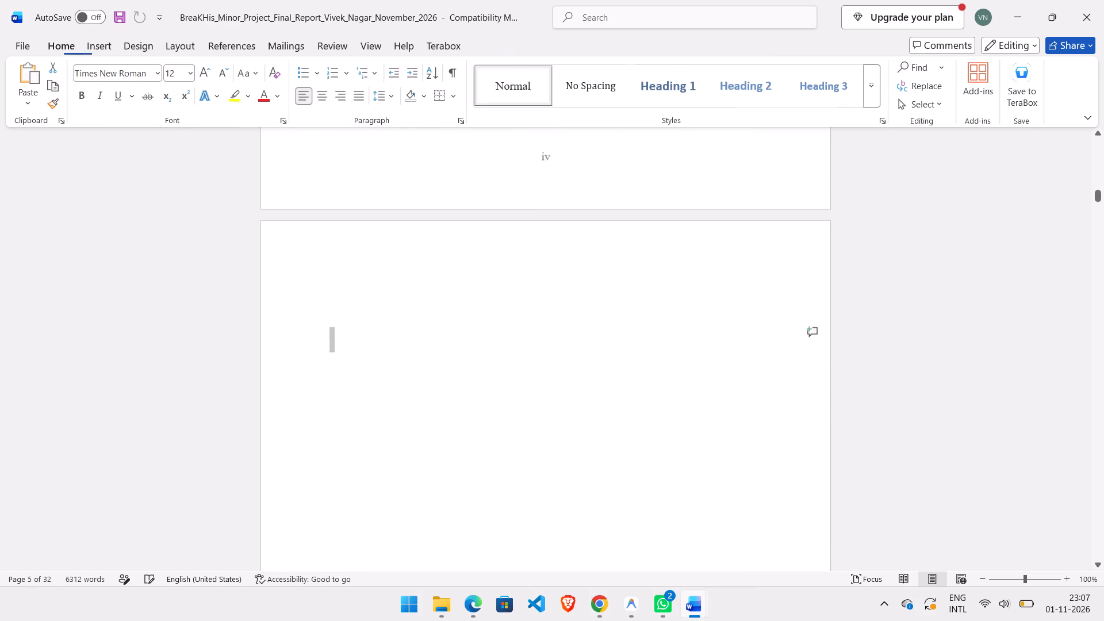
pyautogui.click(446, 377)
pyautogui.hotkey('ctrl', 'Delete')
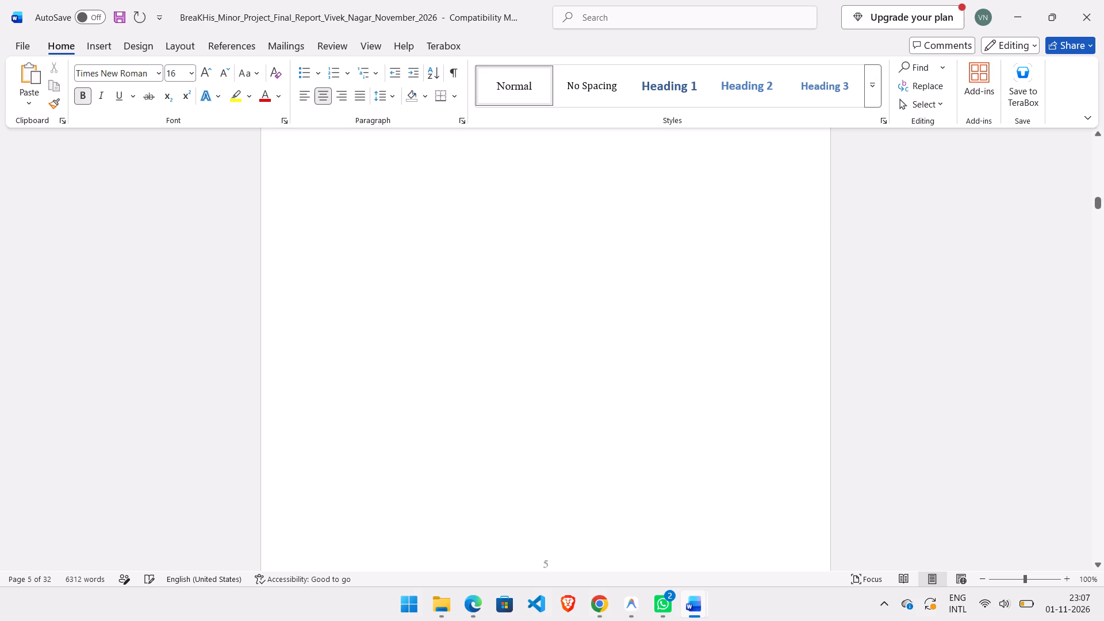
pyautogui.scroll(7, 468, 323)
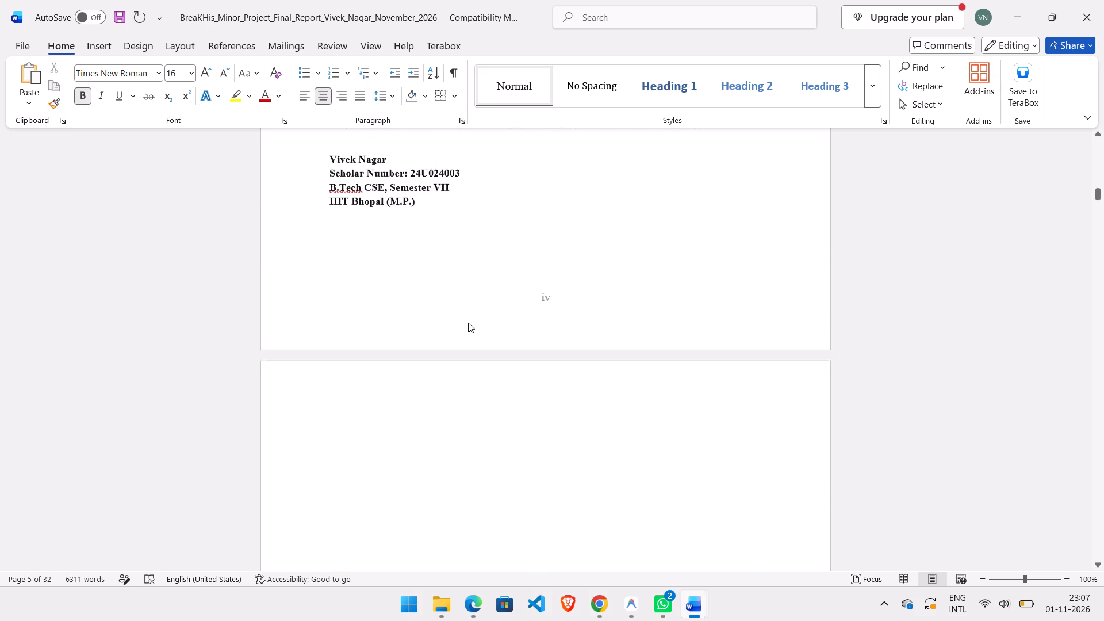
pyautogui.click(402, 412)
pyautogui.hotkey('ctrl', 'Delete')
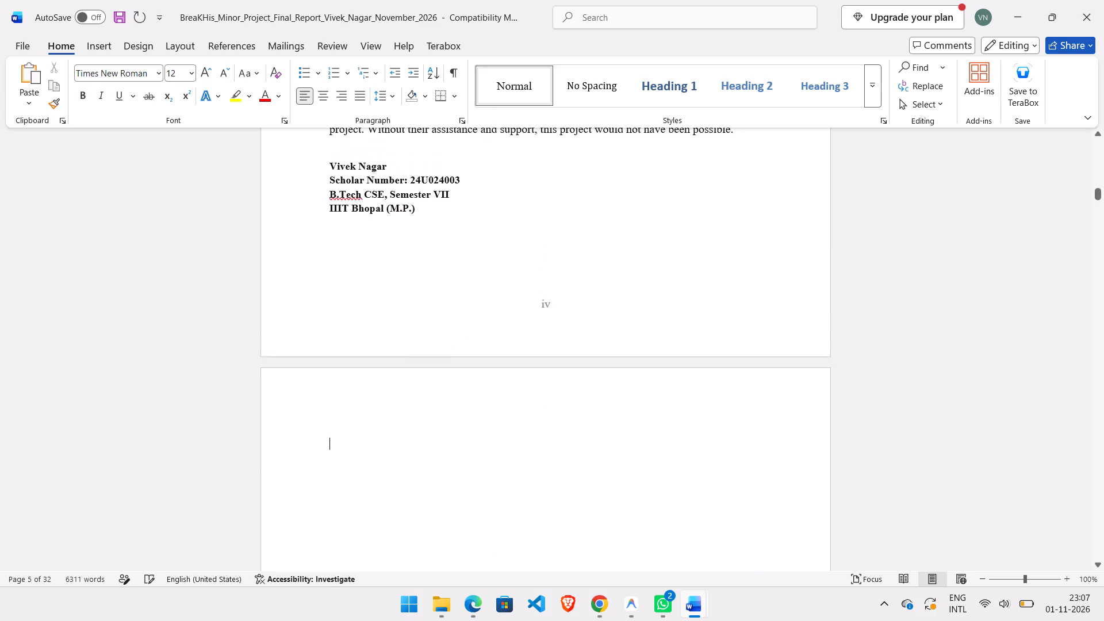
pyautogui.hotkey('ctrl', 'Delete')
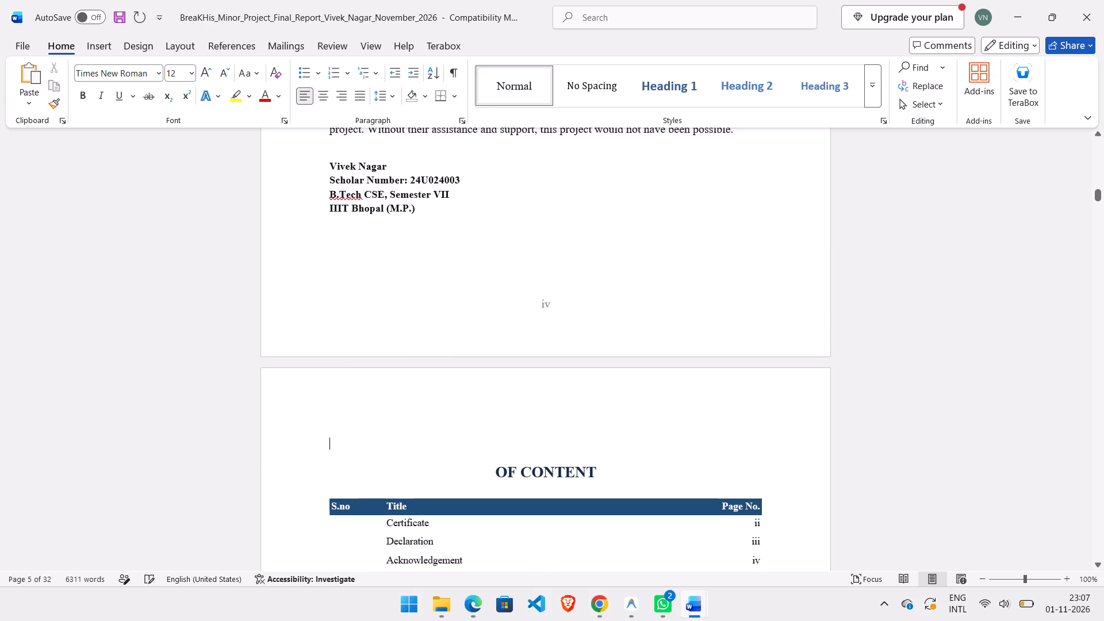
pyautogui.press('BackSpace')
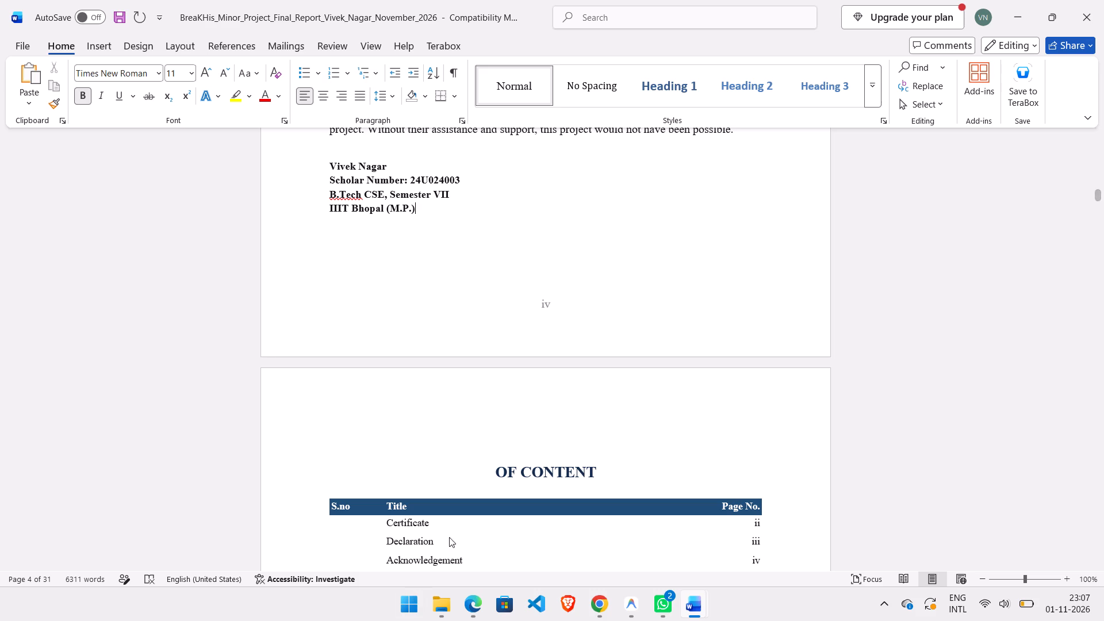
pyautogui.click(457, 446)
pyautogui.press('BackSpace')
# Delete the page number from the Section 2 footer on the table of contents page.
pyautogui.scroll(-4, 439, 531)
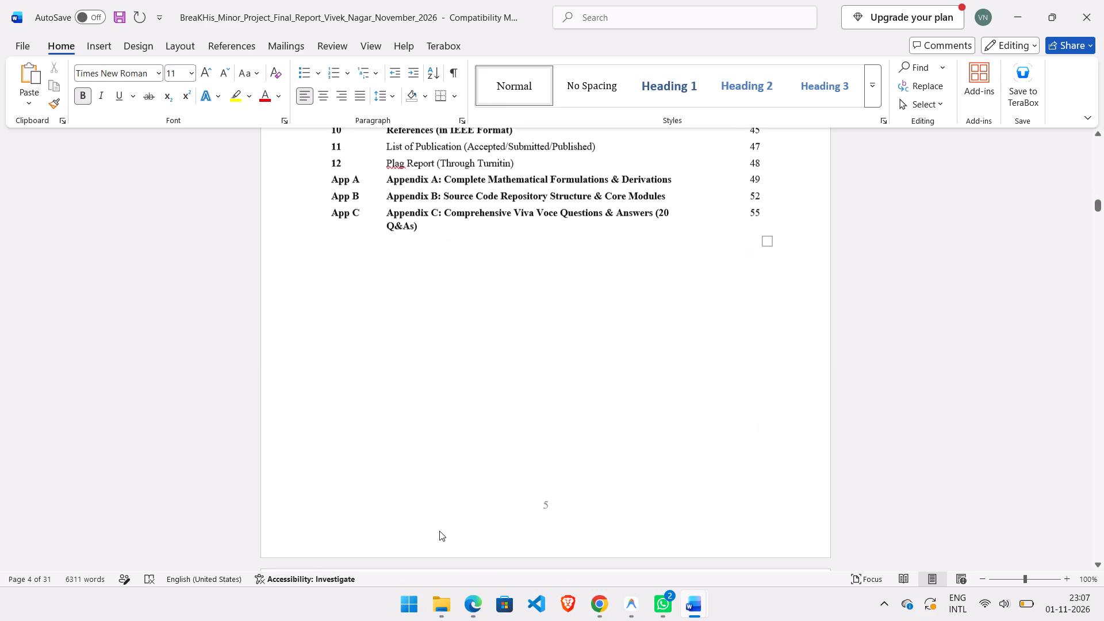
pyautogui.scroll(3, 469, 466)
pyautogui.scroll(-3, 469, 466)
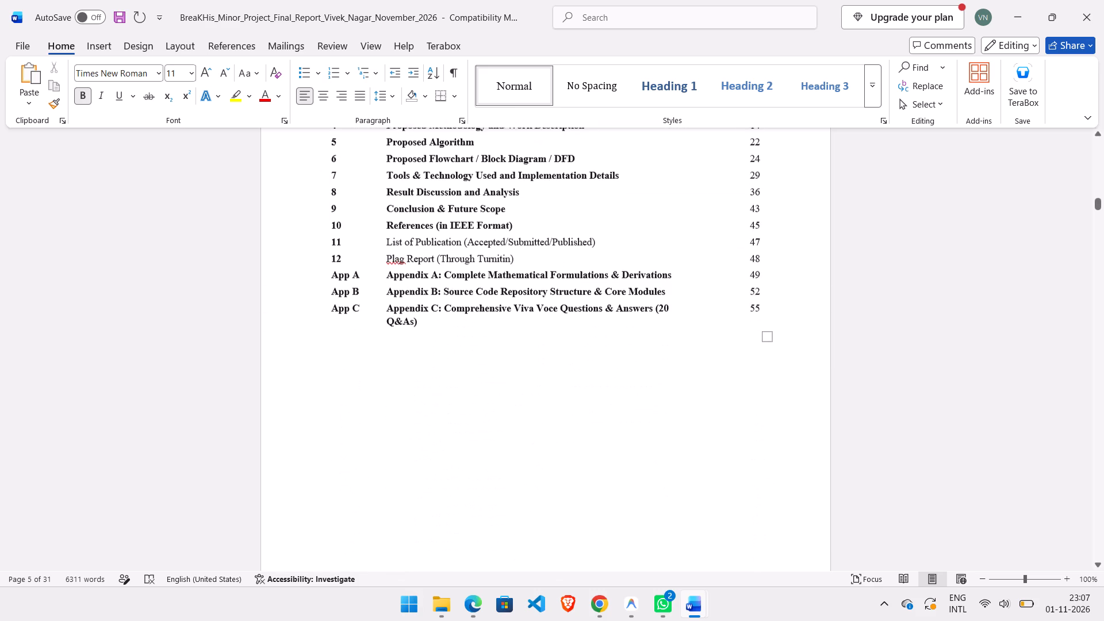
pyautogui.scroll(-1, 469, 466)
pyautogui.doubleClick(554, 486)
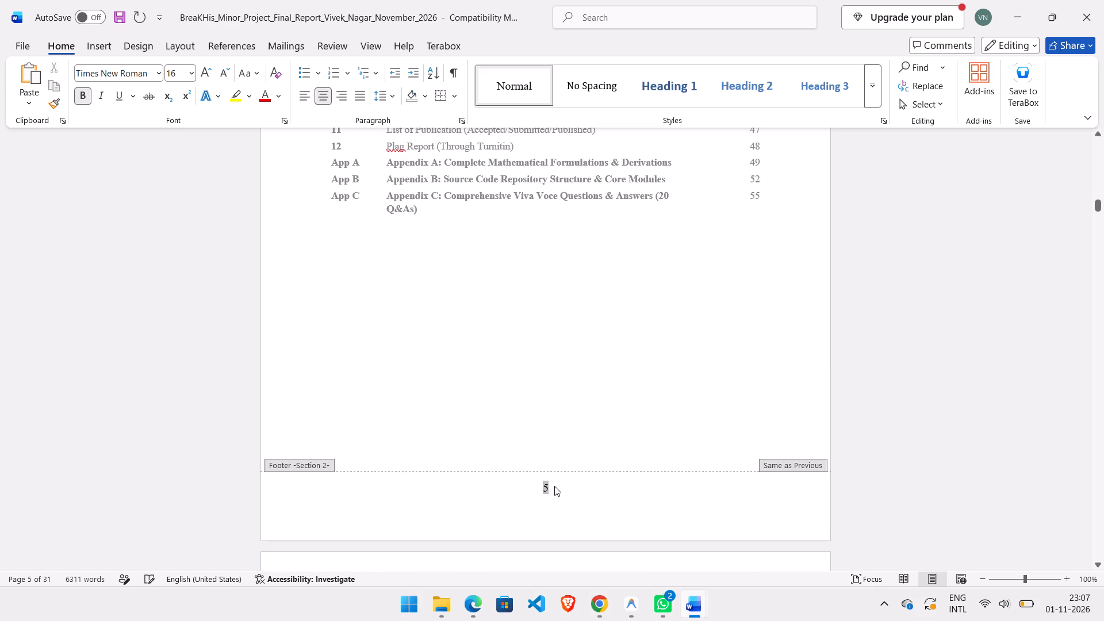
pyautogui.click(554, 486)
pyautogui.press('BackSpace')
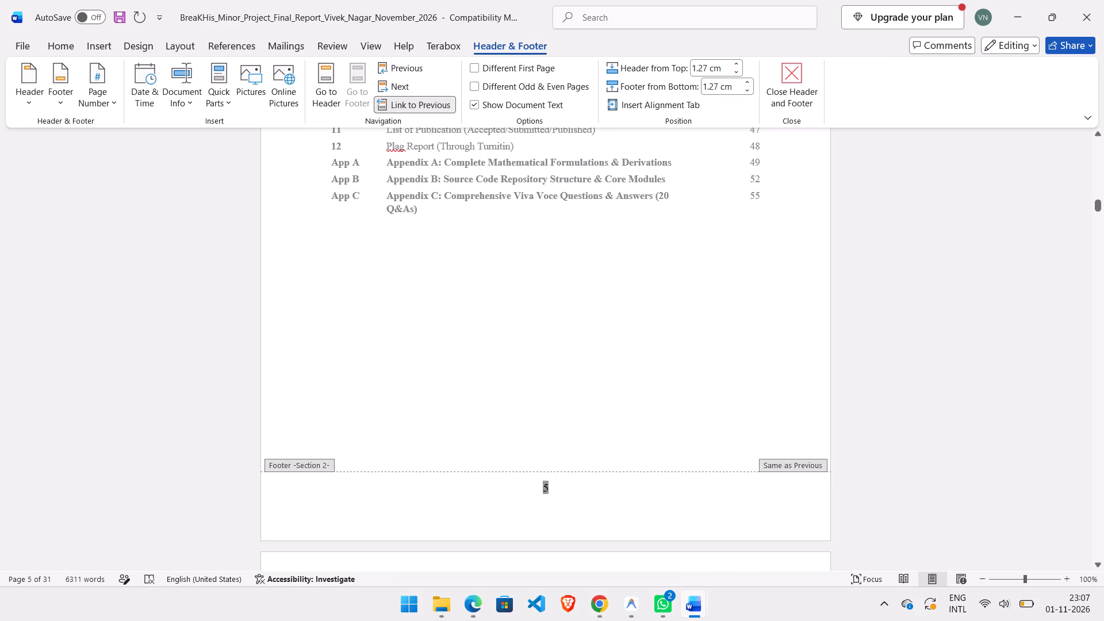
pyautogui.press('BackSpace')
# Check the footers from the list of figures through the end of the abstract after the page number deletion.
pyautogui.scroll(-5, 554, 486)
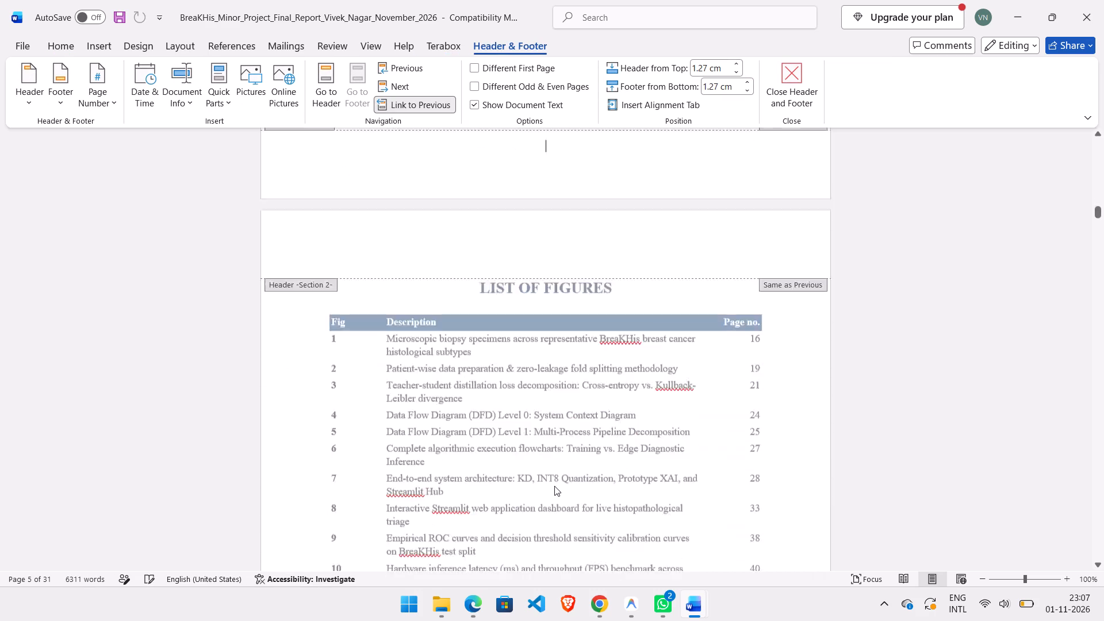
pyautogui.scroll(-3, 554, 486)
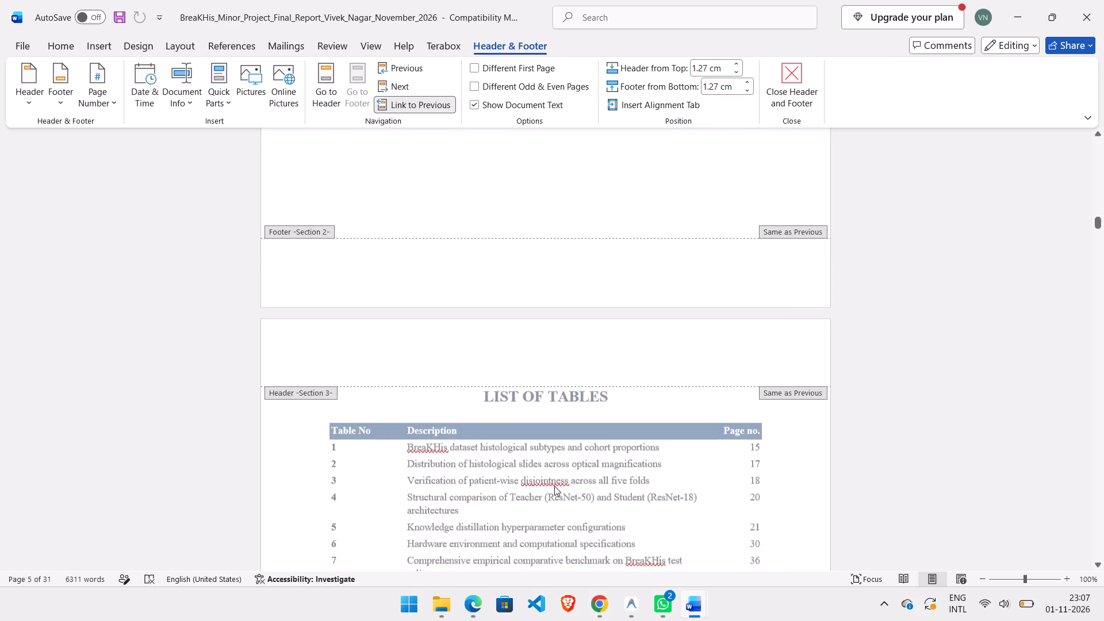
pyautogui.scroll(-4, 554, 486)
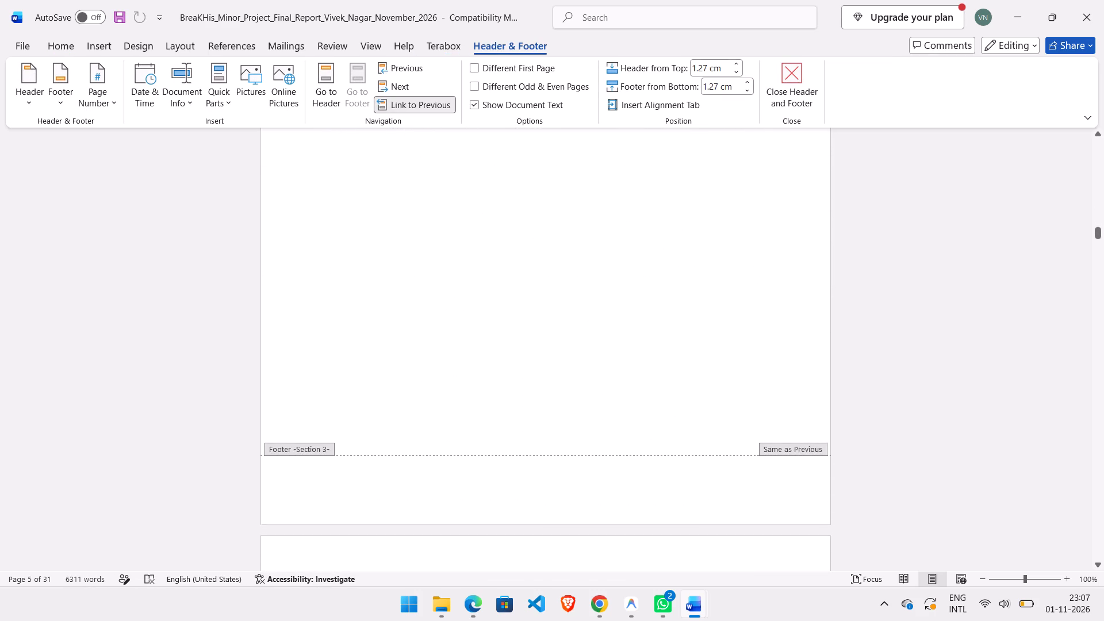
pyautogui.scroll(-2, 554, 486)
pyautogui.click(553, 483)
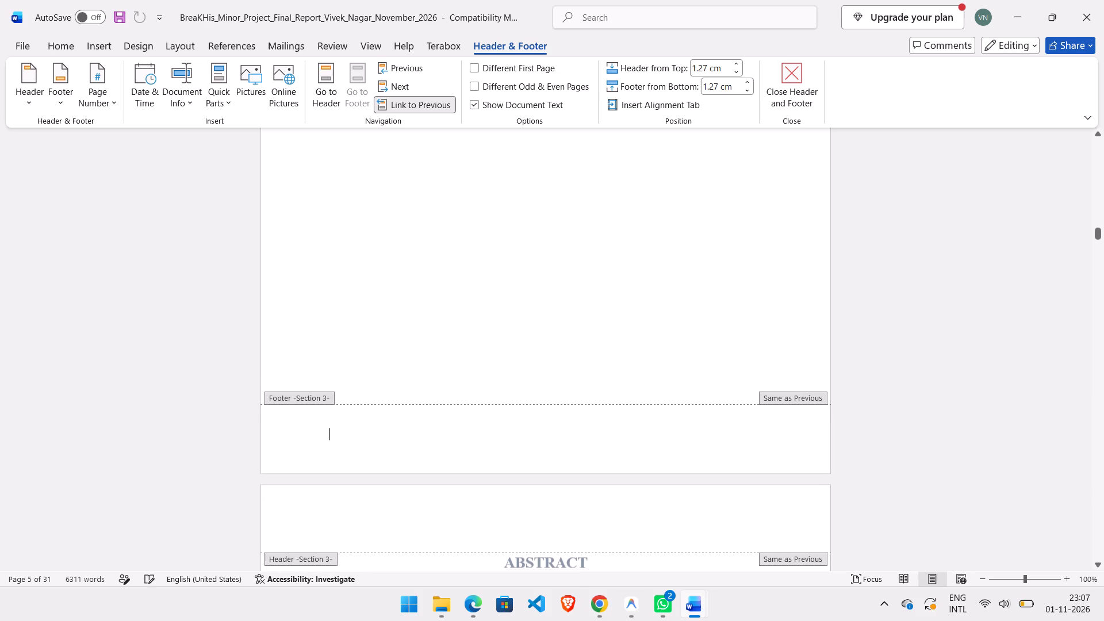
pyautogui.click(553, 327)
pyautogui.doubleClick(553, 327)
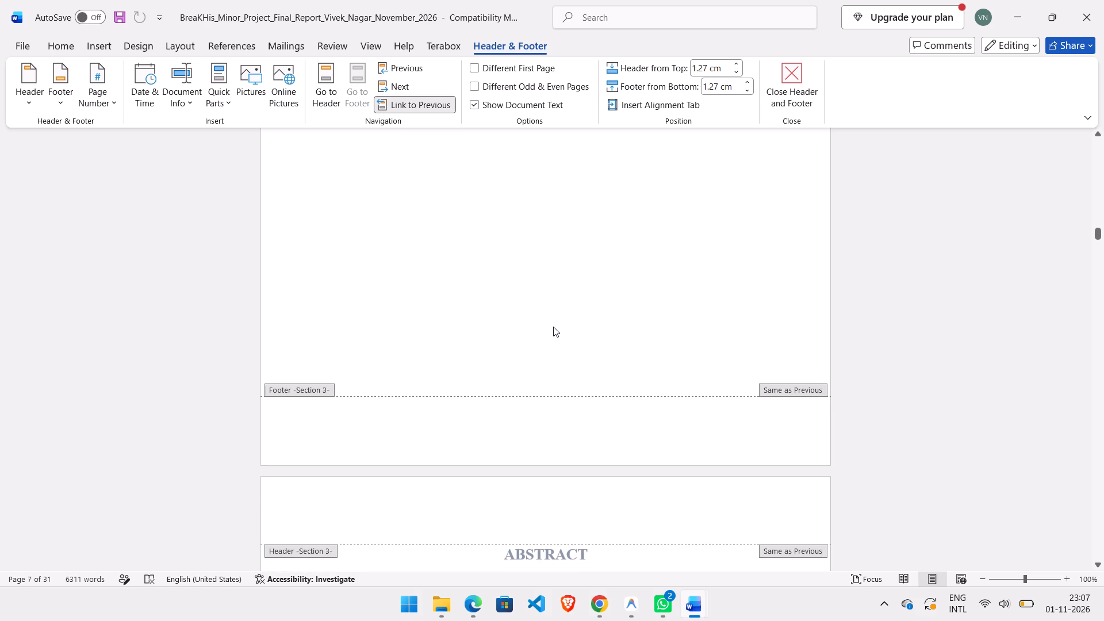
pyautogui.scroll(-3, 553, 327)
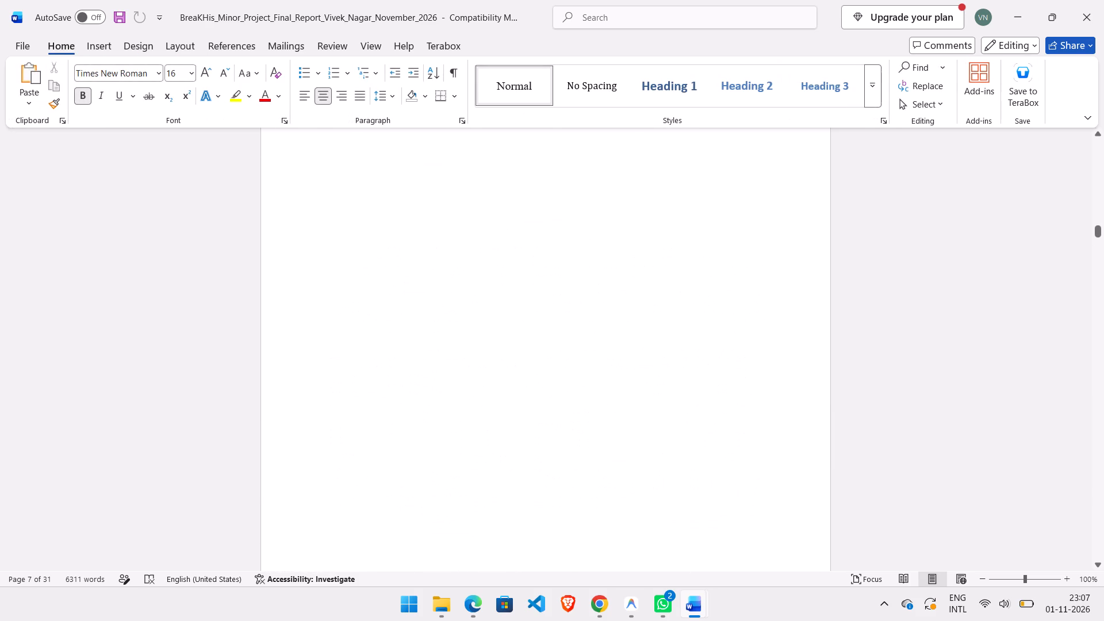
pyautogui.scroll(-5, 553, 327)
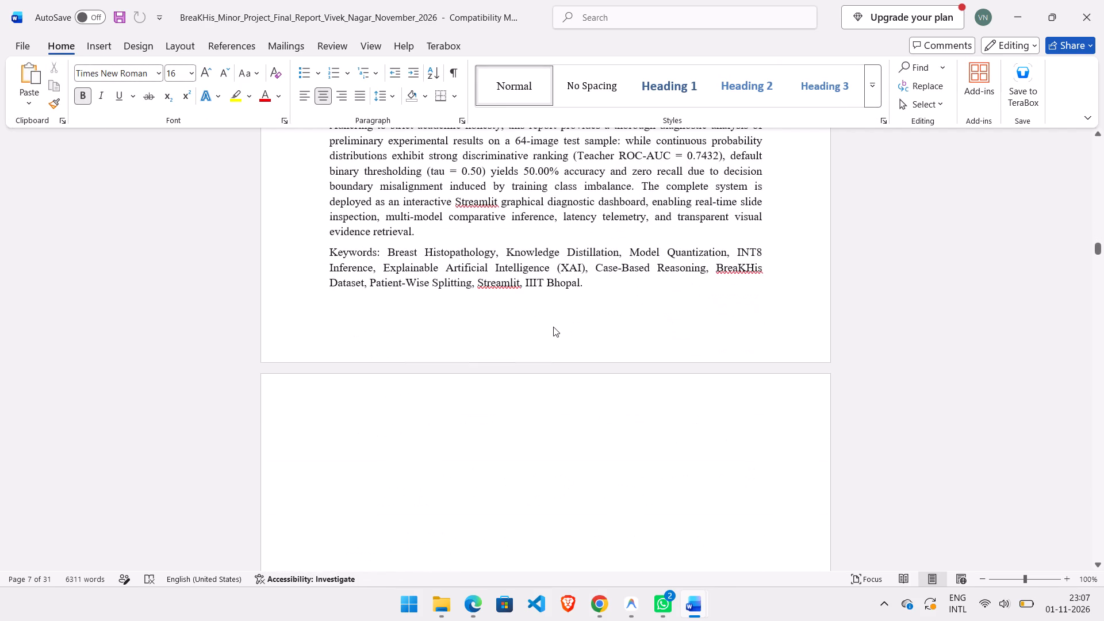
pyautogui.scroll(5, 556, 297)
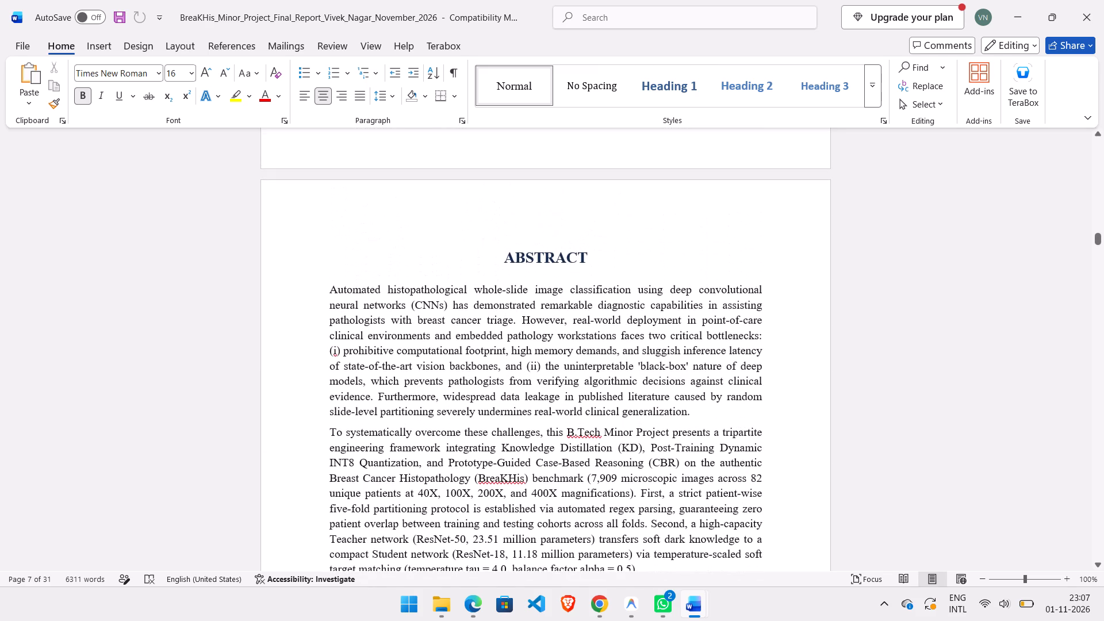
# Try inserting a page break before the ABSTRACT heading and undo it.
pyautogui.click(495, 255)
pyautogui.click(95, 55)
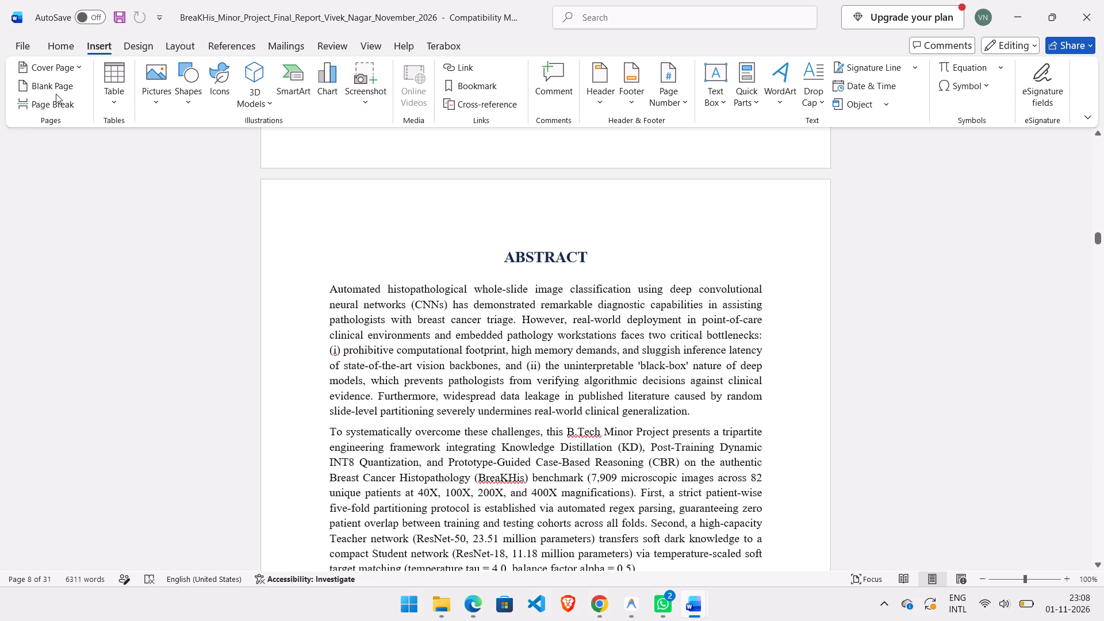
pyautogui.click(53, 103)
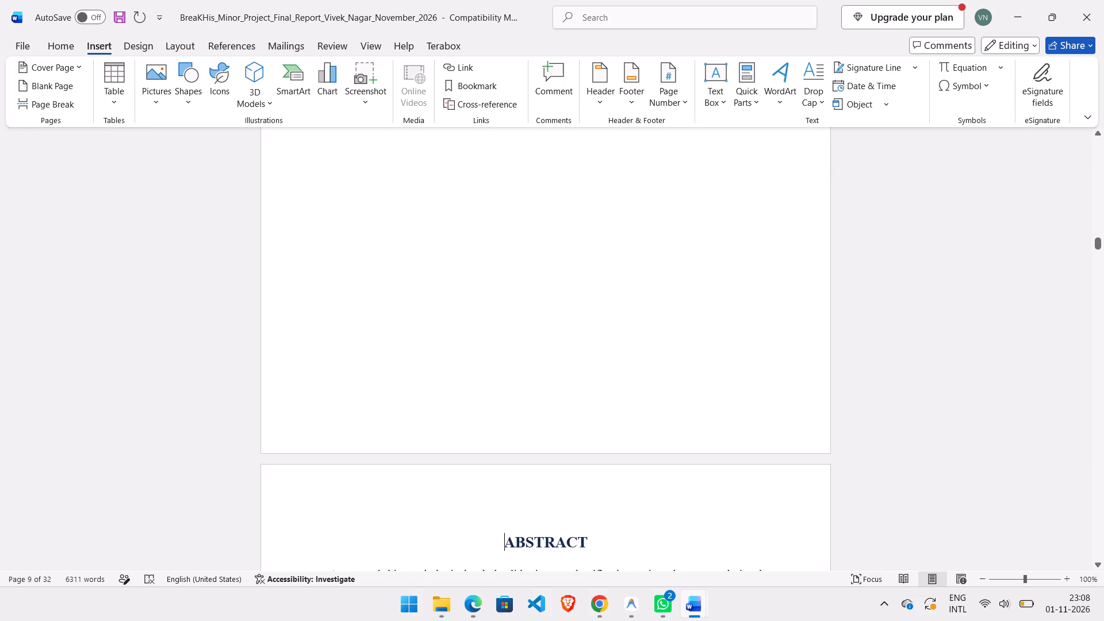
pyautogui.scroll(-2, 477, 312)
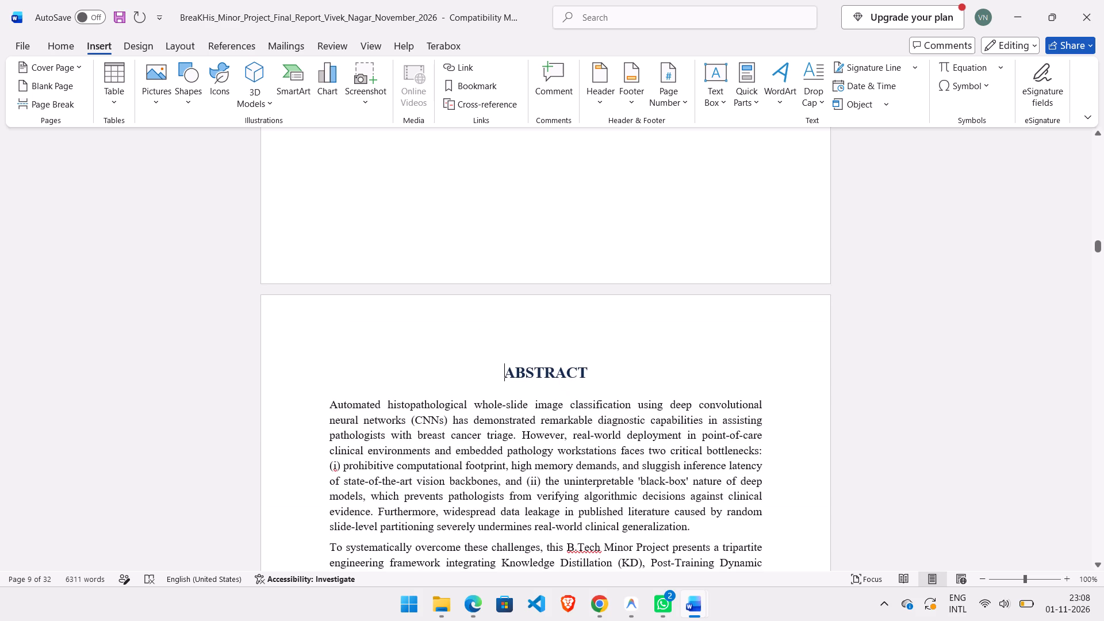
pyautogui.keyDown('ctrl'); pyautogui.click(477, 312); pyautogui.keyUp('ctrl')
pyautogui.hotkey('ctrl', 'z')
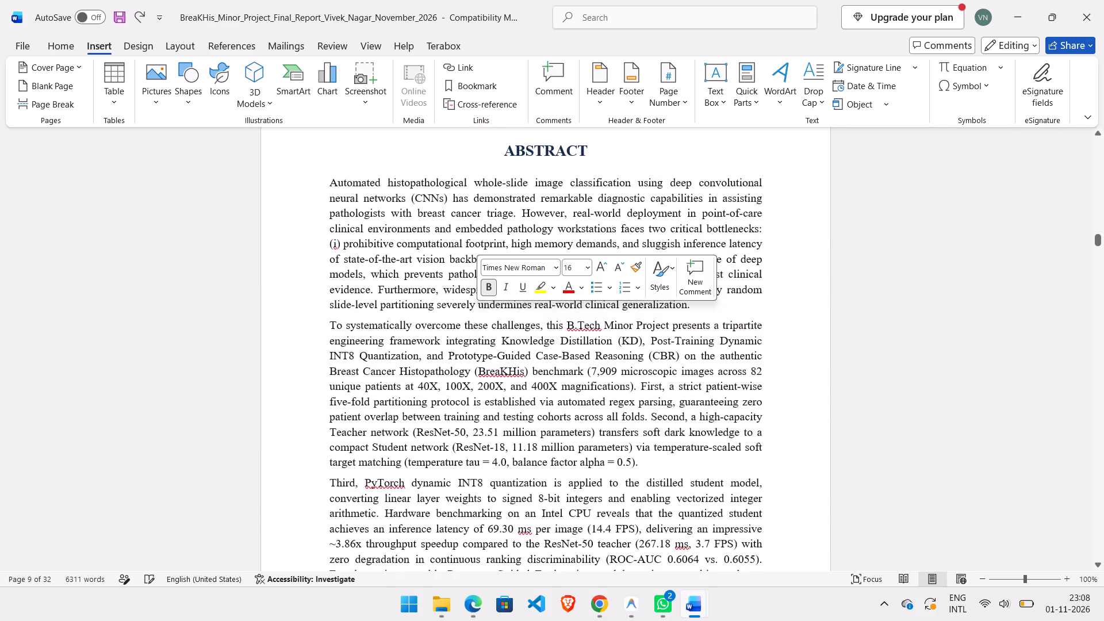
# Insert a Next Page section break directly before the ABSTRACT heading.
pyautogui.scroll(2, 477, 312)
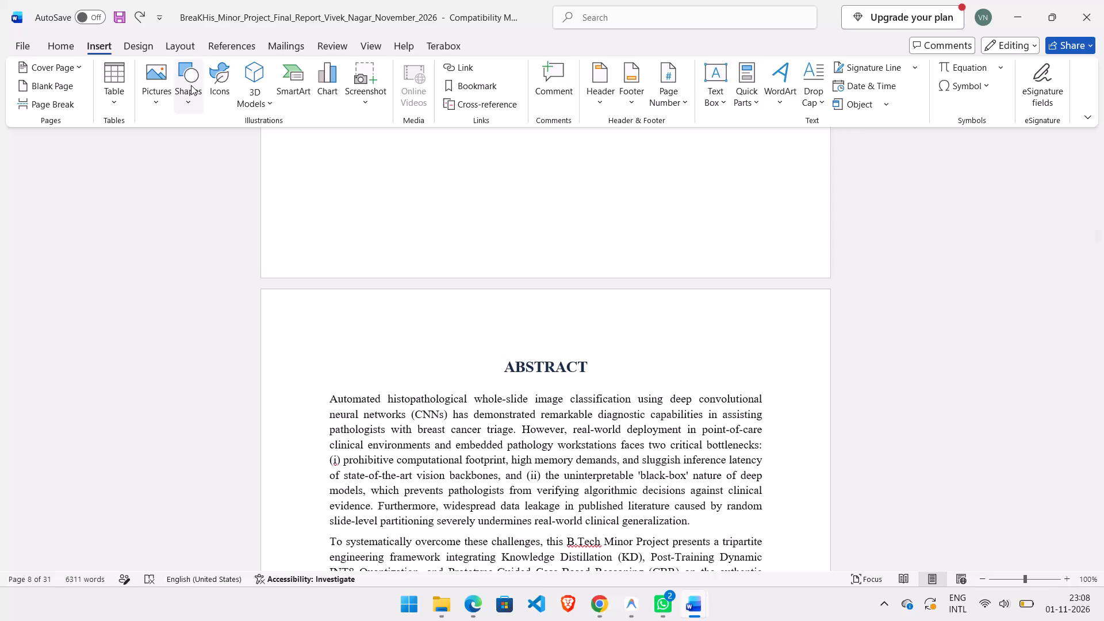
pyautogui.click(174, 45)
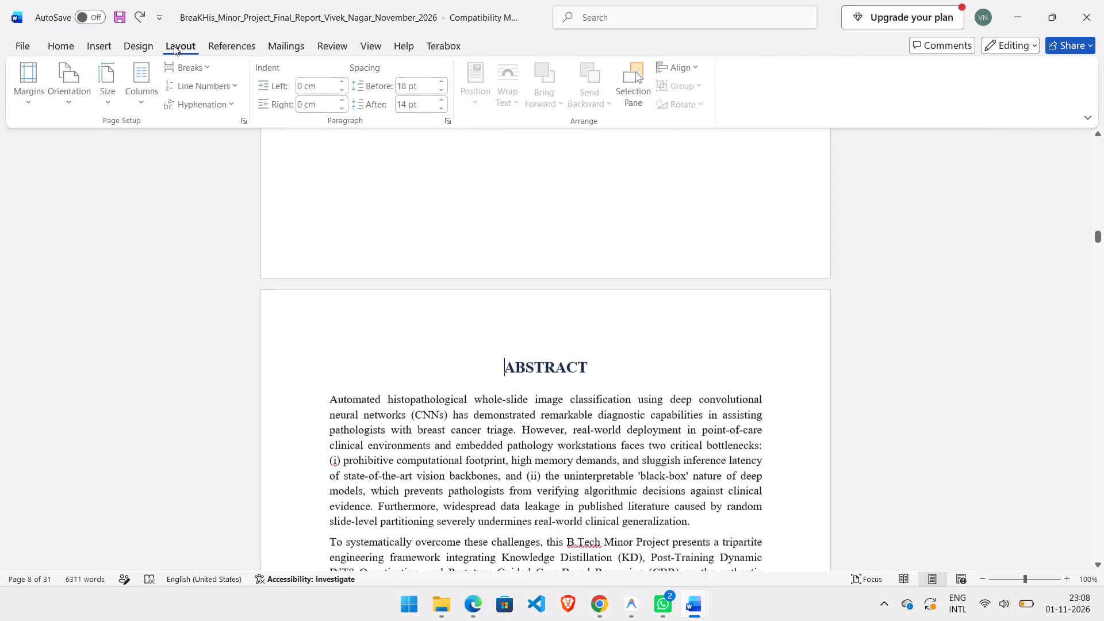
pyautogui.click(181, 60)
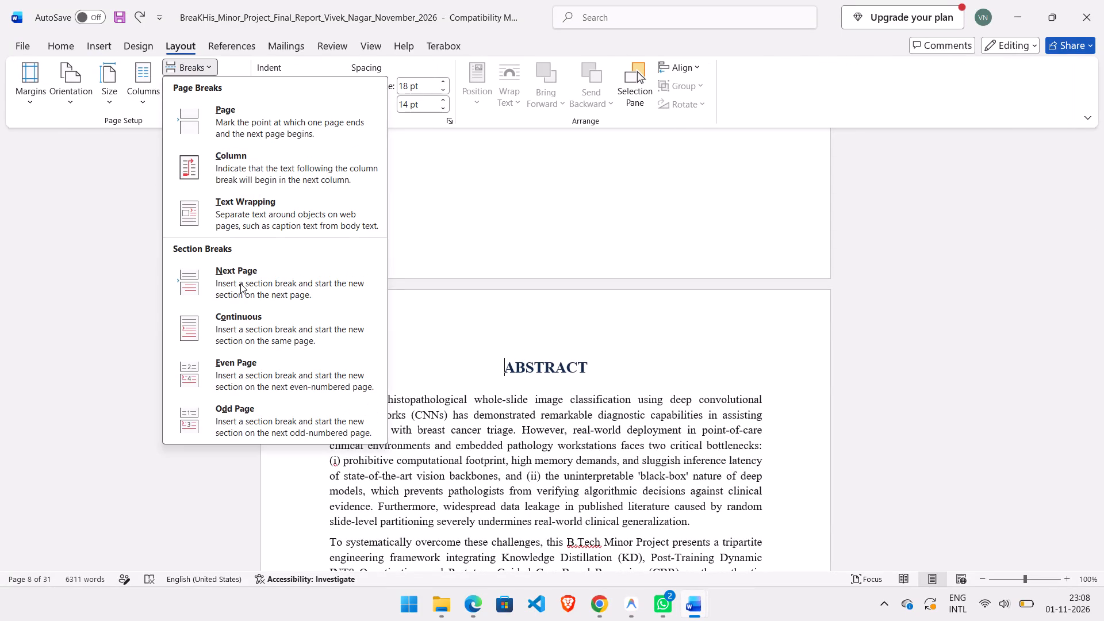
pyautogui.click(240, 283)
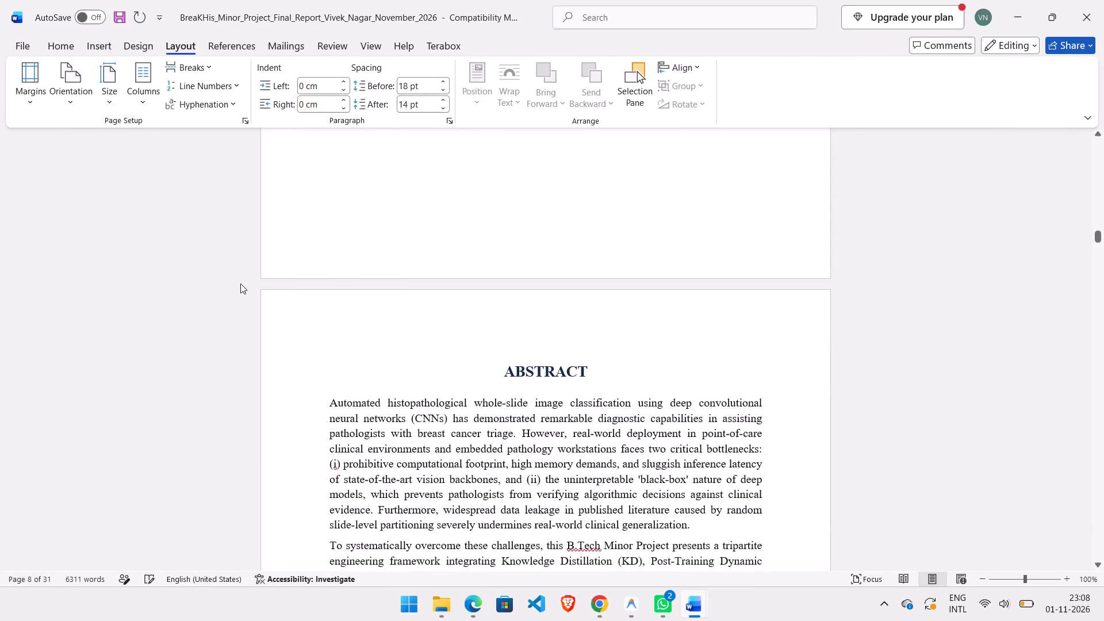
# Try to remove the blank page between the end of the abstract and the Introduction by deleting backwards from its empty line.
pyautogui.scroll(1, 240, 283)
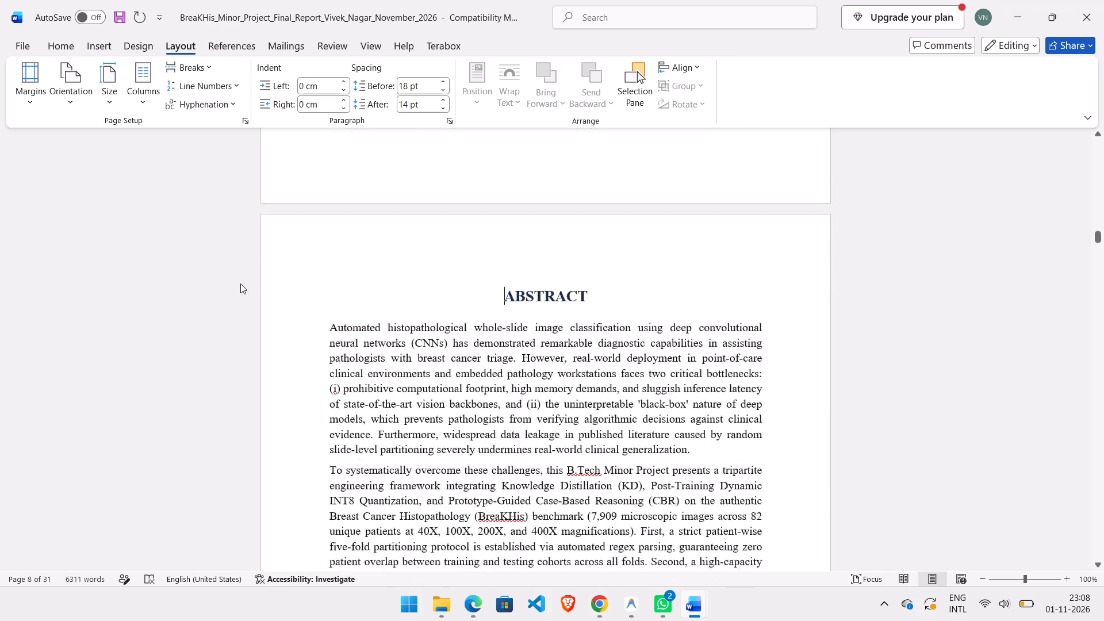
pyautogui.scroll(1, 240, 283)
pyautogui.scroll(-4, 240, 283)
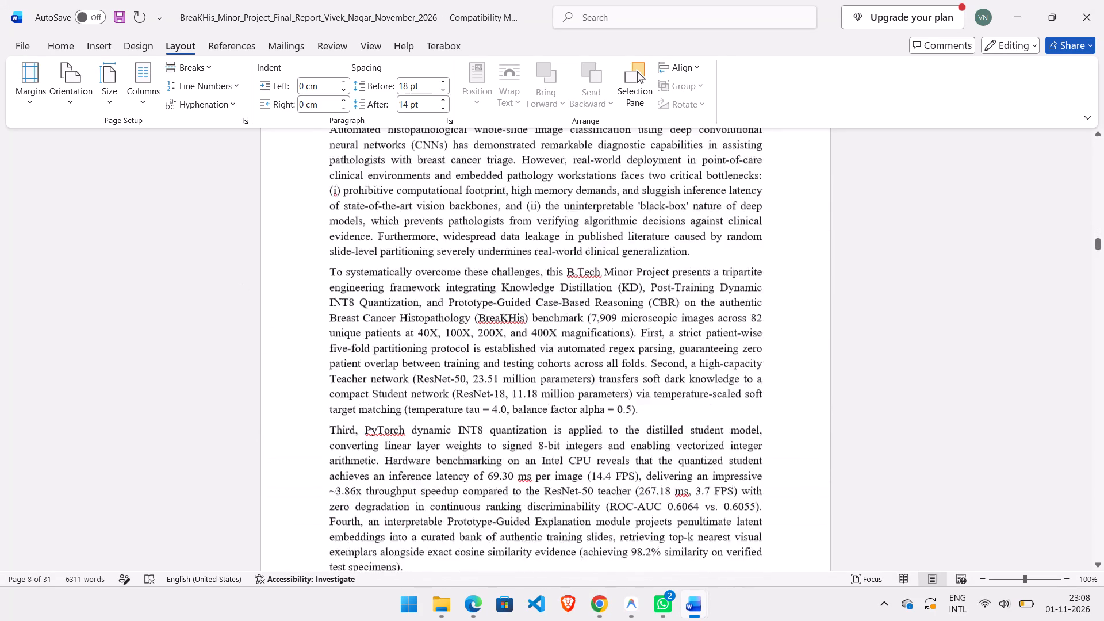
pyautogui.scroll(-2, 240, 283)
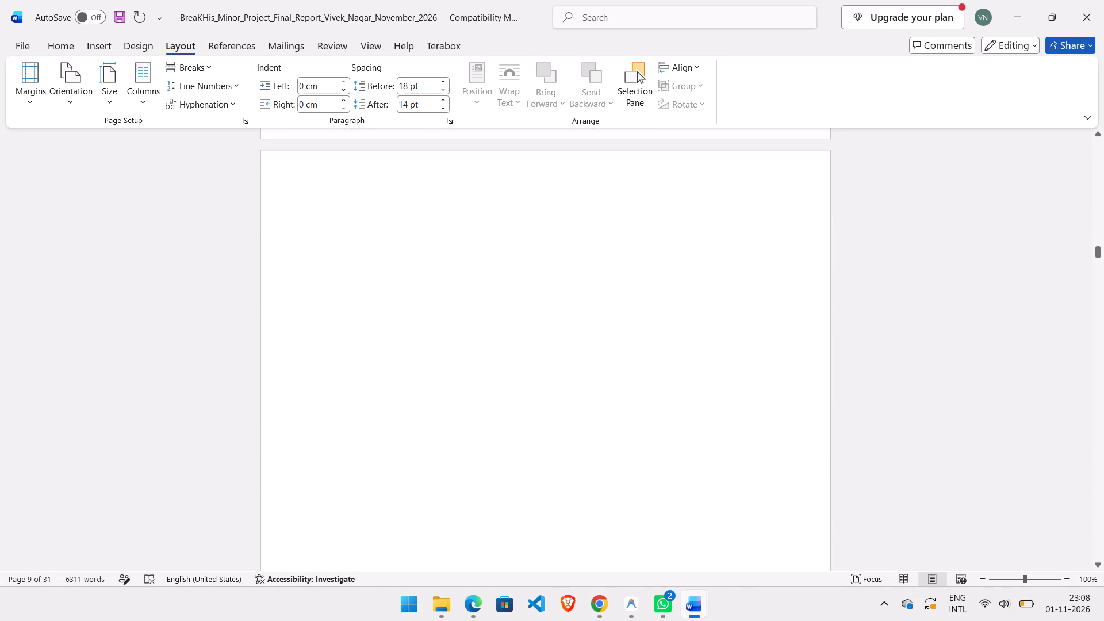
pyautogui.scroll(-1, 240, 283)
pyautogui.scroll(1, 240, 283)
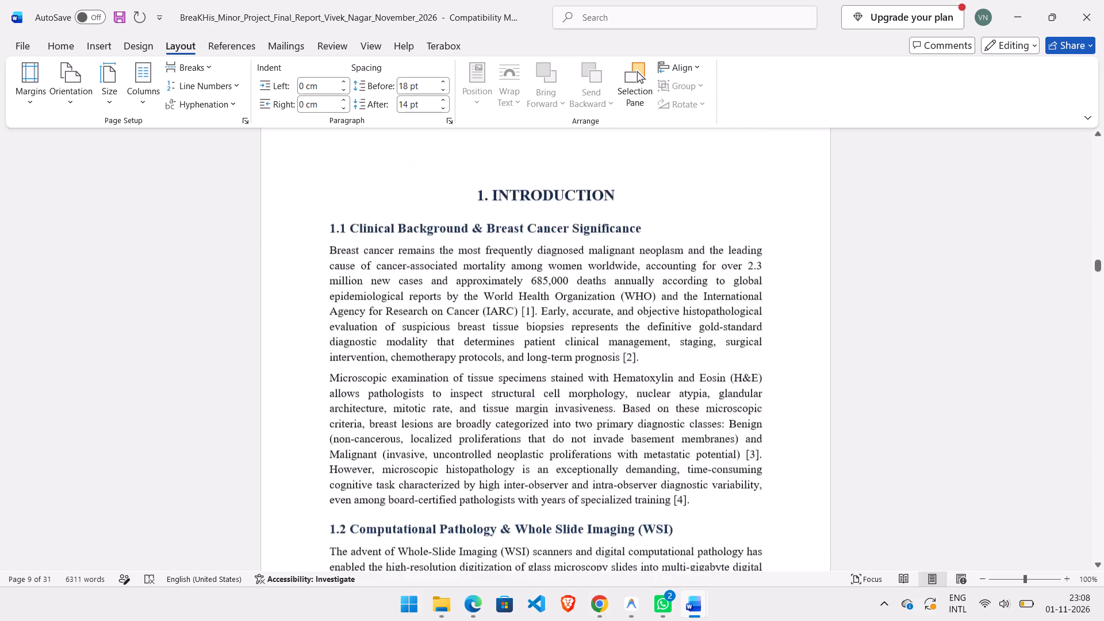
pyautogui.scroll(1, 240, 283)
pyautogui.click(365, 259)
pyautogui.scroll(1, 365, 259)
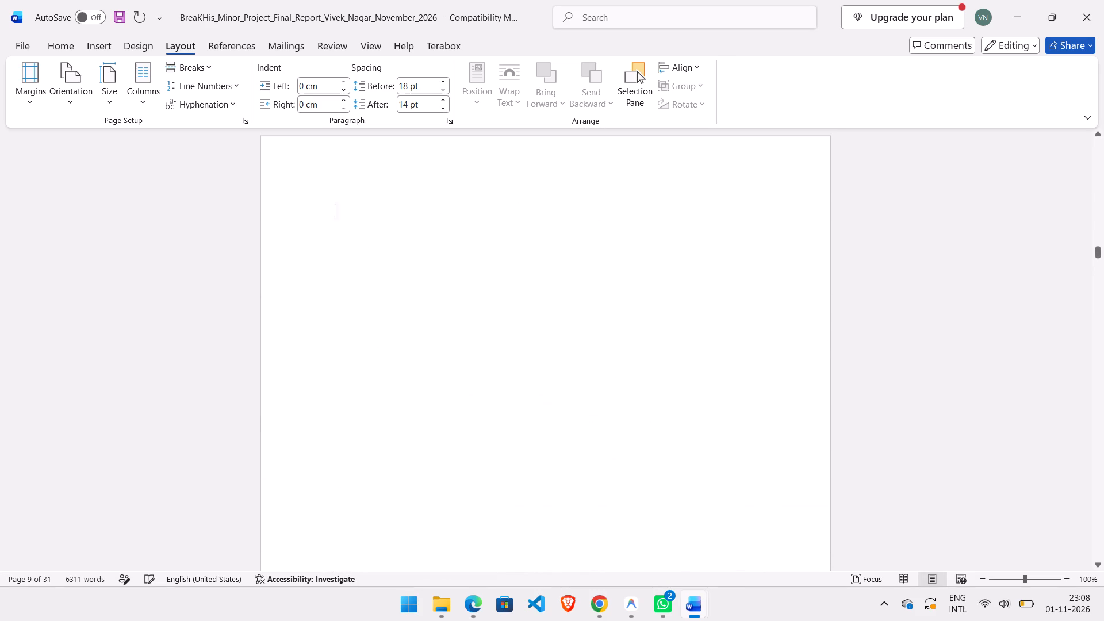
pyautogui.scroll(2, 365, 259)
pyautogui.press('BackSpace')
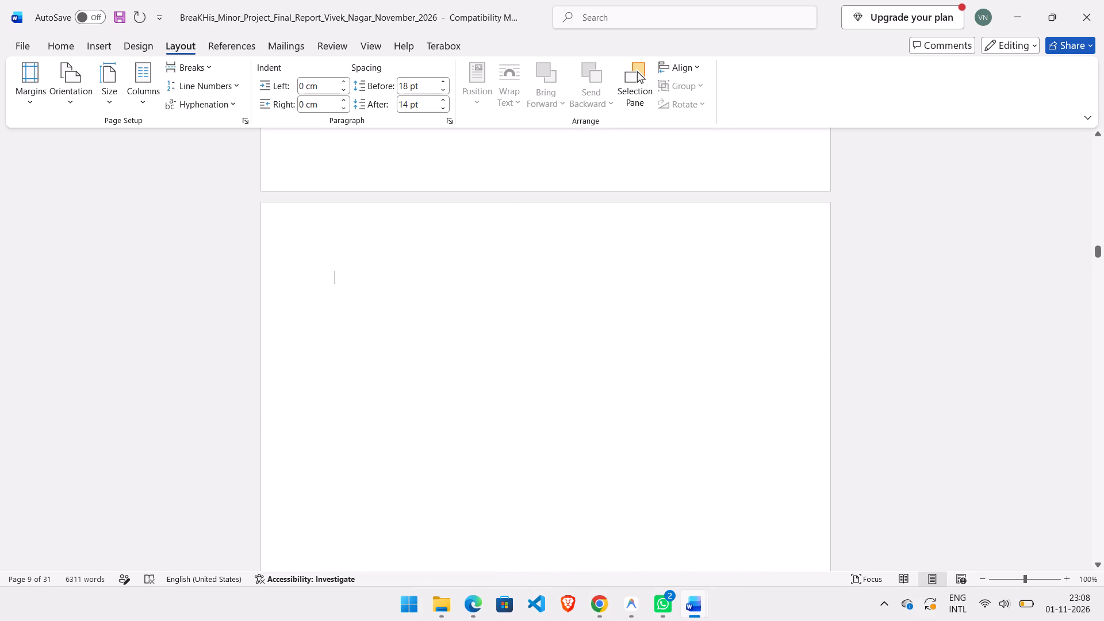
pyautogui.press('BackSpace')
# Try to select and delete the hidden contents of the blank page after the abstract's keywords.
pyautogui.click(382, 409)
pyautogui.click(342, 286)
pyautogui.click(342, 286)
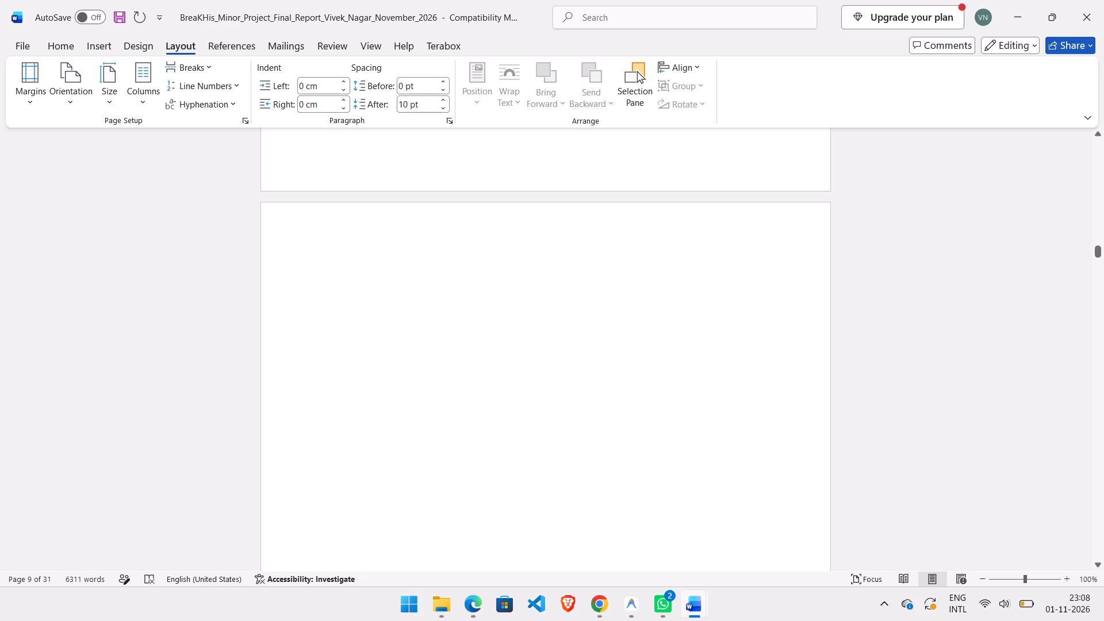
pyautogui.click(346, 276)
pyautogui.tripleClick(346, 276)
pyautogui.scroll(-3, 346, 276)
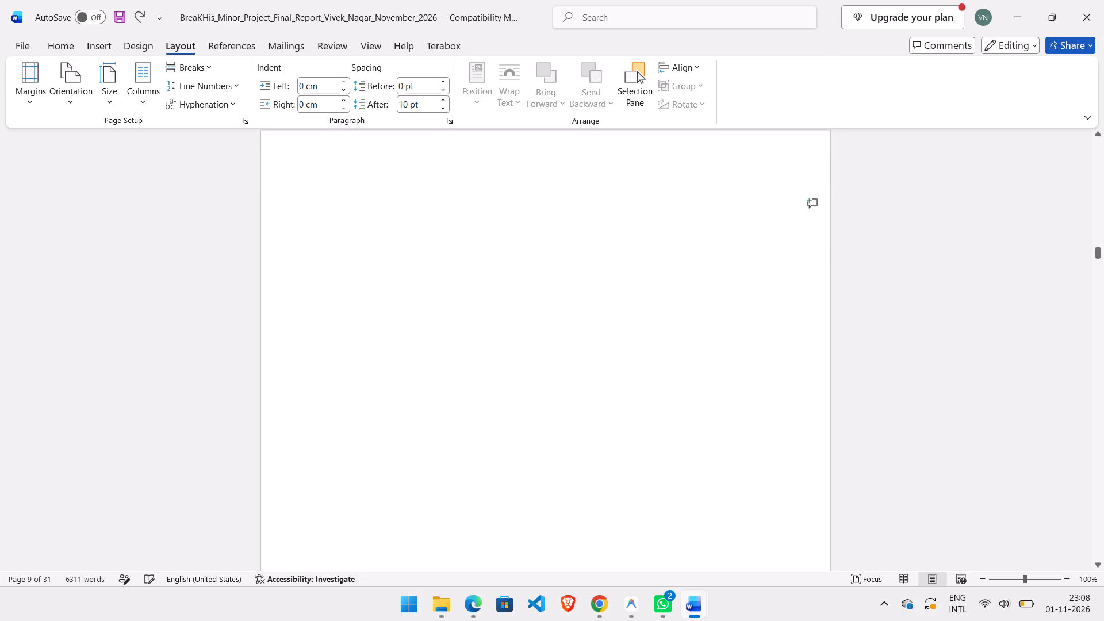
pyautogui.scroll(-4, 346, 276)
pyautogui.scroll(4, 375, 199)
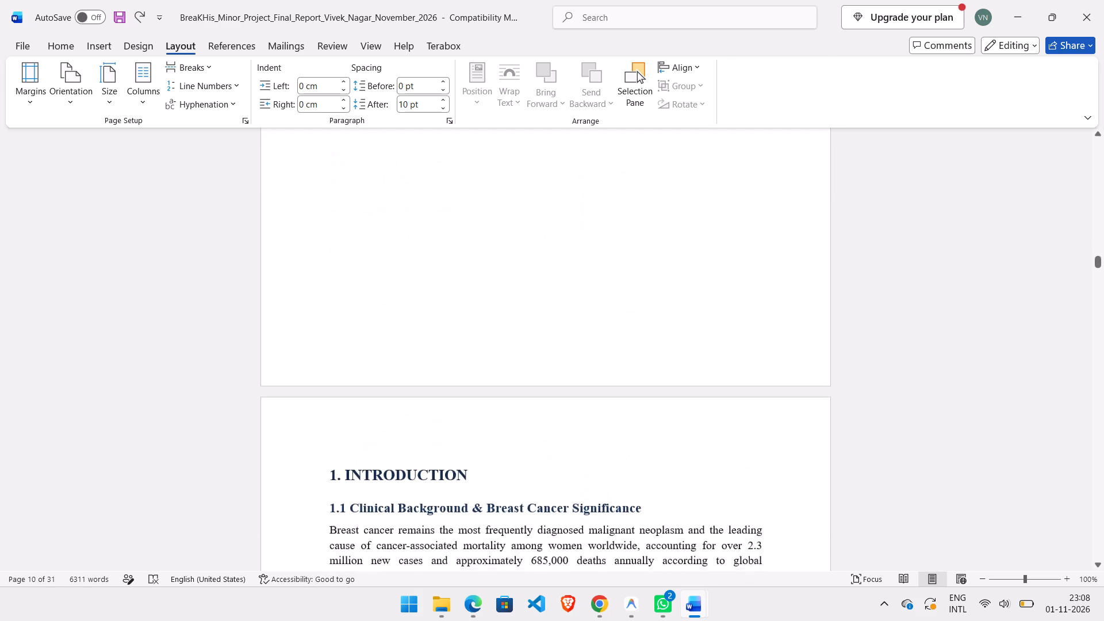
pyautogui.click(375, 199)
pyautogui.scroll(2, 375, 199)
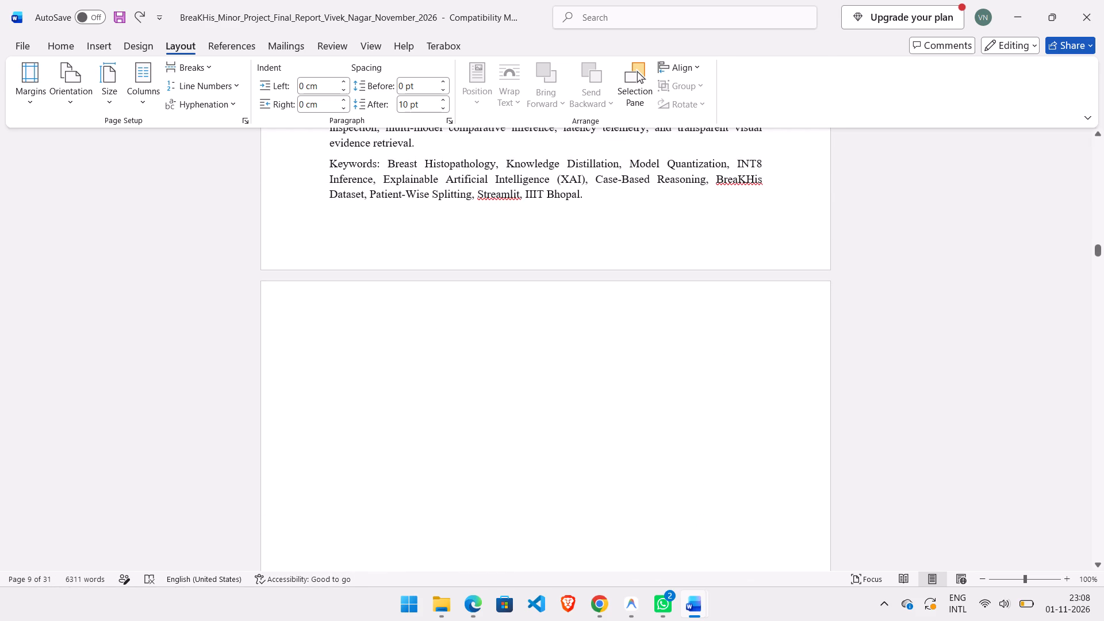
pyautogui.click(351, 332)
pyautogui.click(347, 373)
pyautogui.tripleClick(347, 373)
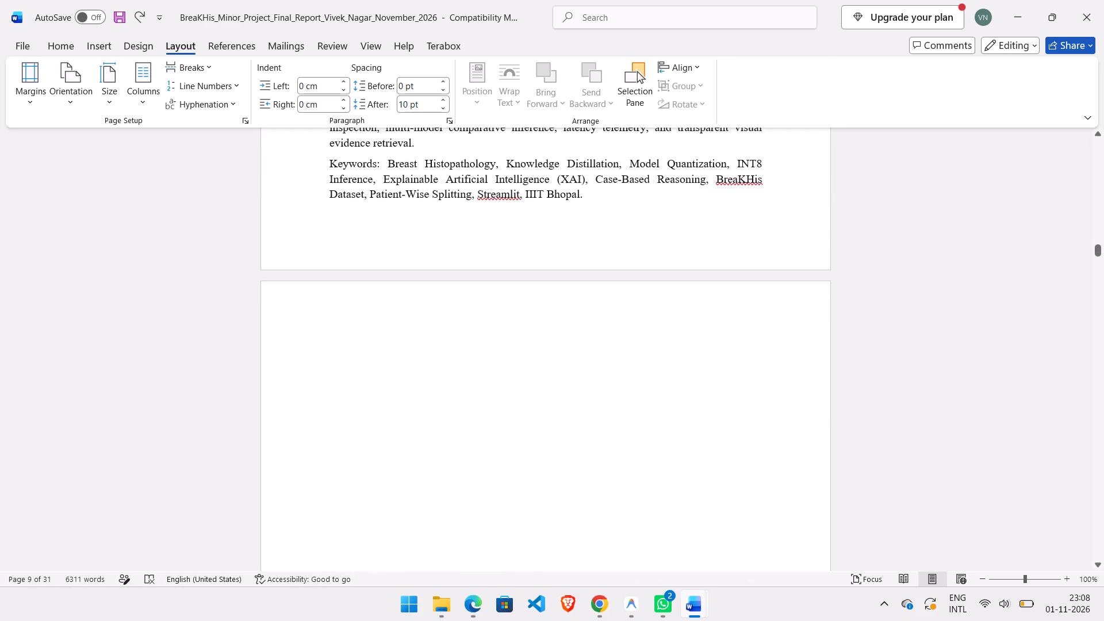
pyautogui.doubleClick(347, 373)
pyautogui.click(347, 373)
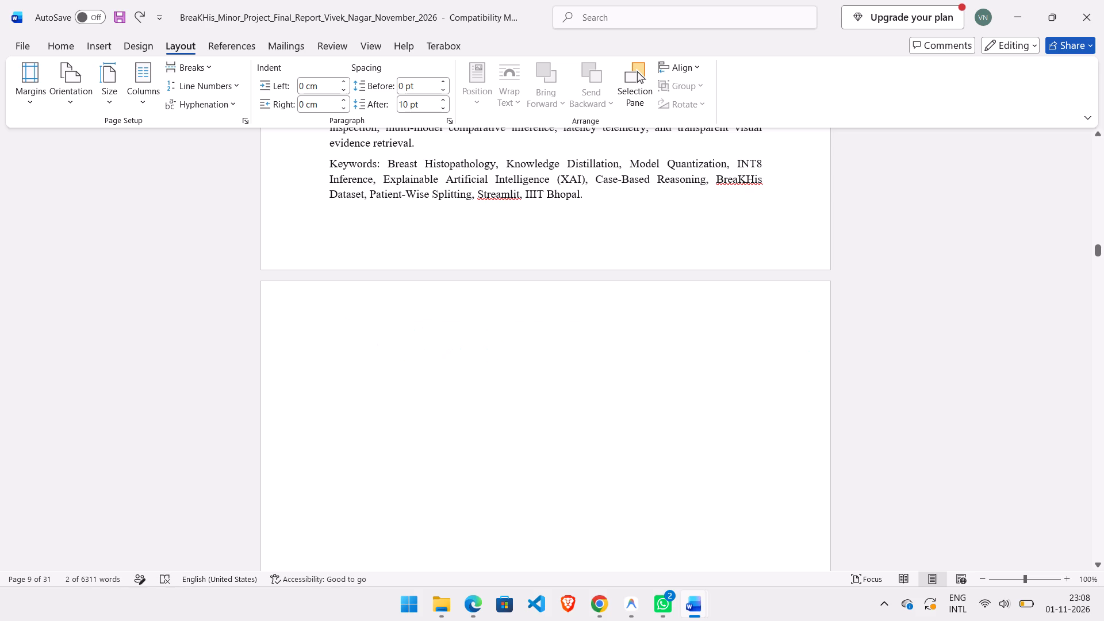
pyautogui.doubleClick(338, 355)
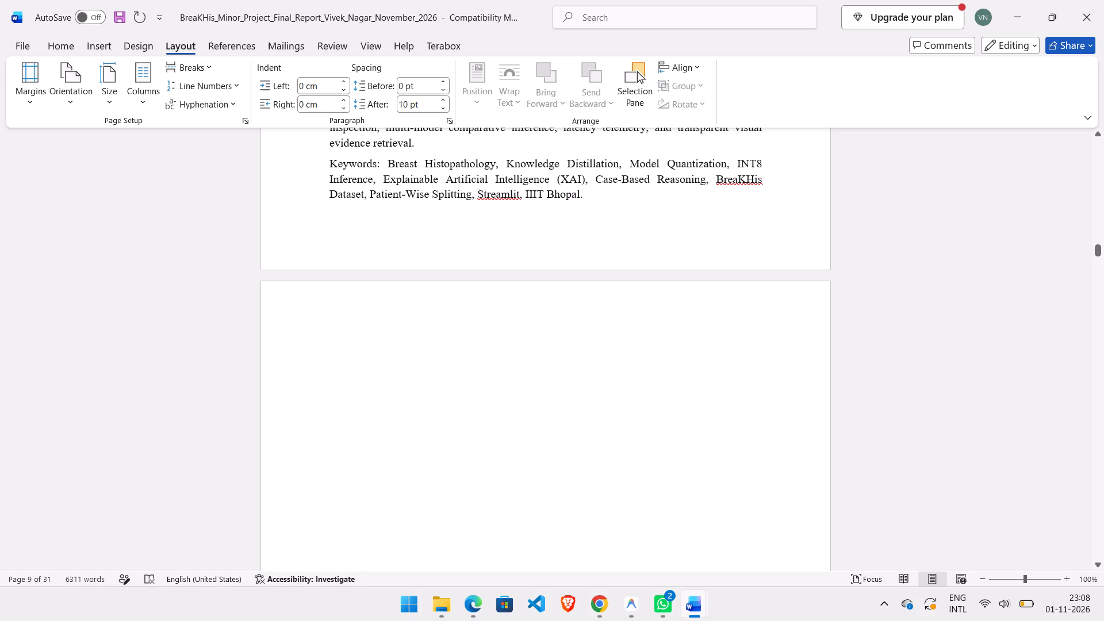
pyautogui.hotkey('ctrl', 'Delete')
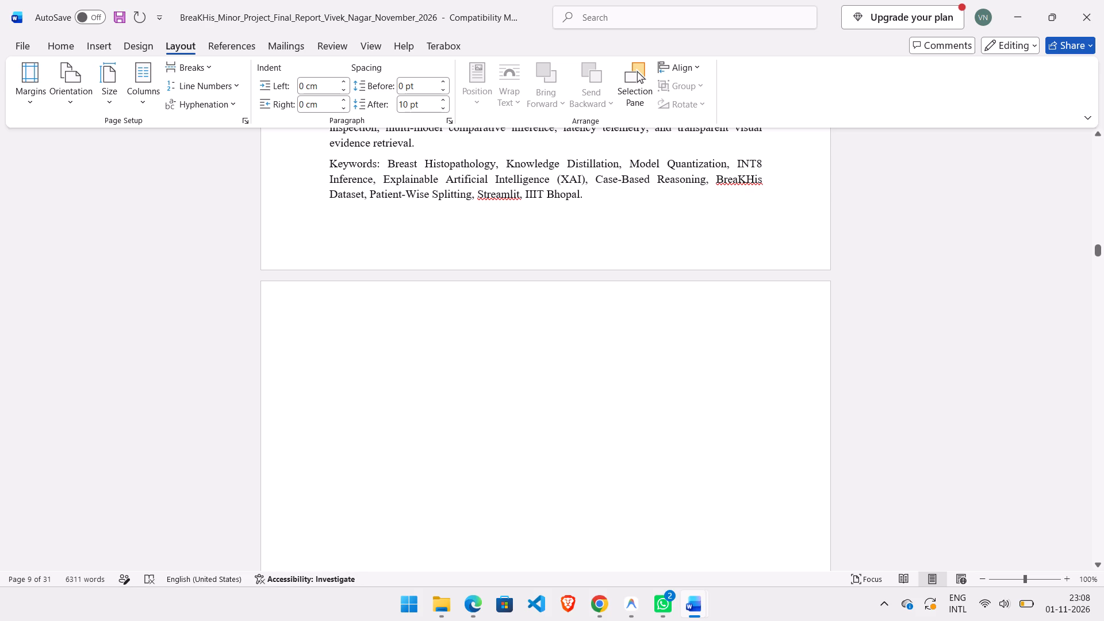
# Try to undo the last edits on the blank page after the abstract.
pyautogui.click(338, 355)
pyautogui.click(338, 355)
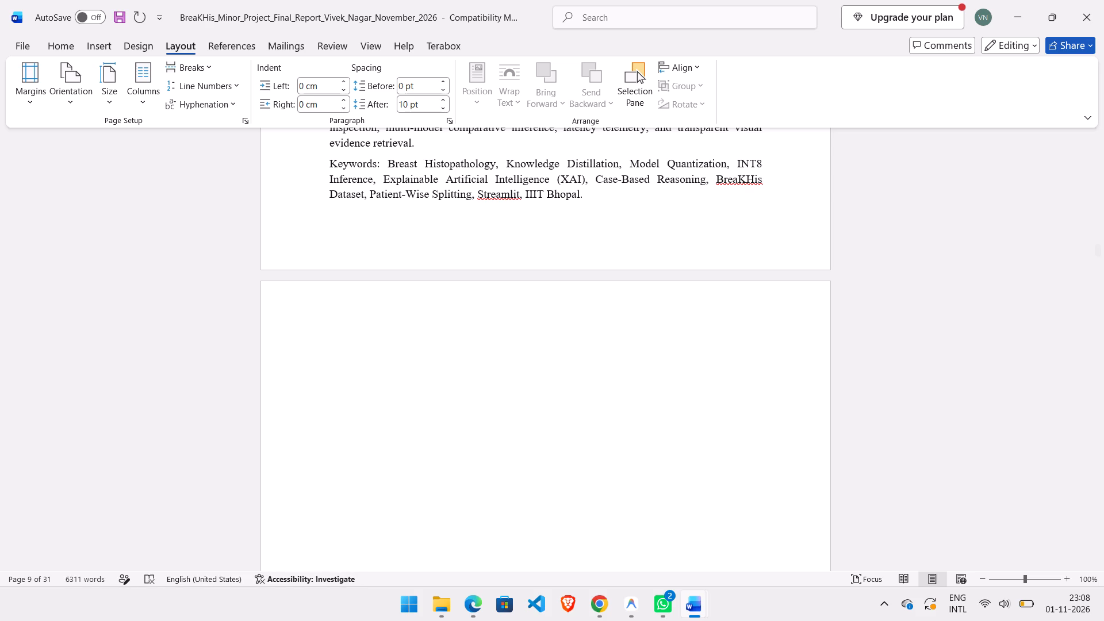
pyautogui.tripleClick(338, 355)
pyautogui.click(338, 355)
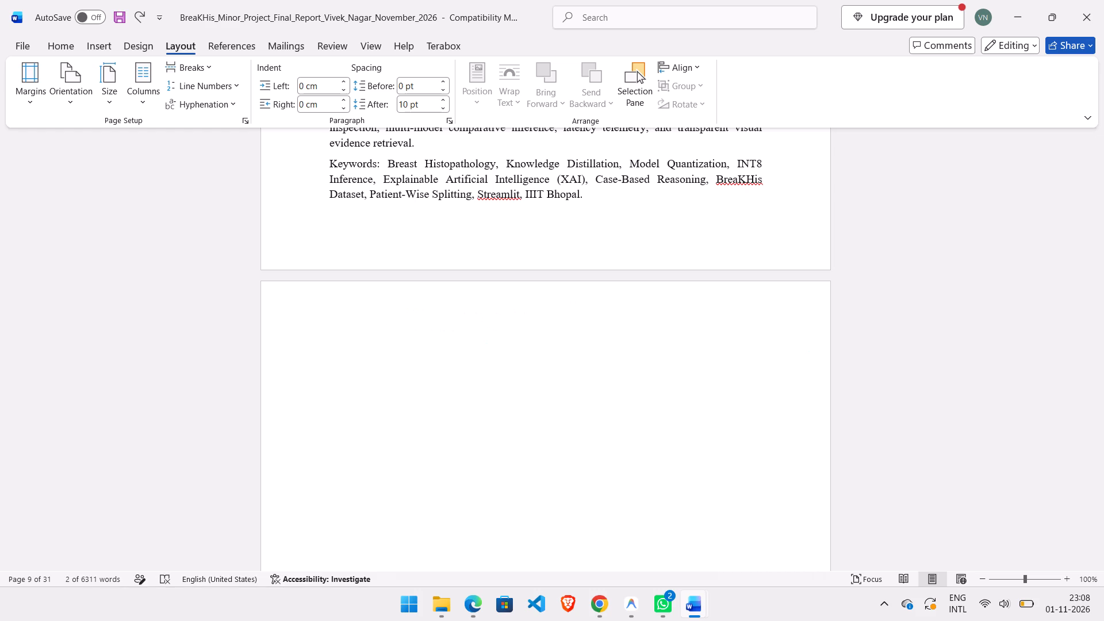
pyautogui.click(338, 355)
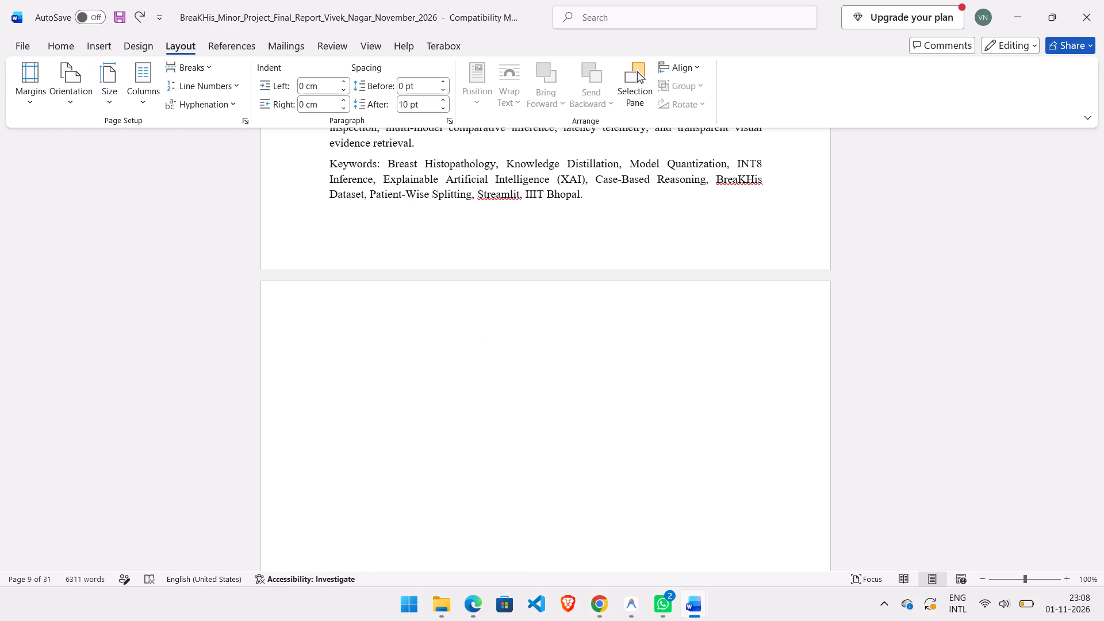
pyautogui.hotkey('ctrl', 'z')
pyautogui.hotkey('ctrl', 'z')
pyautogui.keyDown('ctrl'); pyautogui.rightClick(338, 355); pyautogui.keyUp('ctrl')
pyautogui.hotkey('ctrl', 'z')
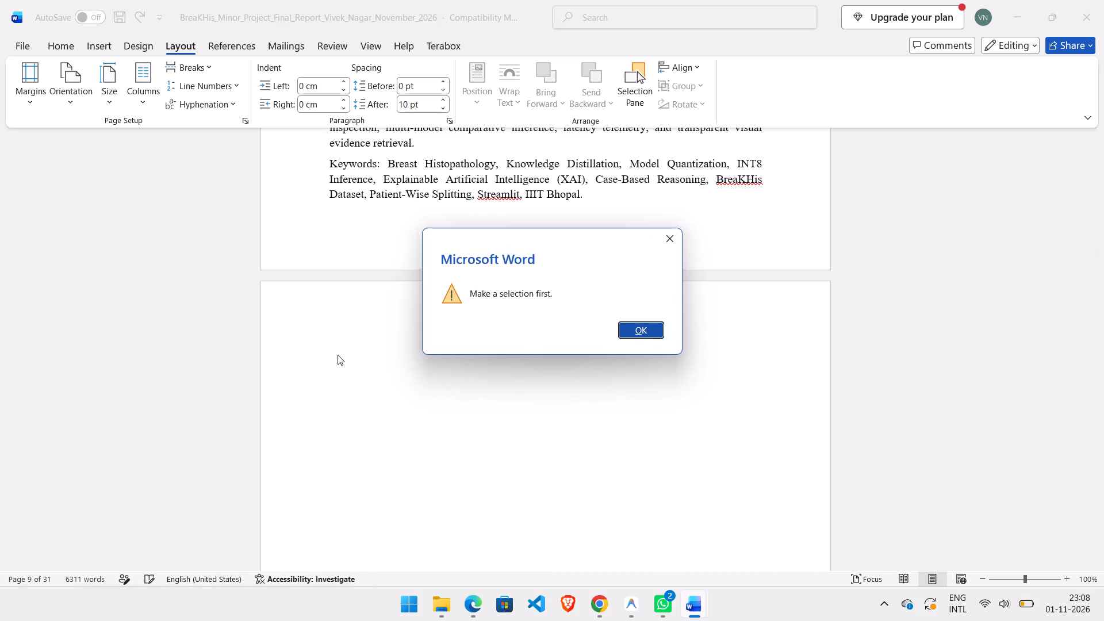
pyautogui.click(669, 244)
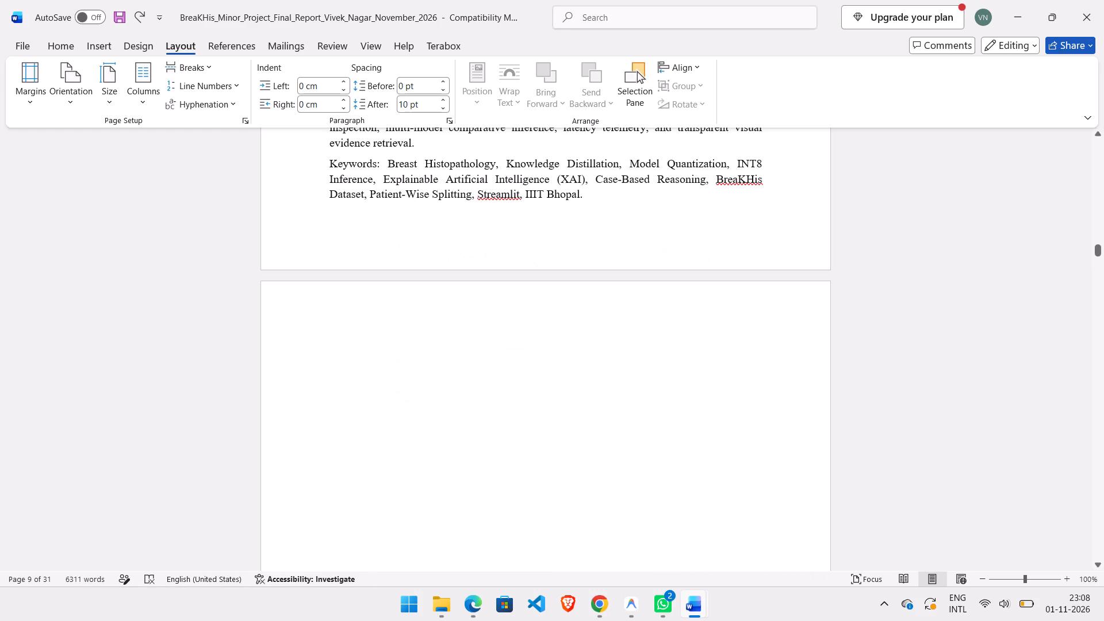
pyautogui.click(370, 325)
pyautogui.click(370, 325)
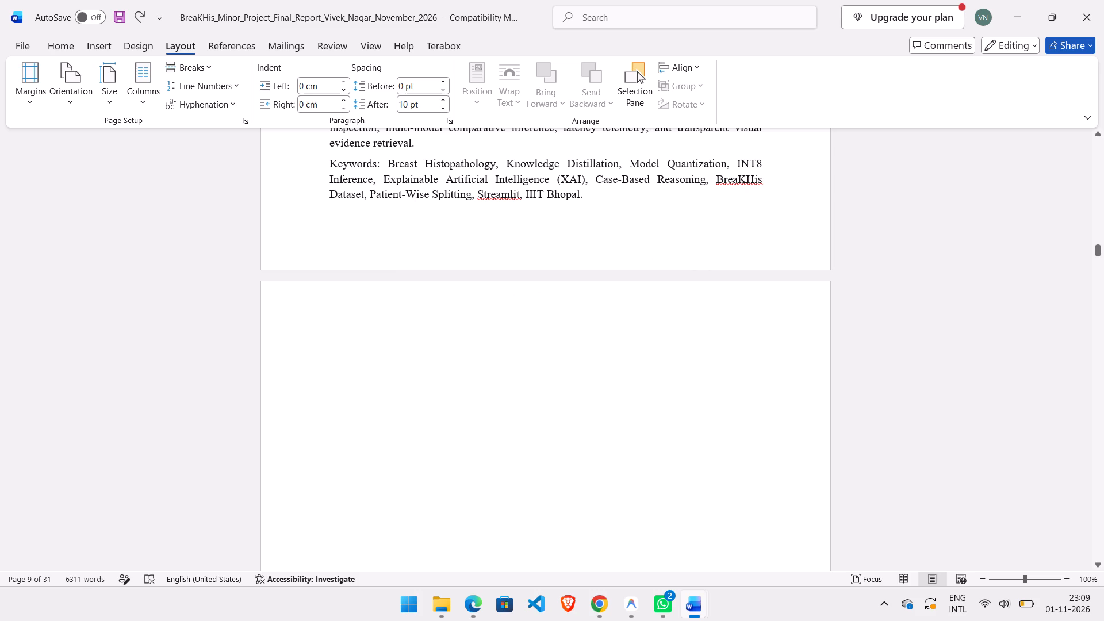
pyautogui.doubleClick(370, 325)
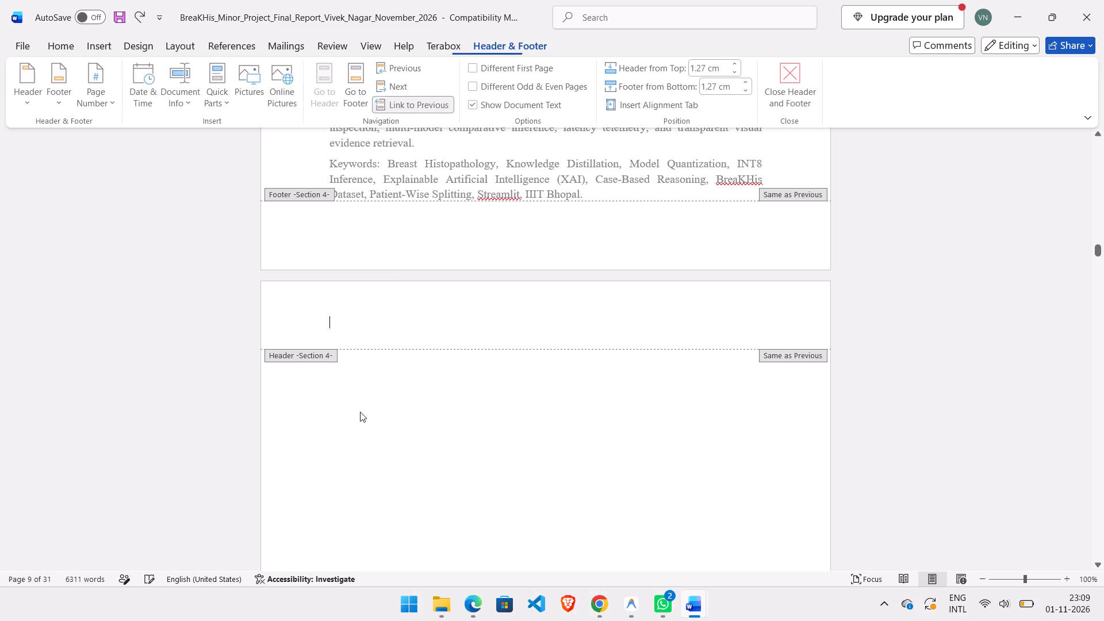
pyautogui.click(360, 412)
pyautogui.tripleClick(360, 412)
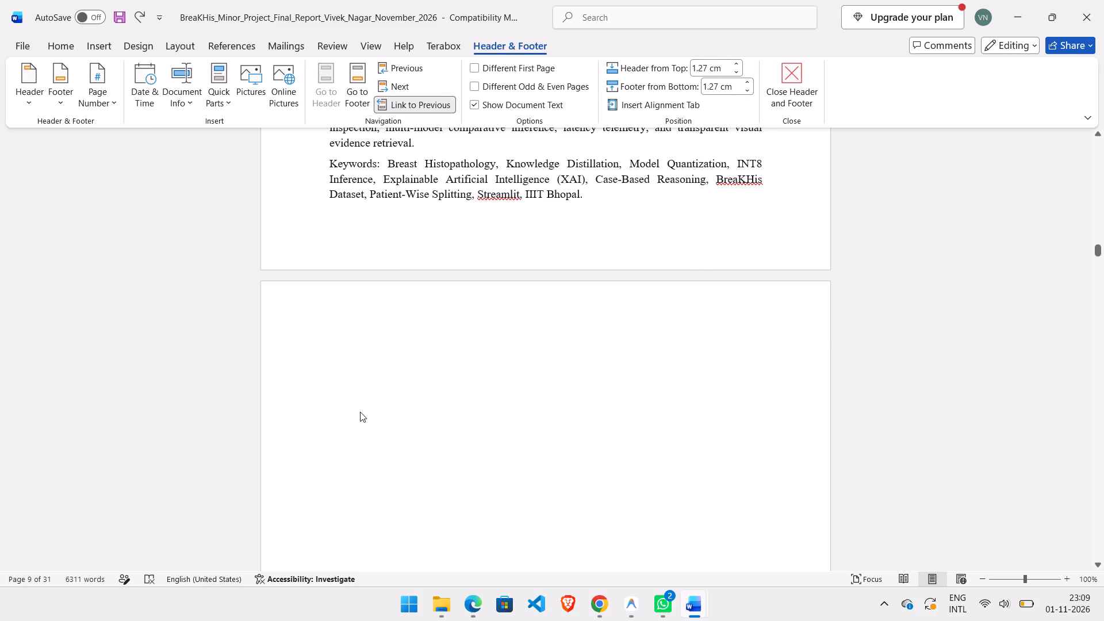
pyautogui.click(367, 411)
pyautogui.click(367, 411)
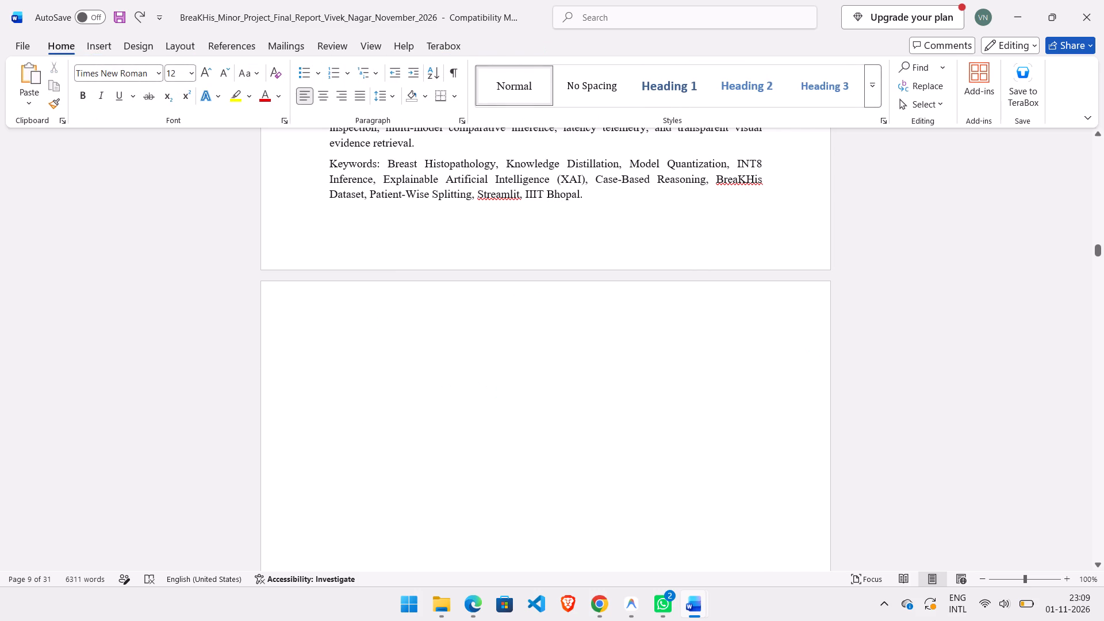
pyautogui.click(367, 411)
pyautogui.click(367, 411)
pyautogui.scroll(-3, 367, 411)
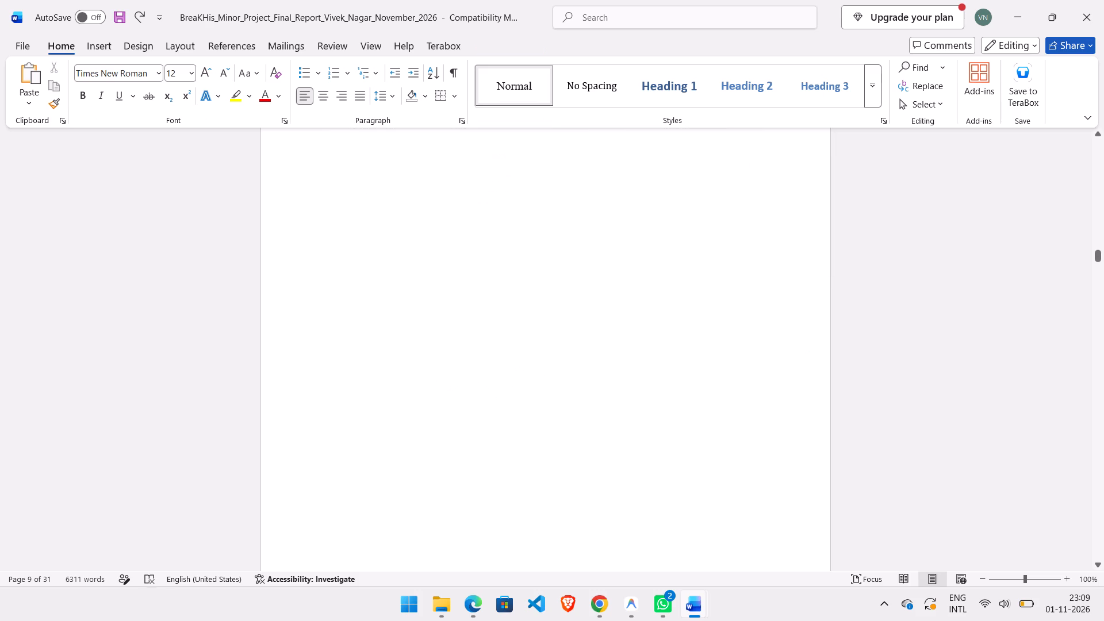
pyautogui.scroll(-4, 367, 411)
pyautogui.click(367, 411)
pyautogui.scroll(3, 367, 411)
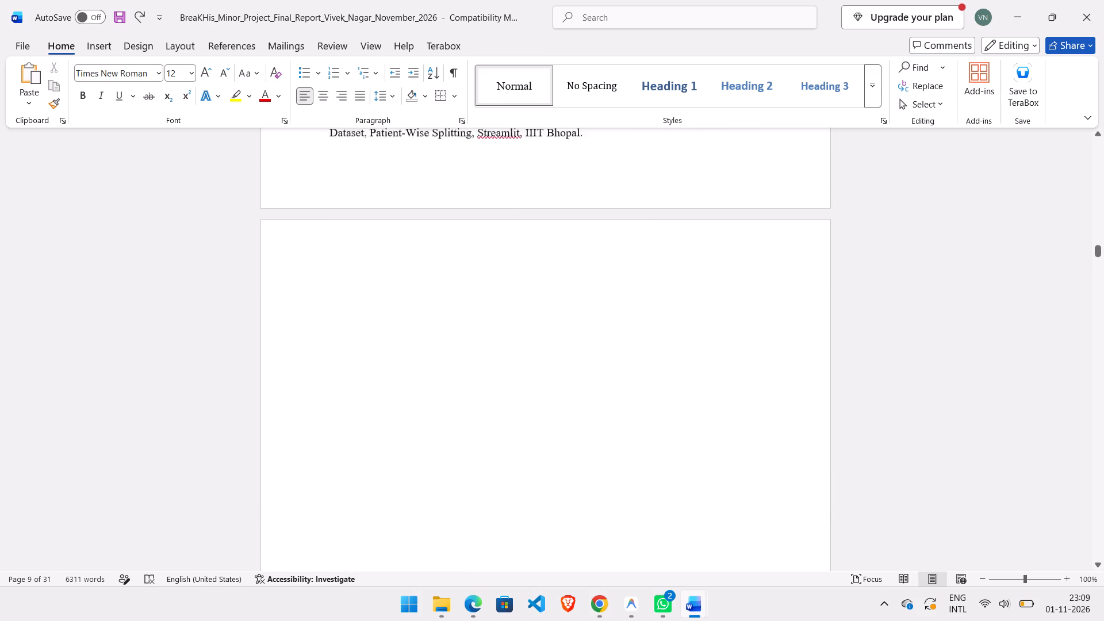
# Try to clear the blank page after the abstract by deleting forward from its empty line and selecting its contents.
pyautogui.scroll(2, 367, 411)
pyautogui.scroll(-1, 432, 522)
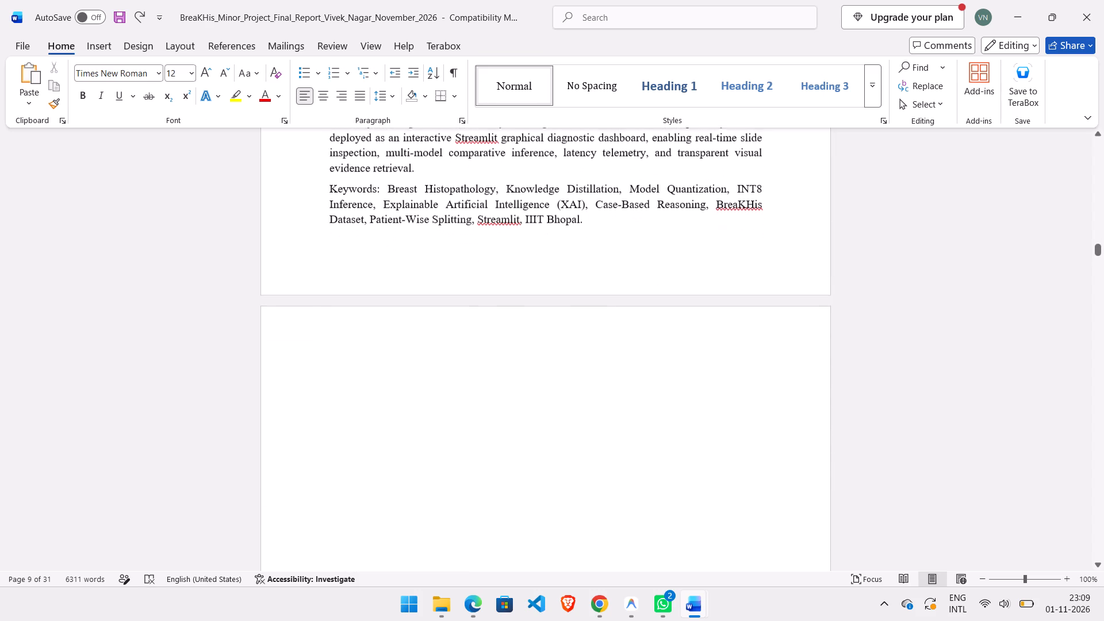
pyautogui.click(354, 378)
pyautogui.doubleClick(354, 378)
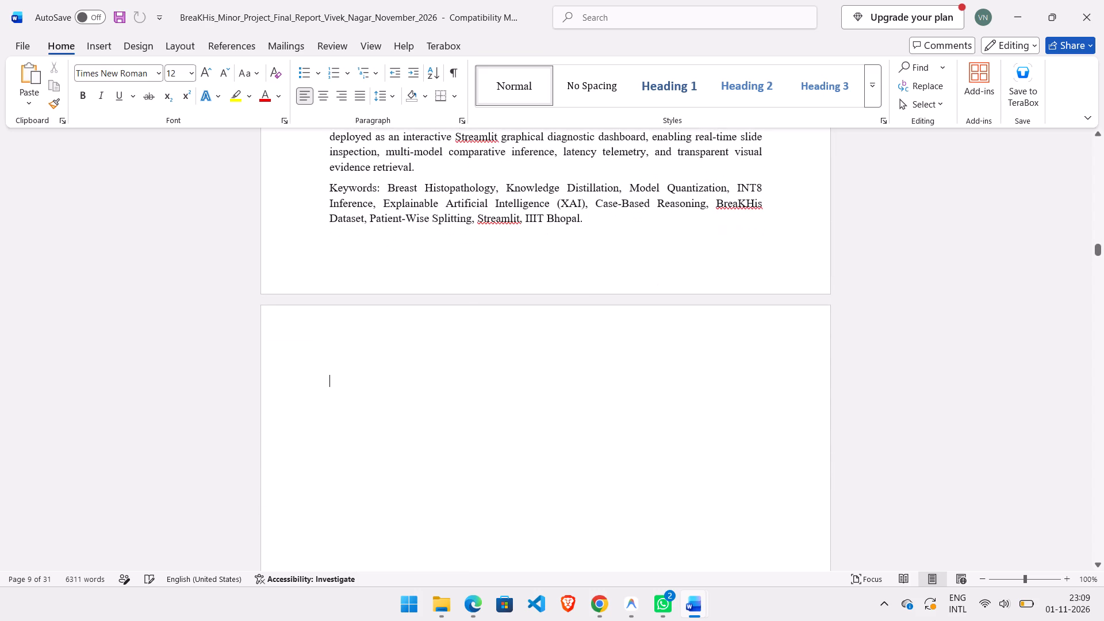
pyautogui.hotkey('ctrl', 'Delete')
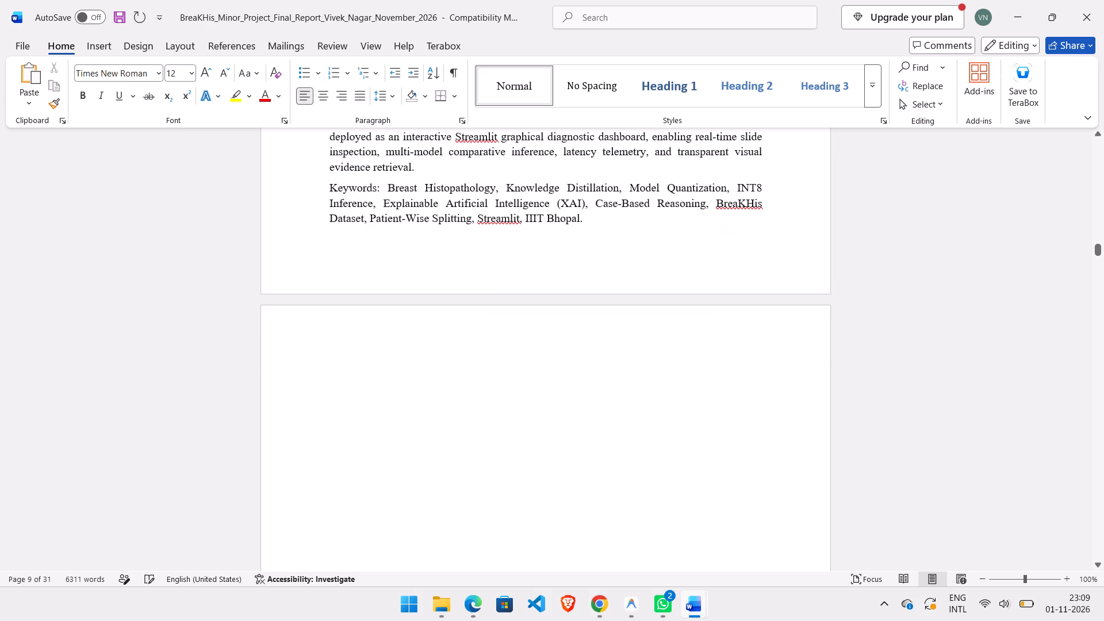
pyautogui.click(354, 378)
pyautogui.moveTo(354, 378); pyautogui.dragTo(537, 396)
# Remove the blank page before the Introduction by deleting backwards from the start of the "1. INTRODUCTION" heading.
pyautogui.scroll(-3, 537, 396)
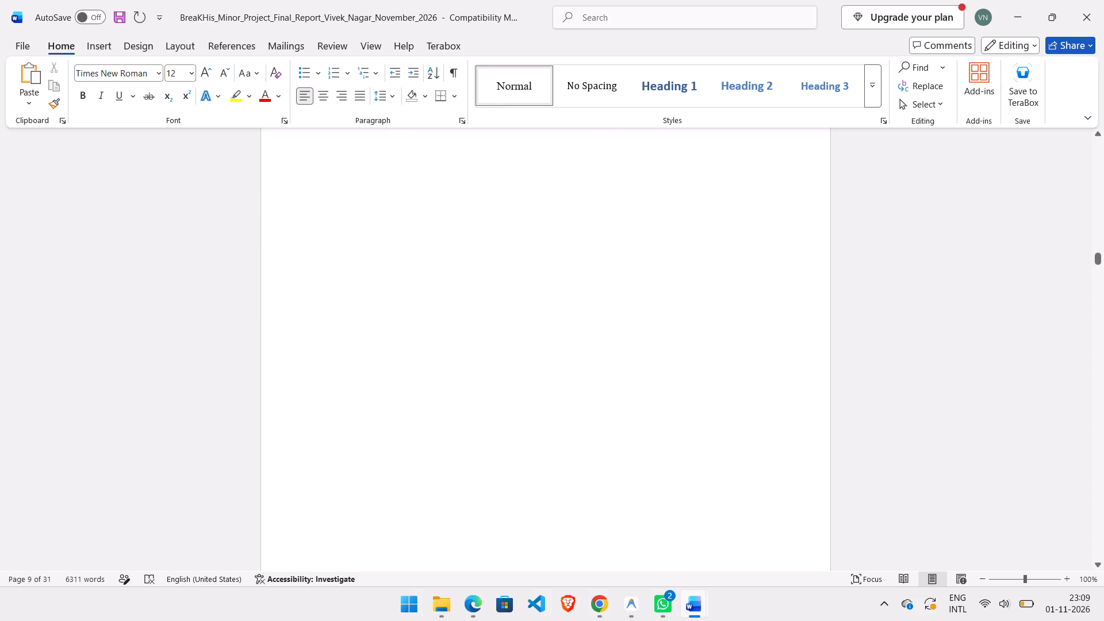
pyautogui.scroll(-3, 537, 396)
pyautogui.click(351, 378)
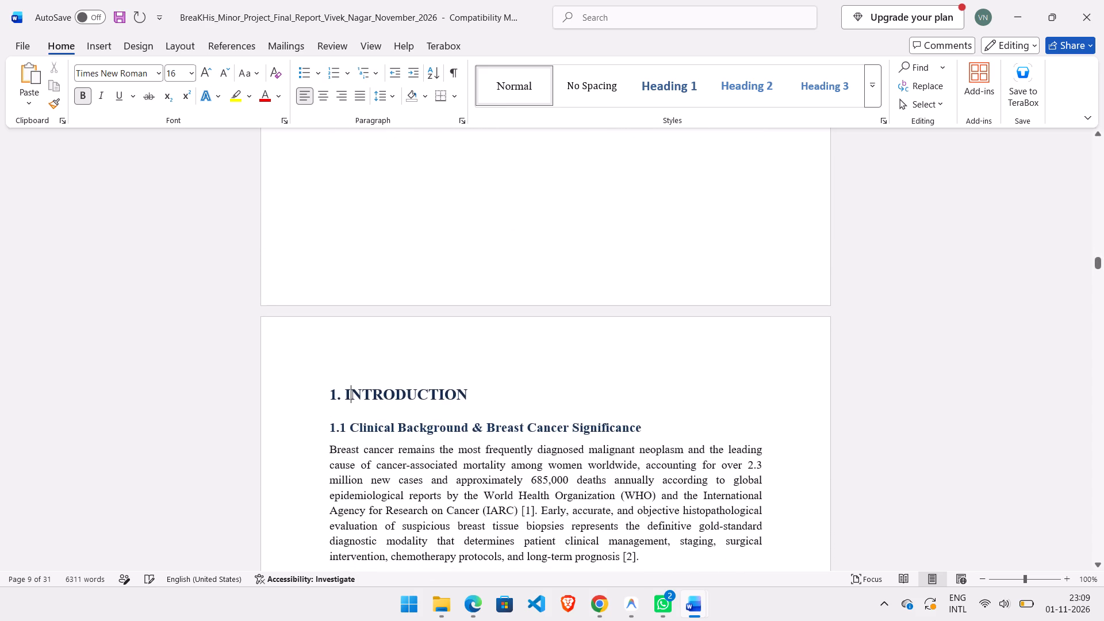
pyautogui.press('Left')
pyautogui.press('Left')
pyautogui.press('Left')
pyautogui.press('Left')
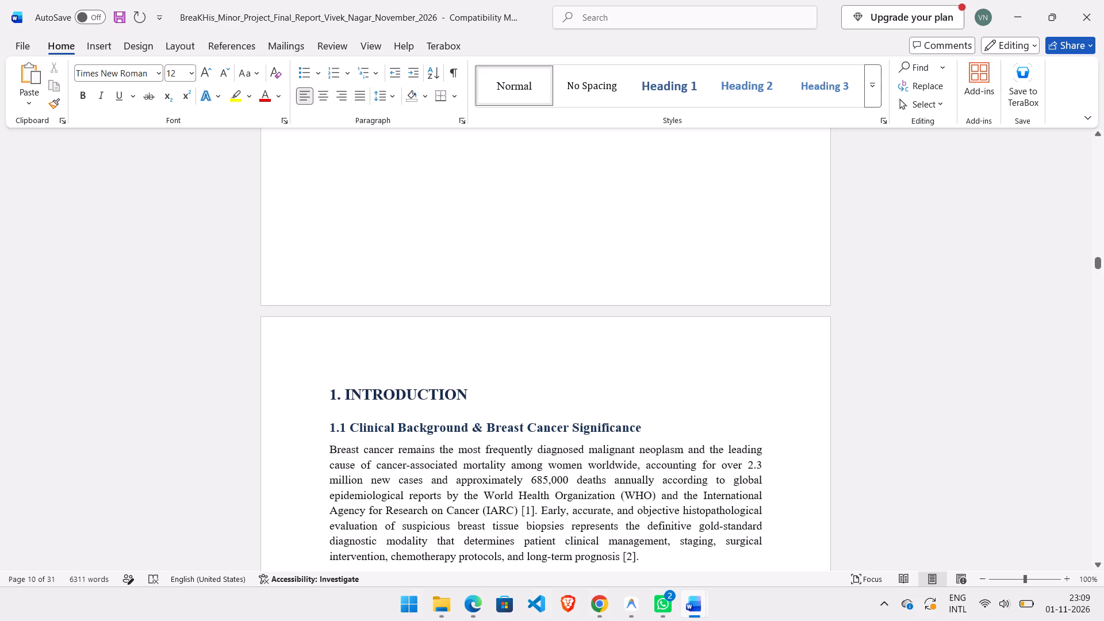
pyautogui.press('BackSpace')
# Insert a Next Page section break directly before the ABSTRACT heading.
pyautogui.scroll(2, 351, 378)
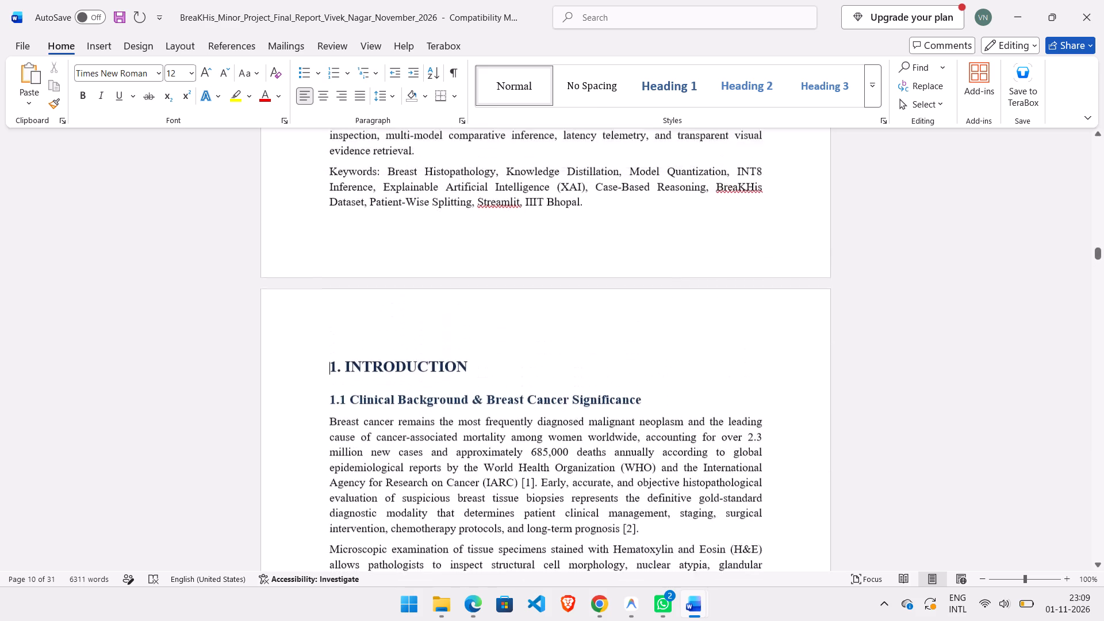
pyautogui.scroll(5, 351, 378)
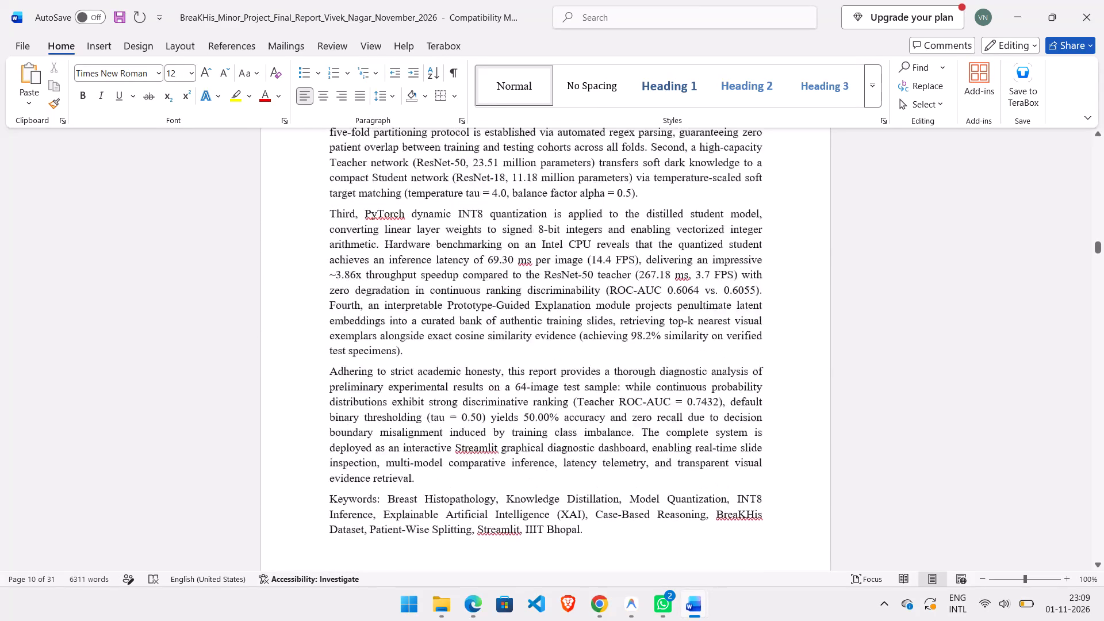
pyautogui.scroll(7, 351, 378)
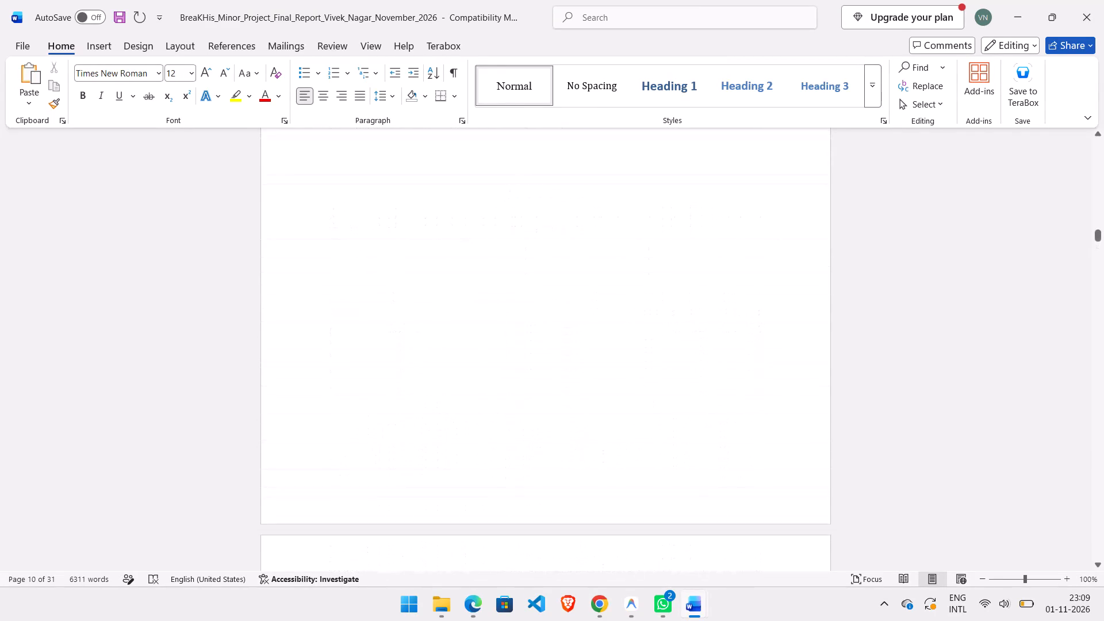
pyautogui.scroll(-2, 351, 378)
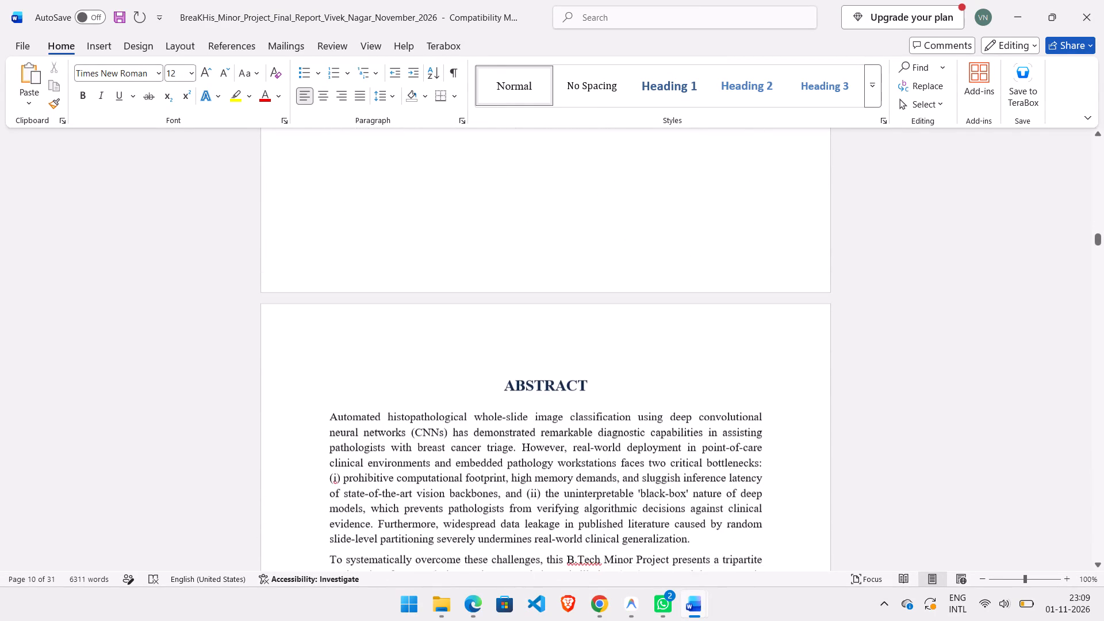
pyautogui.click(499, 377)
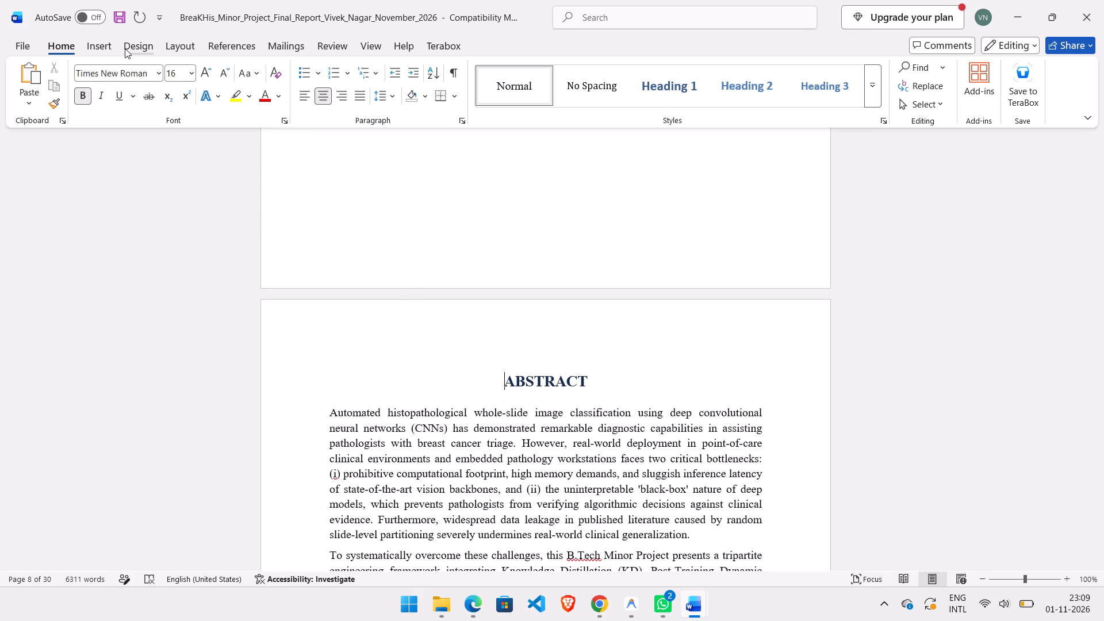
pyautogui.click(176, 45)
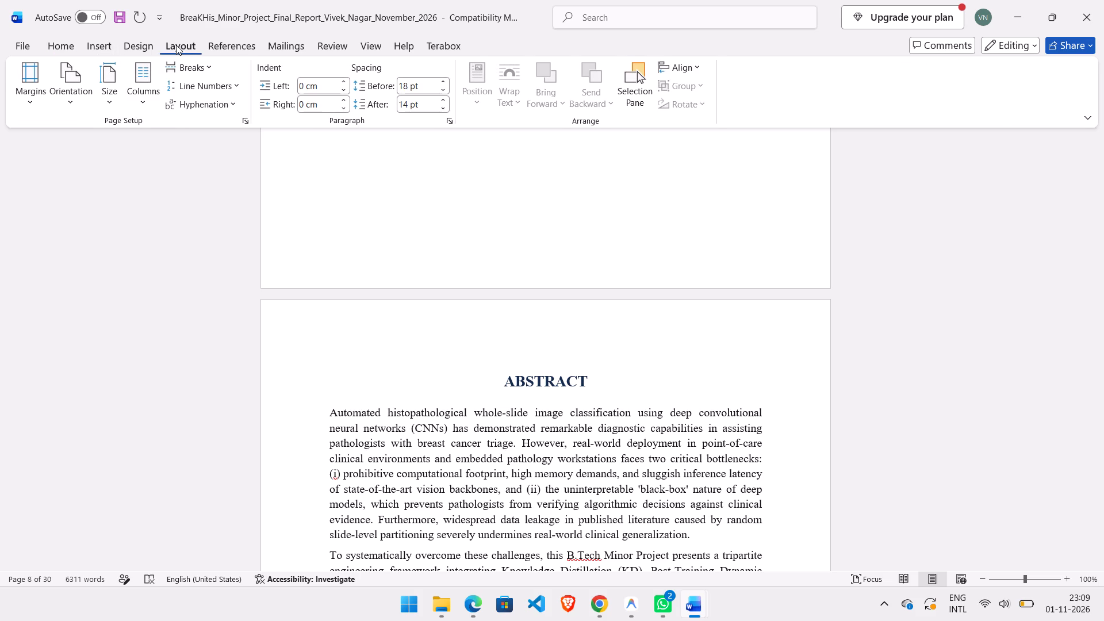
pyautogui.click(196, 67)
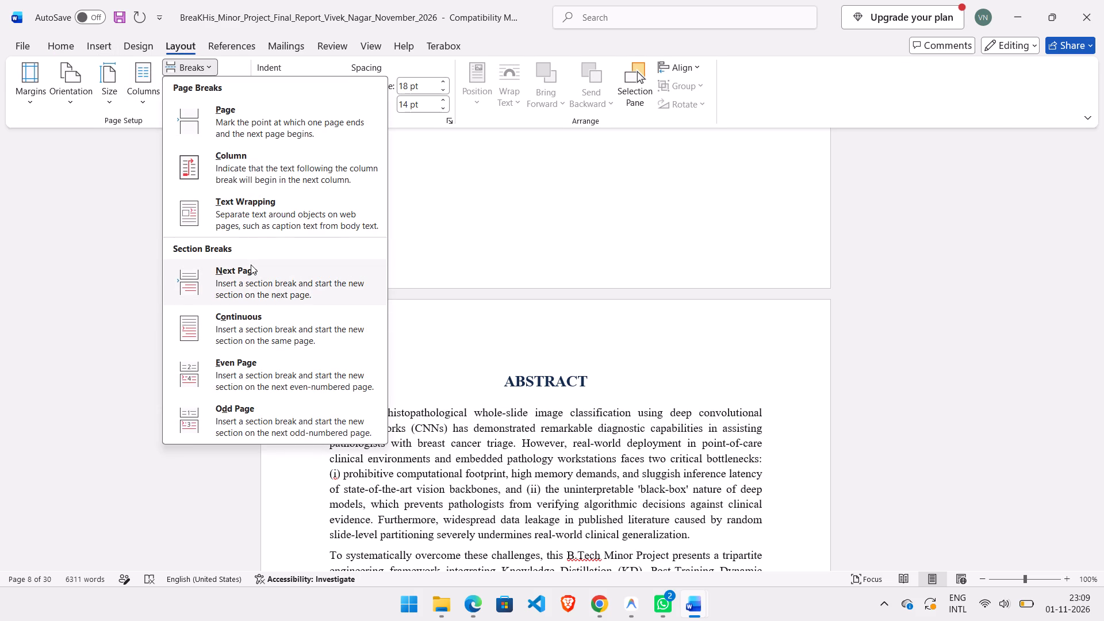
pyautogui.click(251, 264)
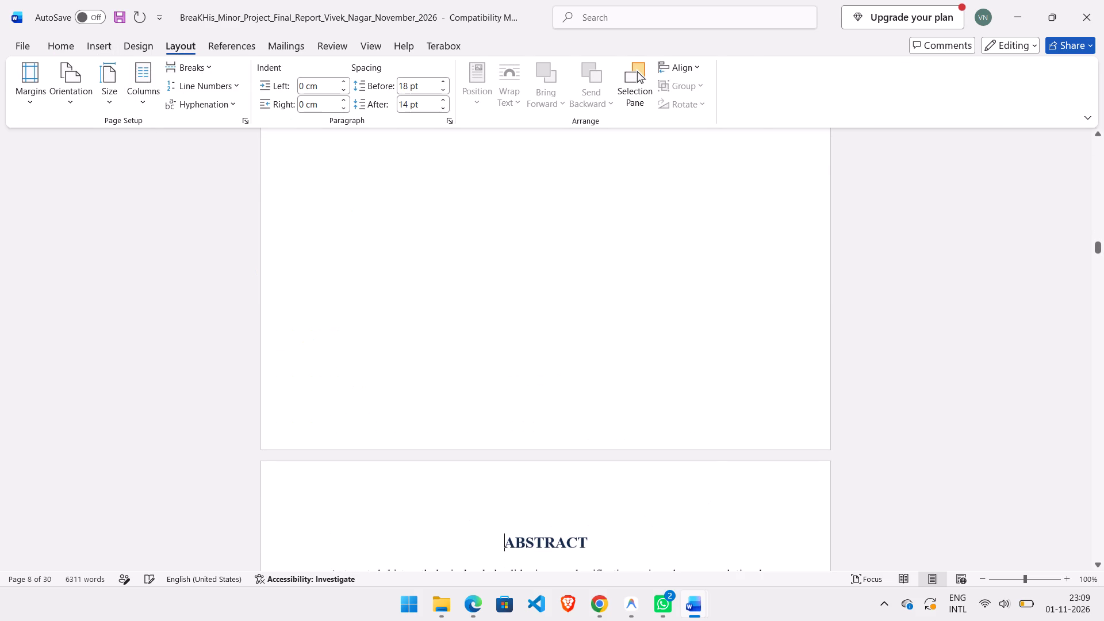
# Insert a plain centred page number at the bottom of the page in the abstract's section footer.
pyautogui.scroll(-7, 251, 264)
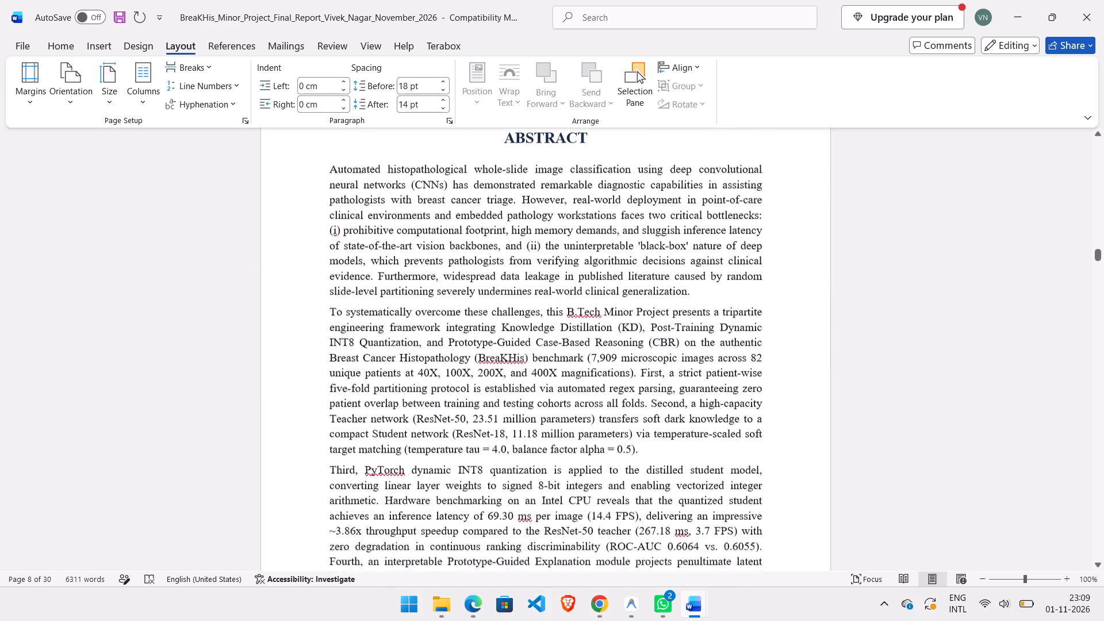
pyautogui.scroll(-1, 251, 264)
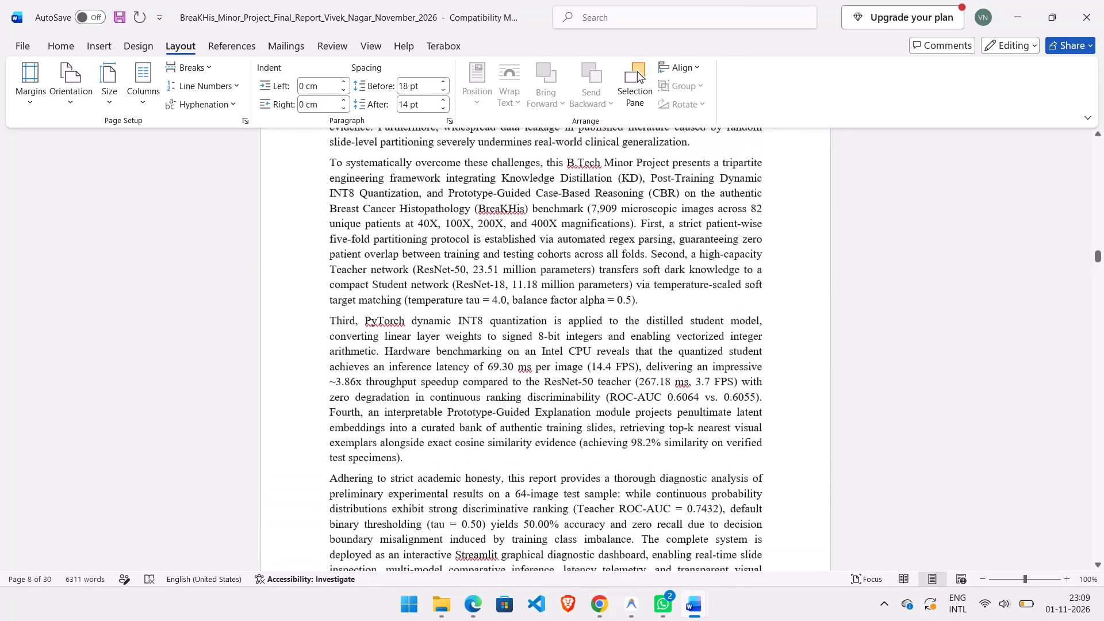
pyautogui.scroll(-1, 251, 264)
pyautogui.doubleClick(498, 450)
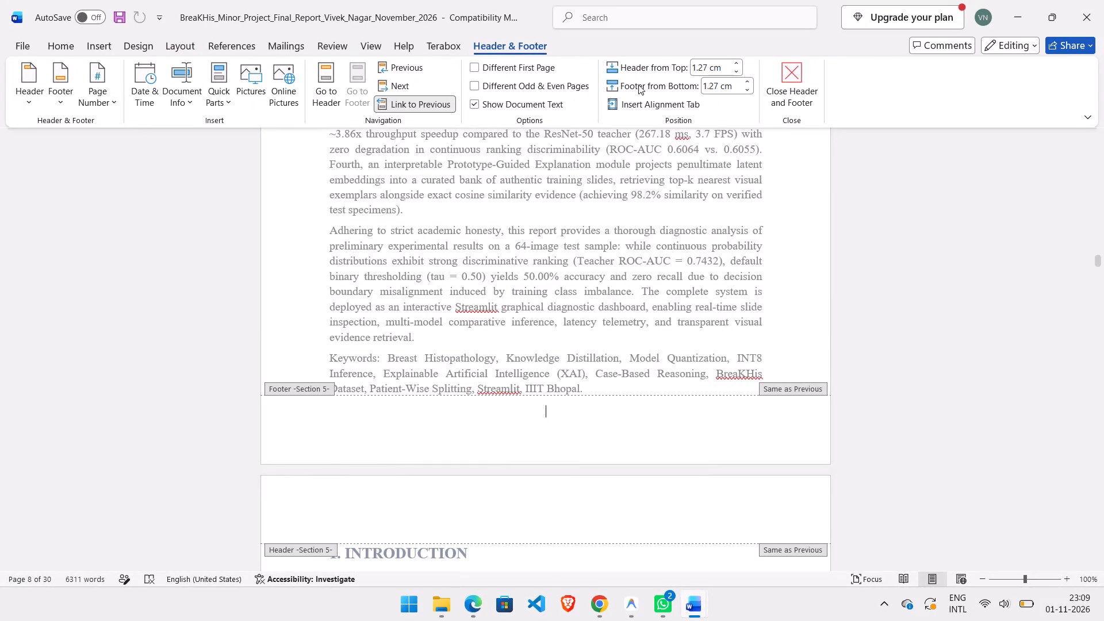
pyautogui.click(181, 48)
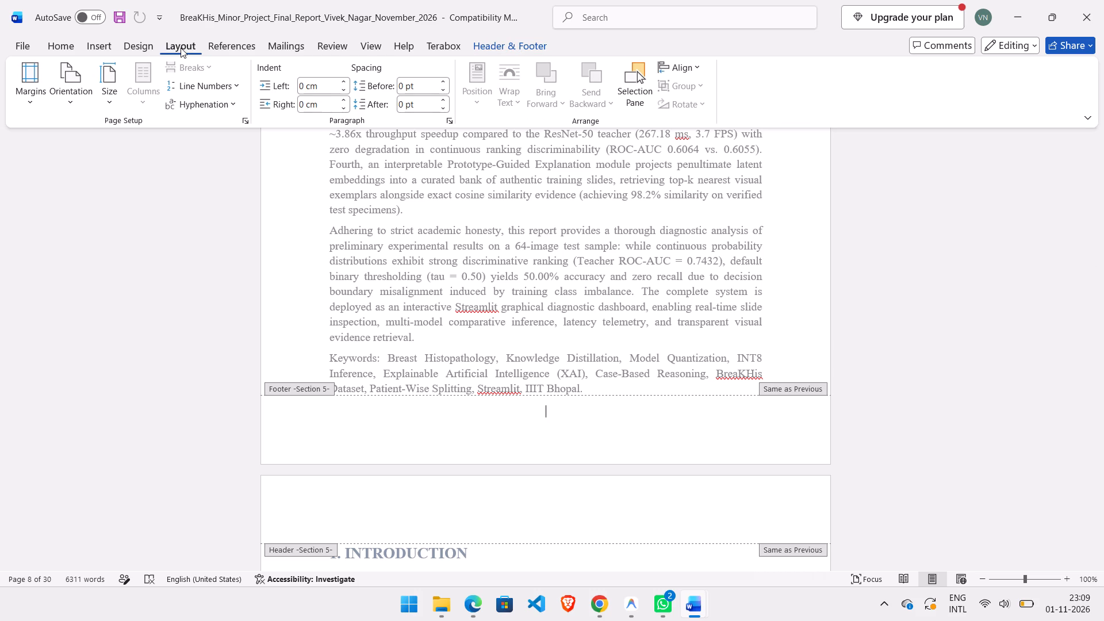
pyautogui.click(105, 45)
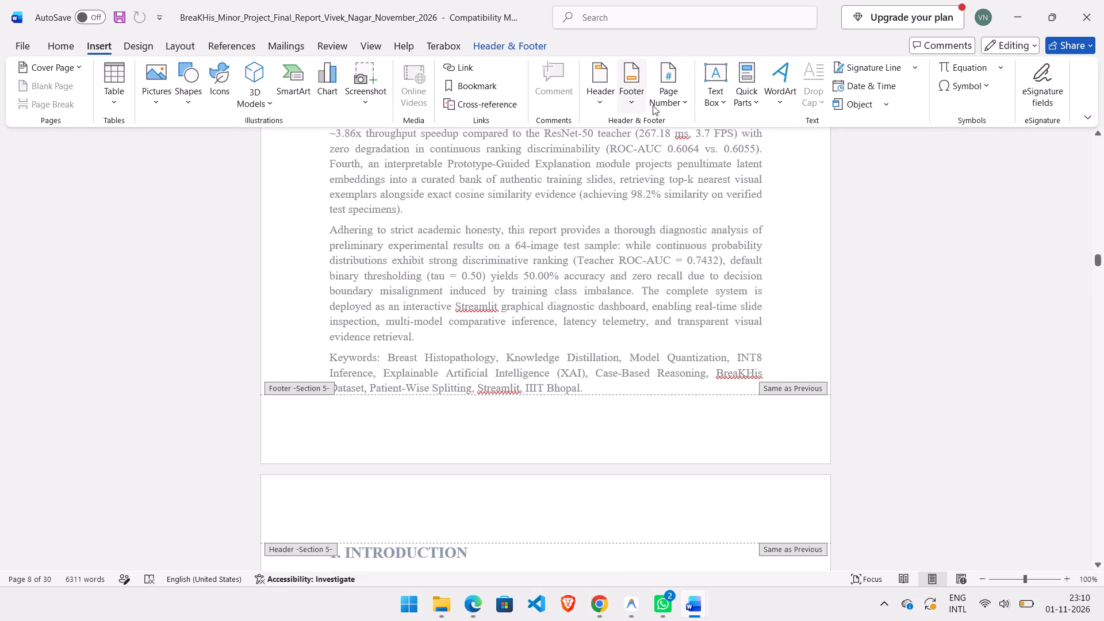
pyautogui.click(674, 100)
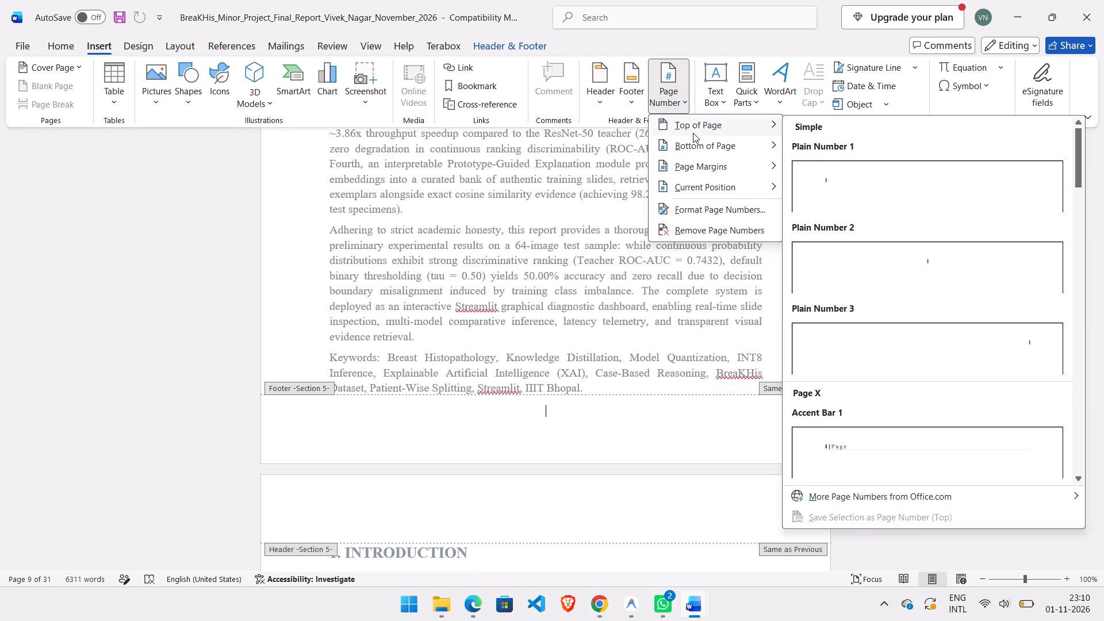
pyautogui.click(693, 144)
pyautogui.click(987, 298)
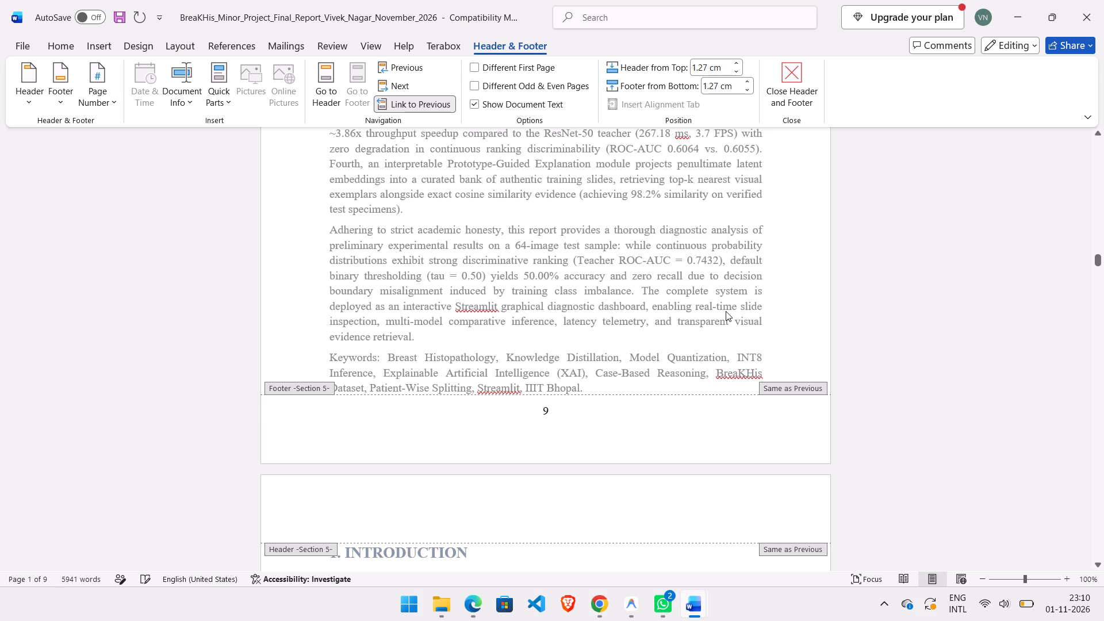
# Examine the footer page numbers and section links from the abstract back through the preceding front-matter pages.
pyautogui.scroll(8, 726, 311)
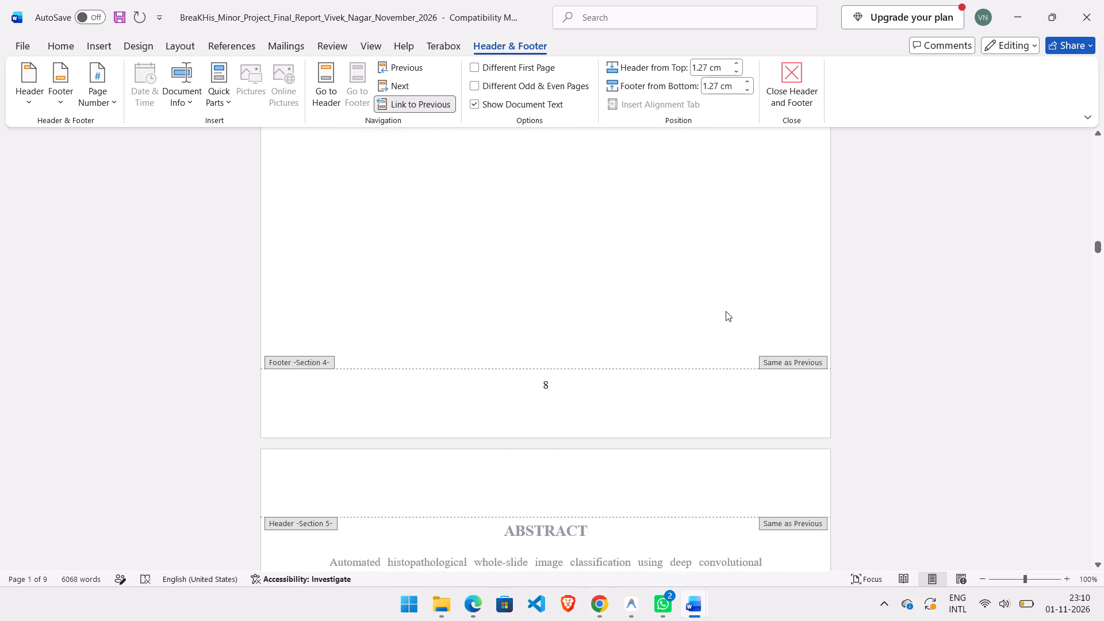
pyautogui.scroll(6, 726, 311)
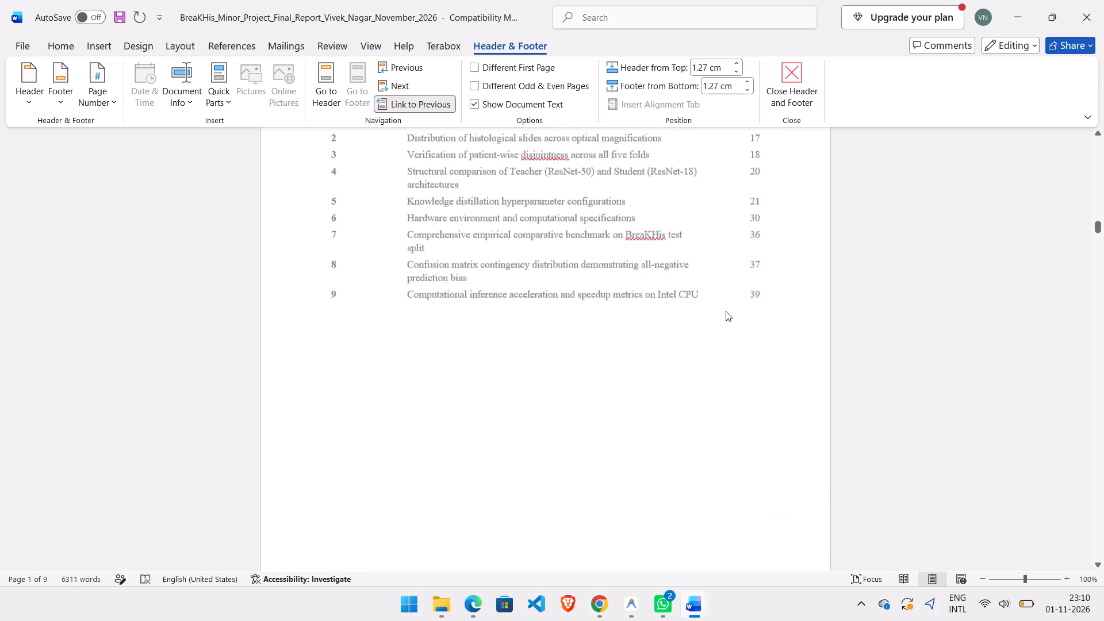
pyautogui.scroll(6, 726, 311)
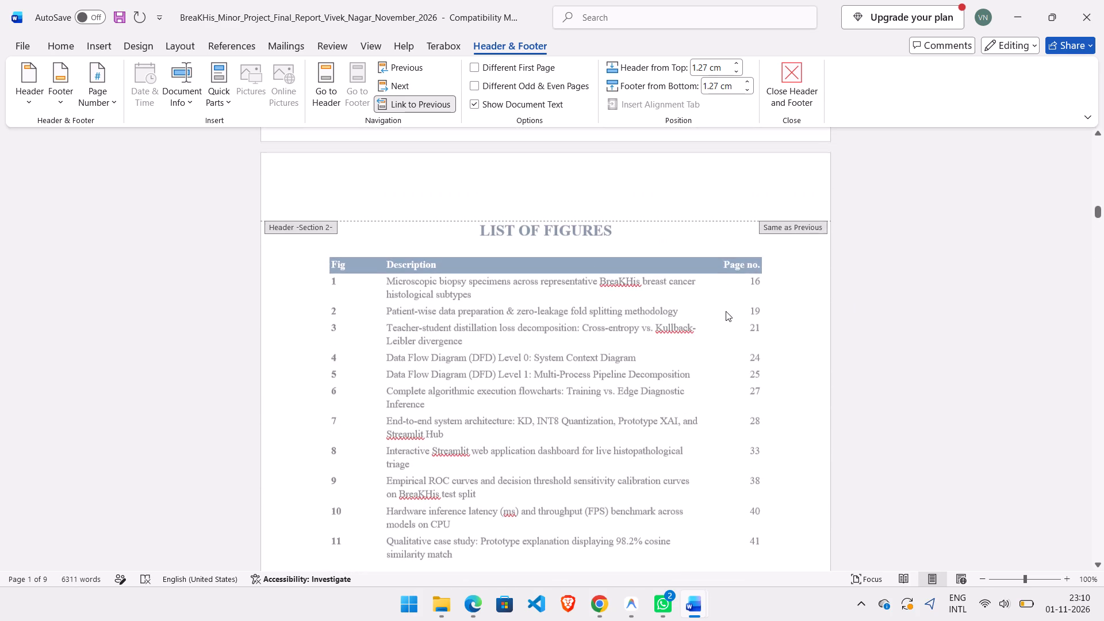
pyautogui.scroll(4, 726, 311)
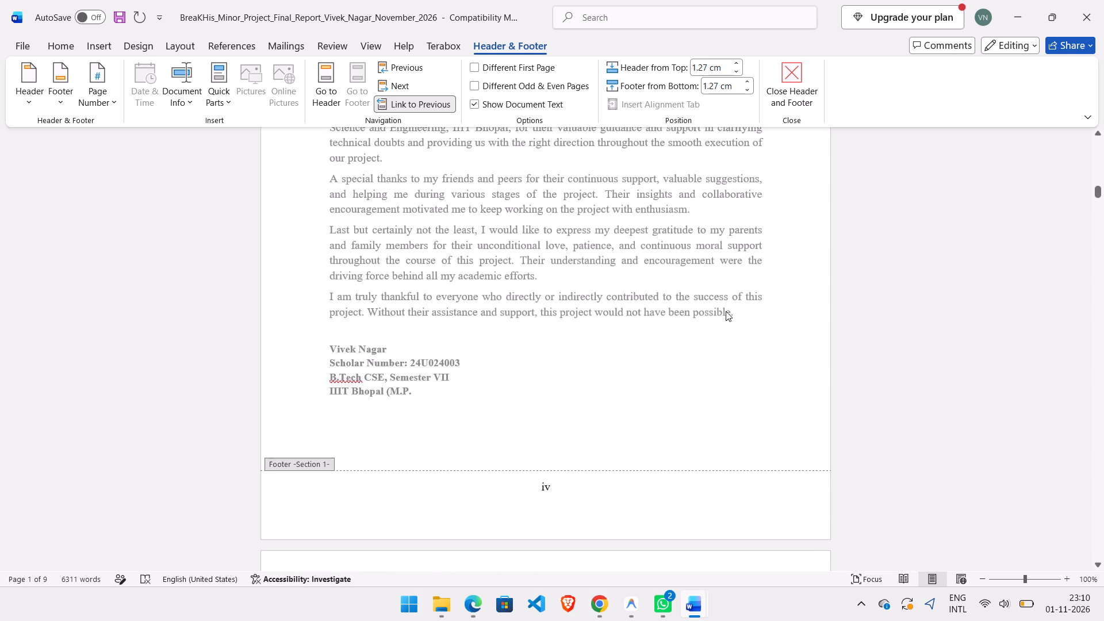
pyautogui.scroll(2, 726, 311)
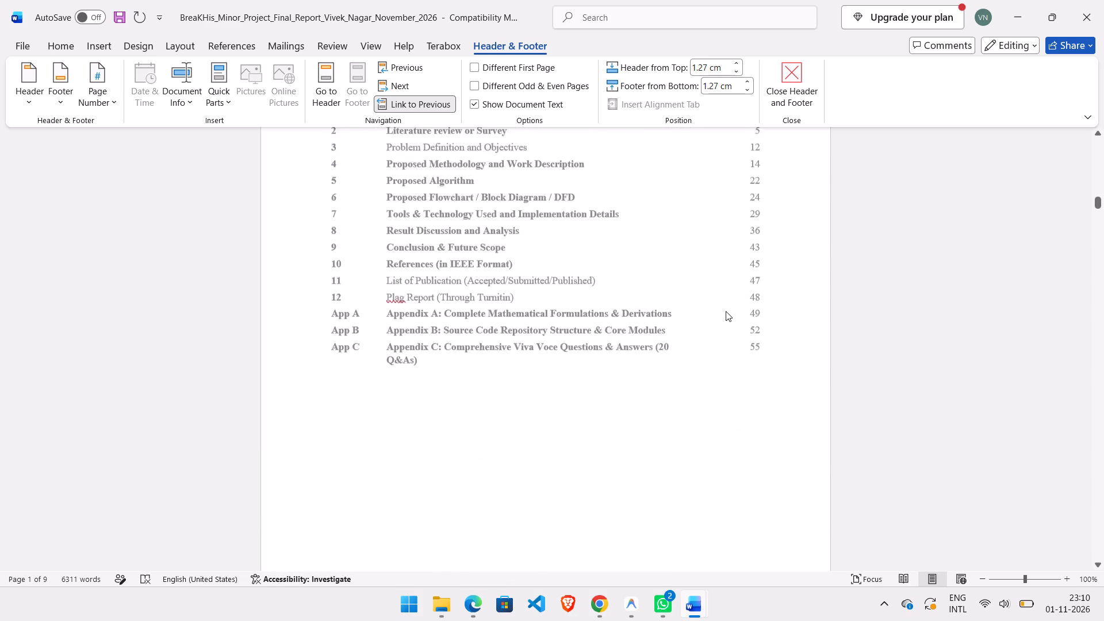
pyautogui.scroll(2, 726, 311)
pyautogui.scroll(-1, 726, 311)
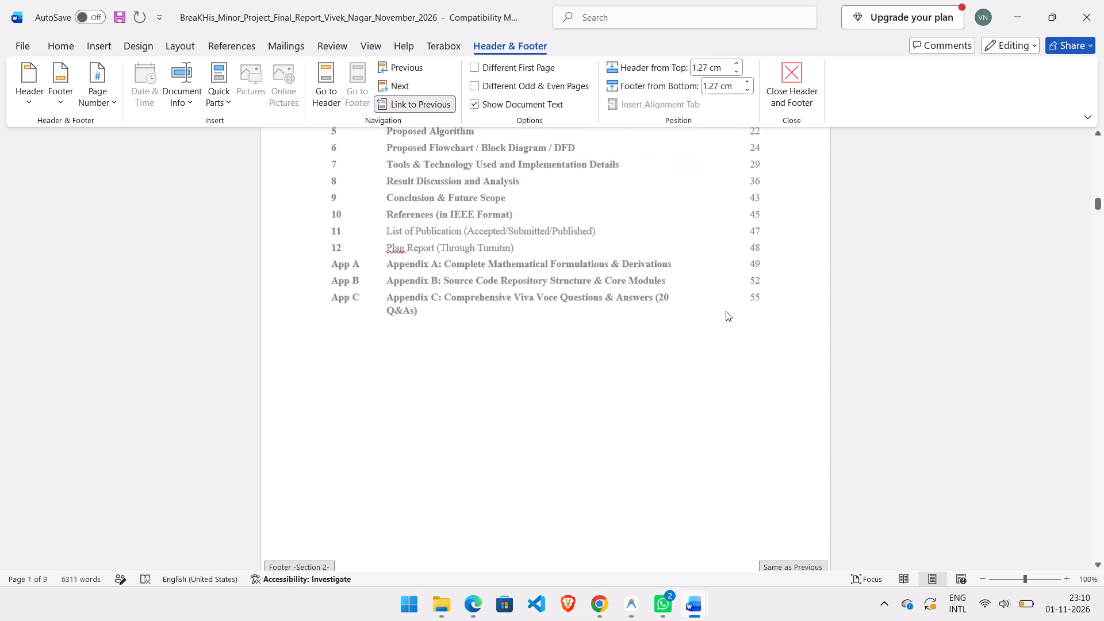
pyautogui.scroll(-4, 726, 311)
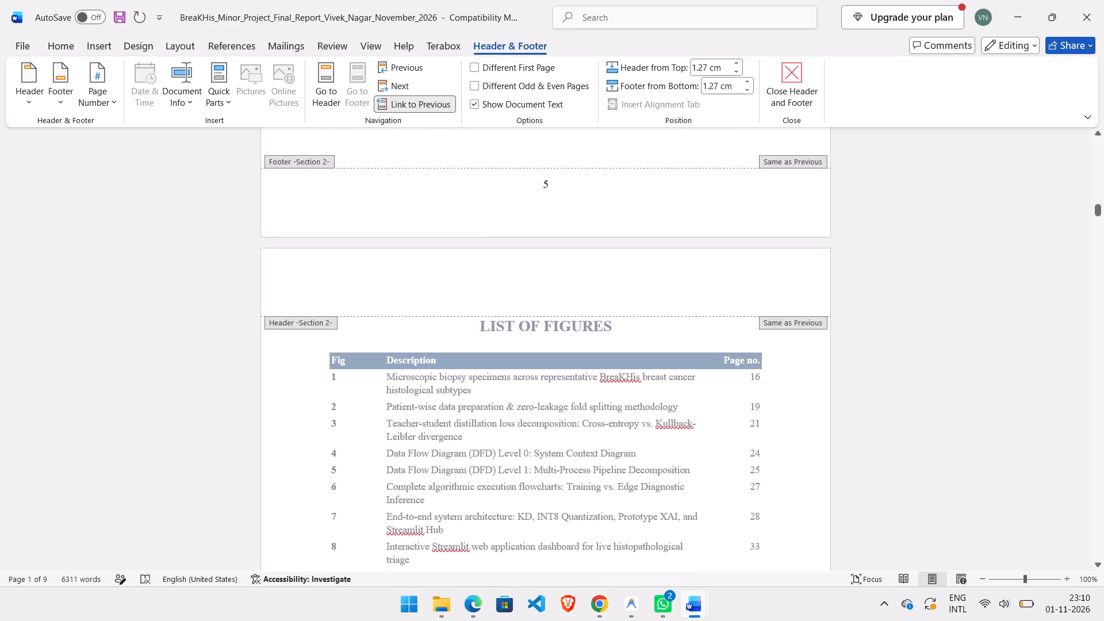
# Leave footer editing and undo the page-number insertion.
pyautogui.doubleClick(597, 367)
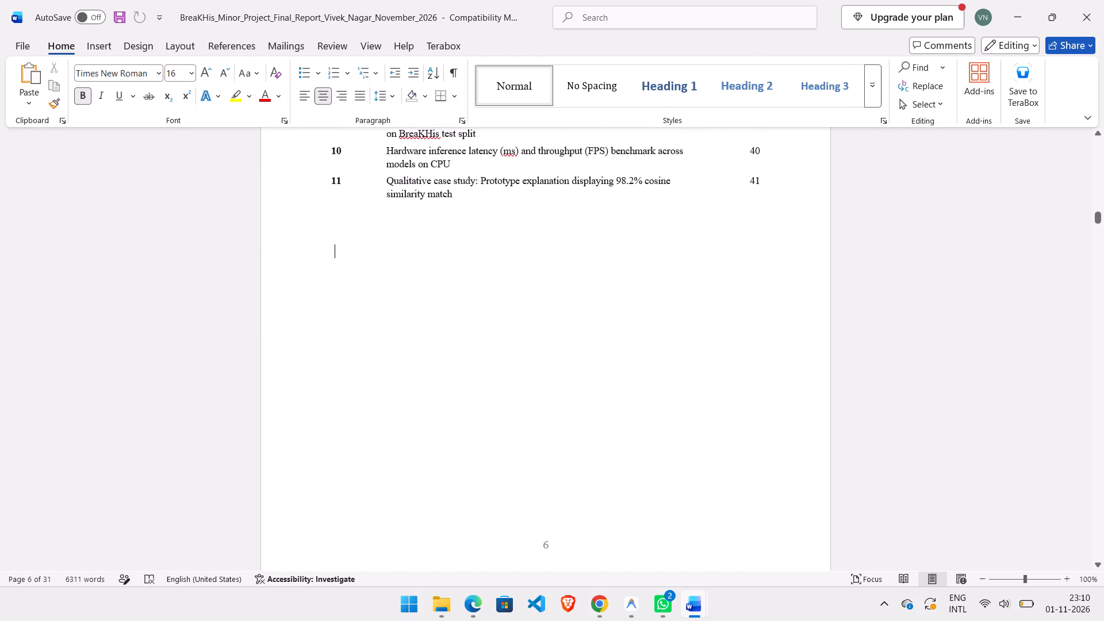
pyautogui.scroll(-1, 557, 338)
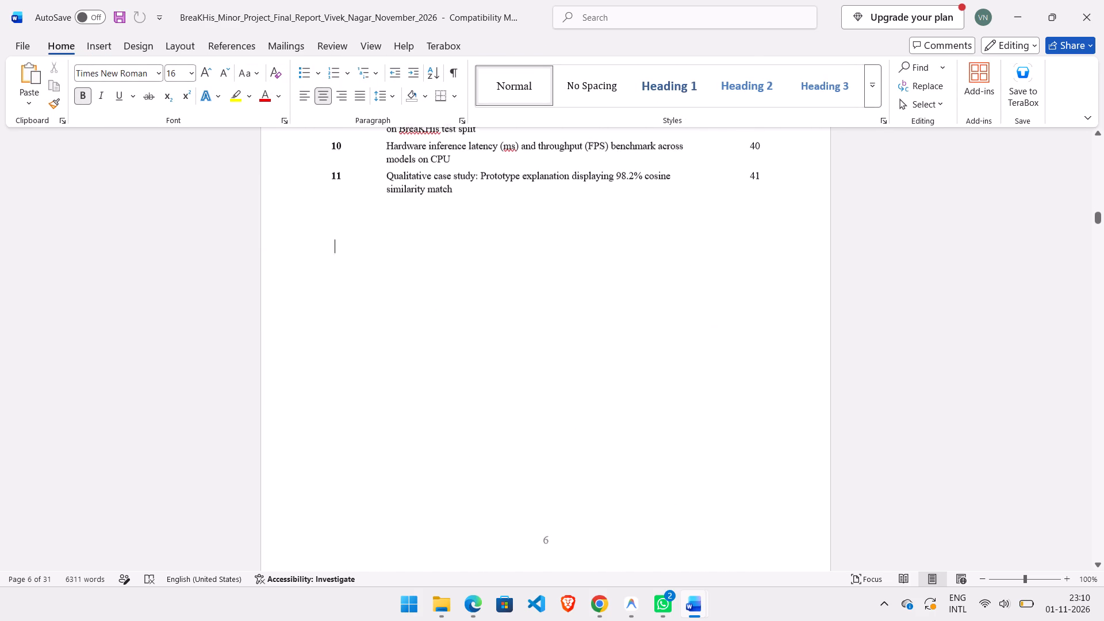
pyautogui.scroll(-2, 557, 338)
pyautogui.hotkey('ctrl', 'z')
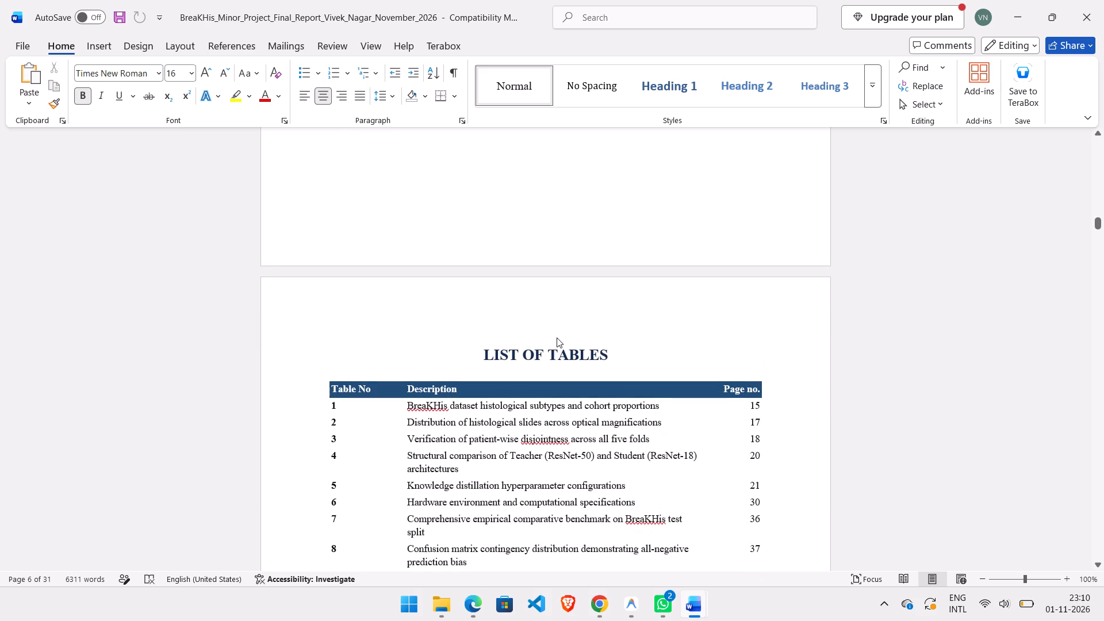
# Examine the pages from the list of figures through the list of tables and the abstract to the introduction.
pyautogui.scroll(3, 557, 338)
pyautogui.scroll(-1, 557, 338)
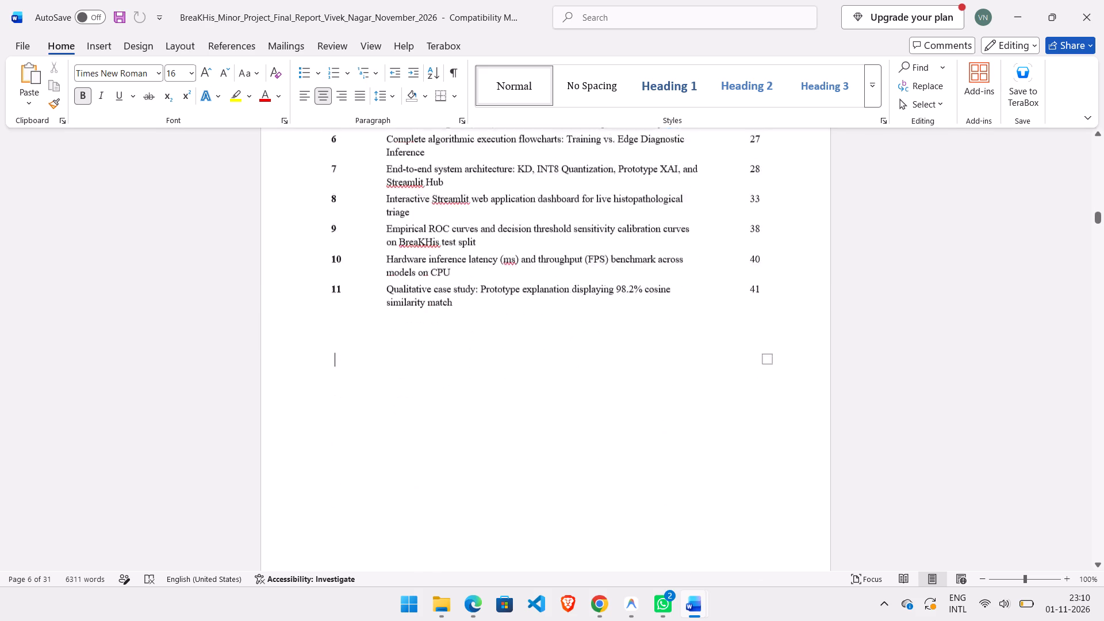
pyautogui.scroll(-6, 557, 338)
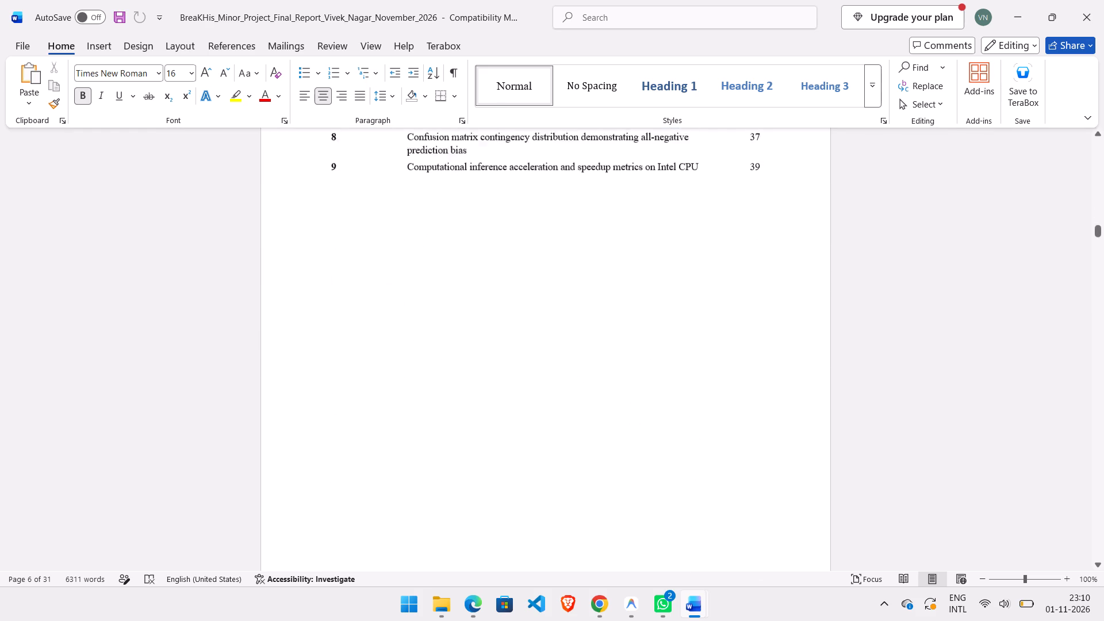
pyautogui.scroll(-8, 557, 338)
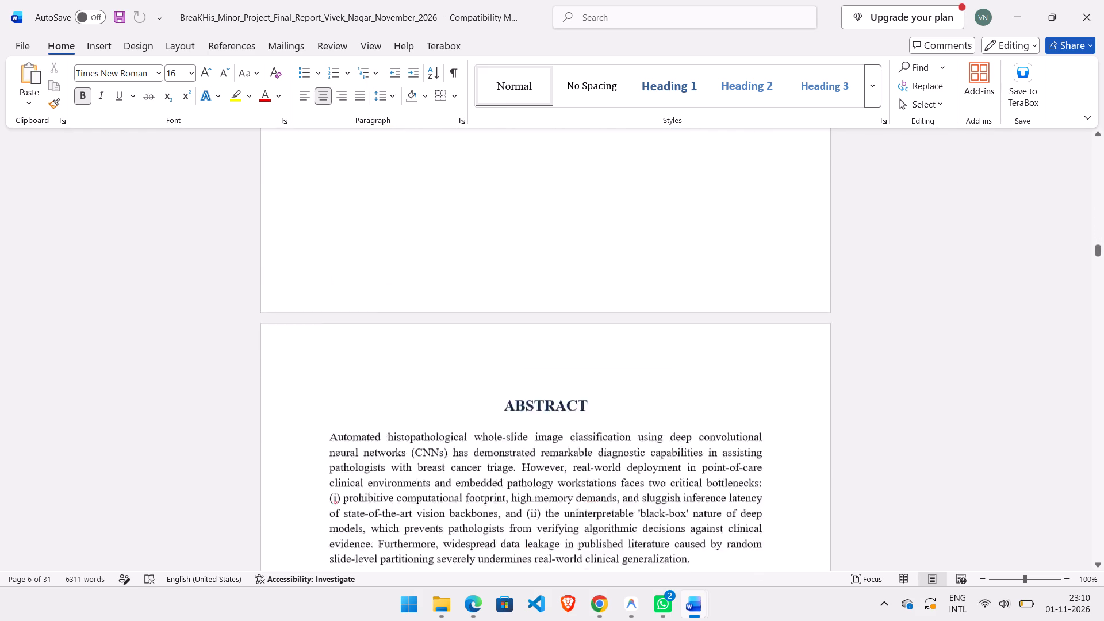
pyautogui.scroll(-2, 557, 338)
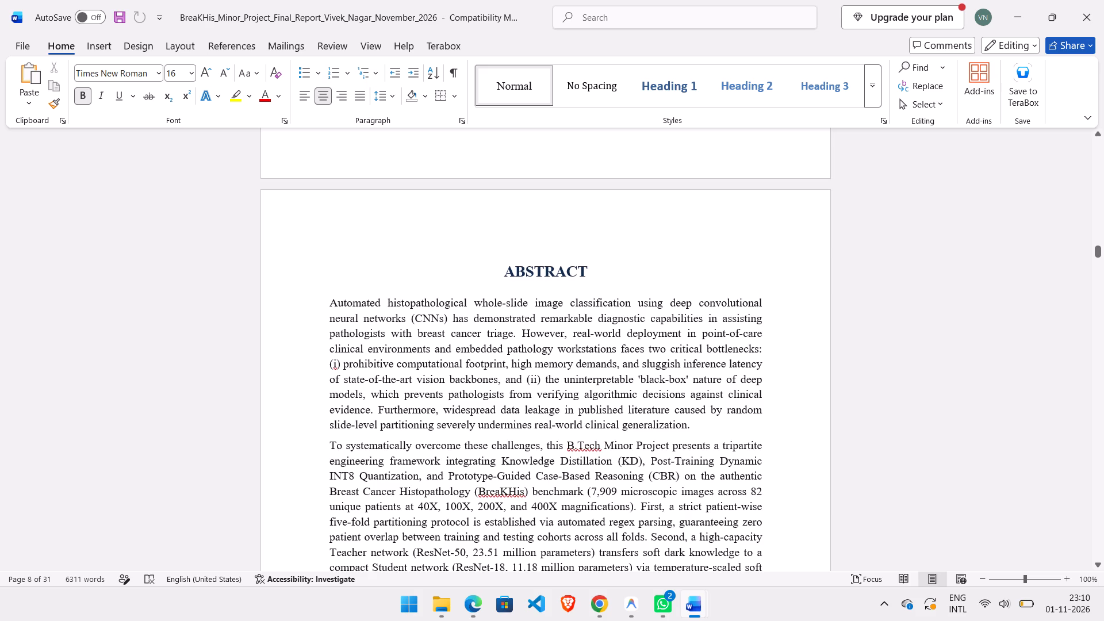
pyautogui.scroll(-6, 507, 273)
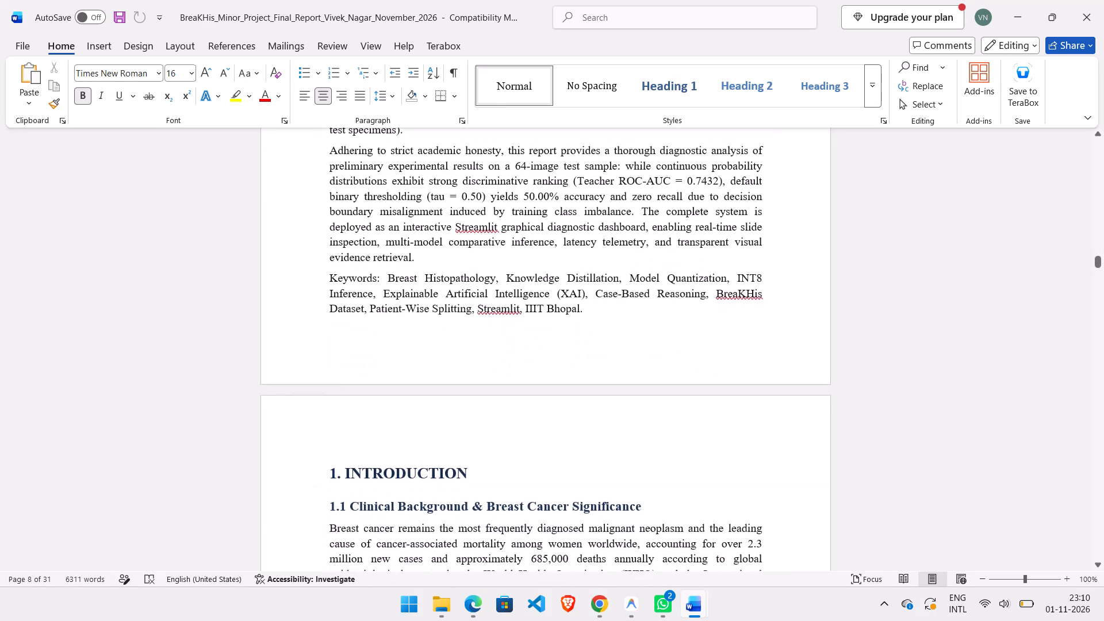
pyautogui.scroll(-1, 507, 273)
pyautogui.click(524, 348)
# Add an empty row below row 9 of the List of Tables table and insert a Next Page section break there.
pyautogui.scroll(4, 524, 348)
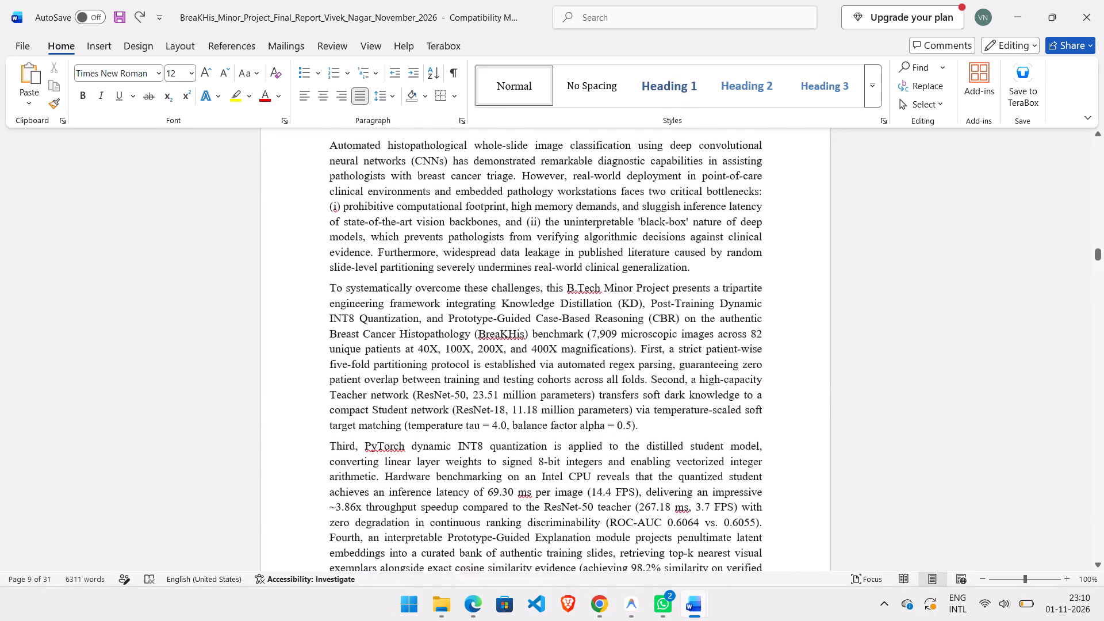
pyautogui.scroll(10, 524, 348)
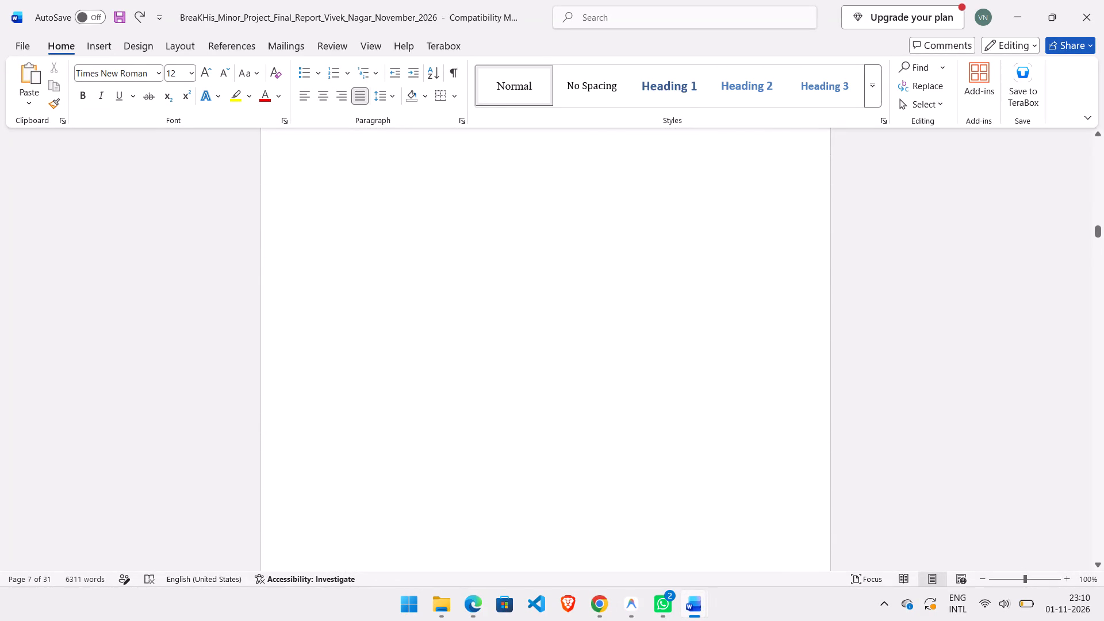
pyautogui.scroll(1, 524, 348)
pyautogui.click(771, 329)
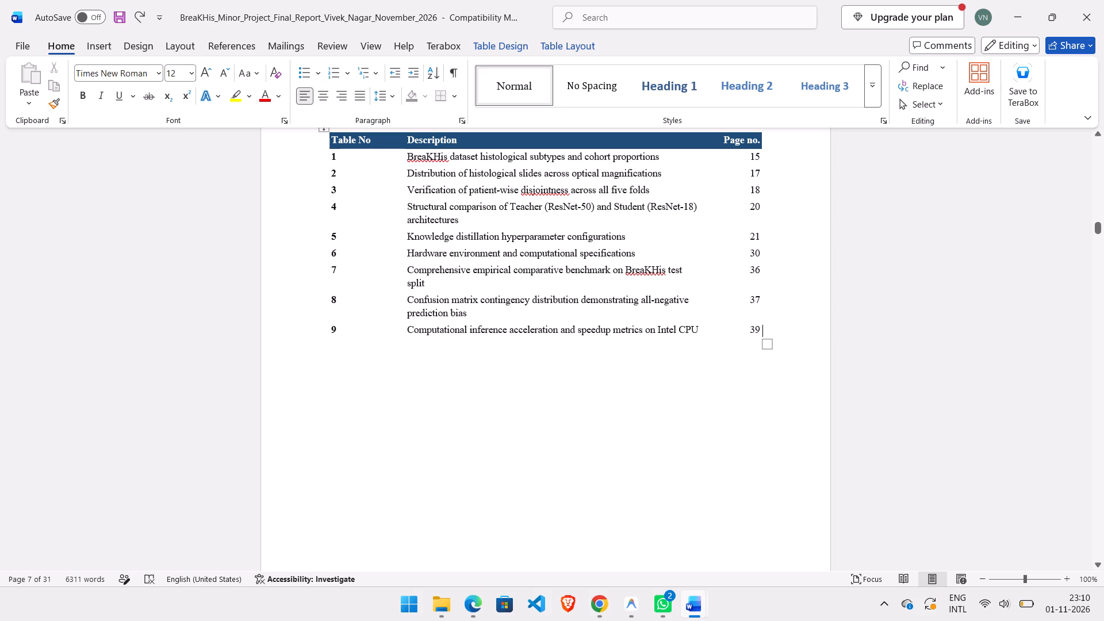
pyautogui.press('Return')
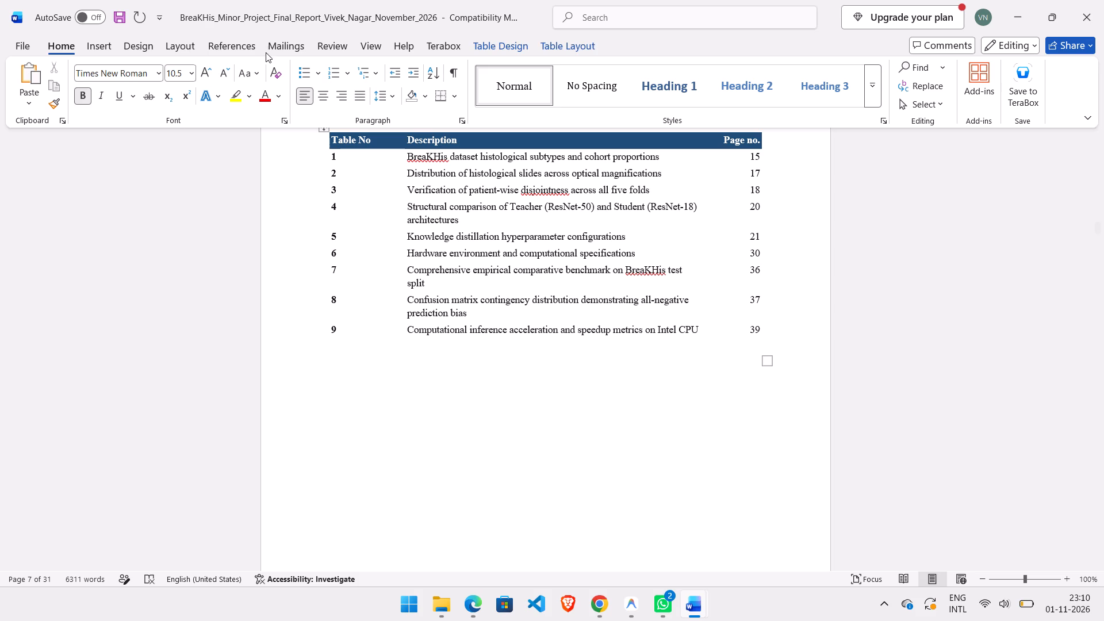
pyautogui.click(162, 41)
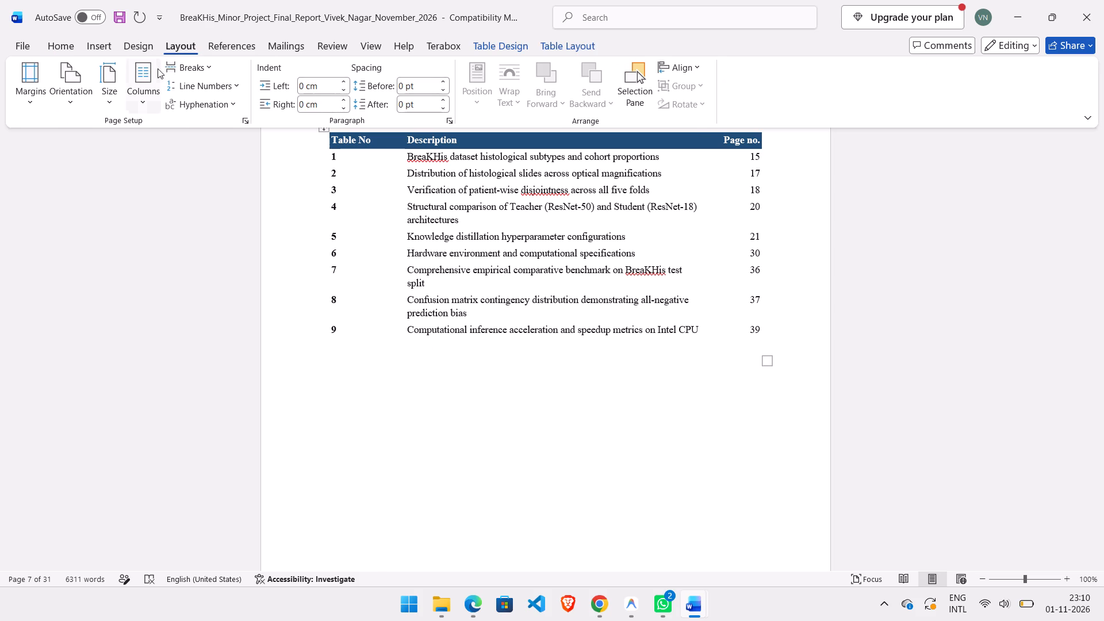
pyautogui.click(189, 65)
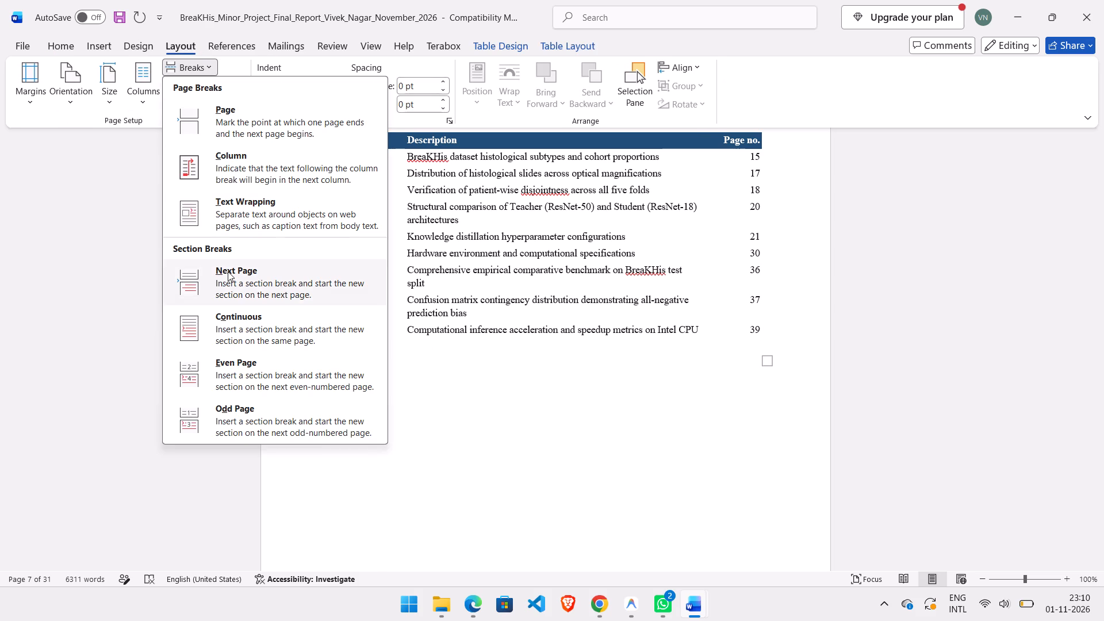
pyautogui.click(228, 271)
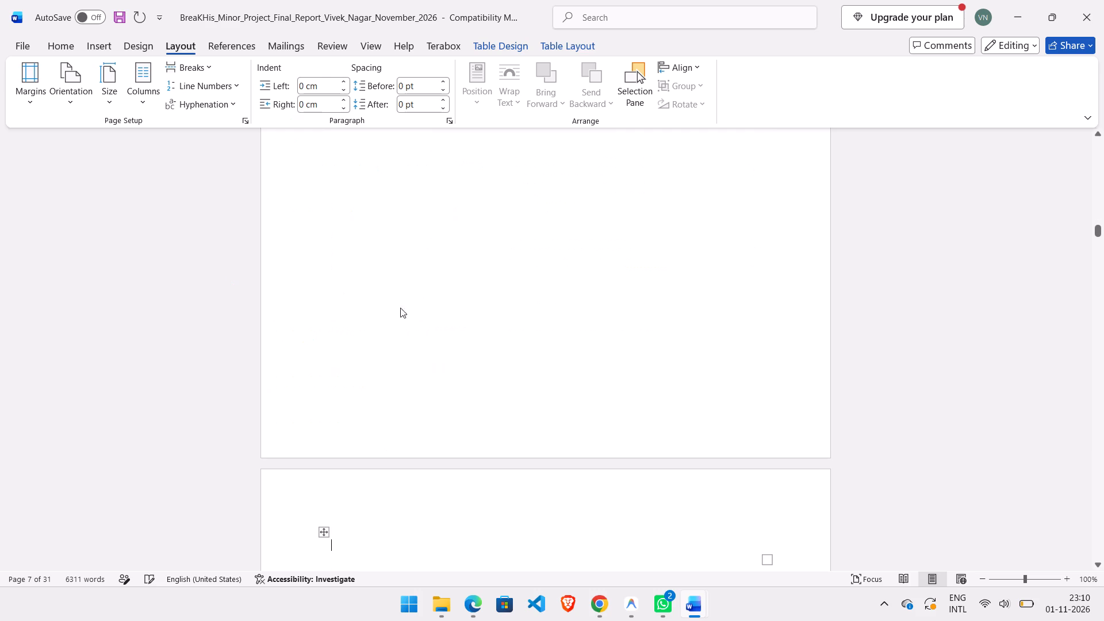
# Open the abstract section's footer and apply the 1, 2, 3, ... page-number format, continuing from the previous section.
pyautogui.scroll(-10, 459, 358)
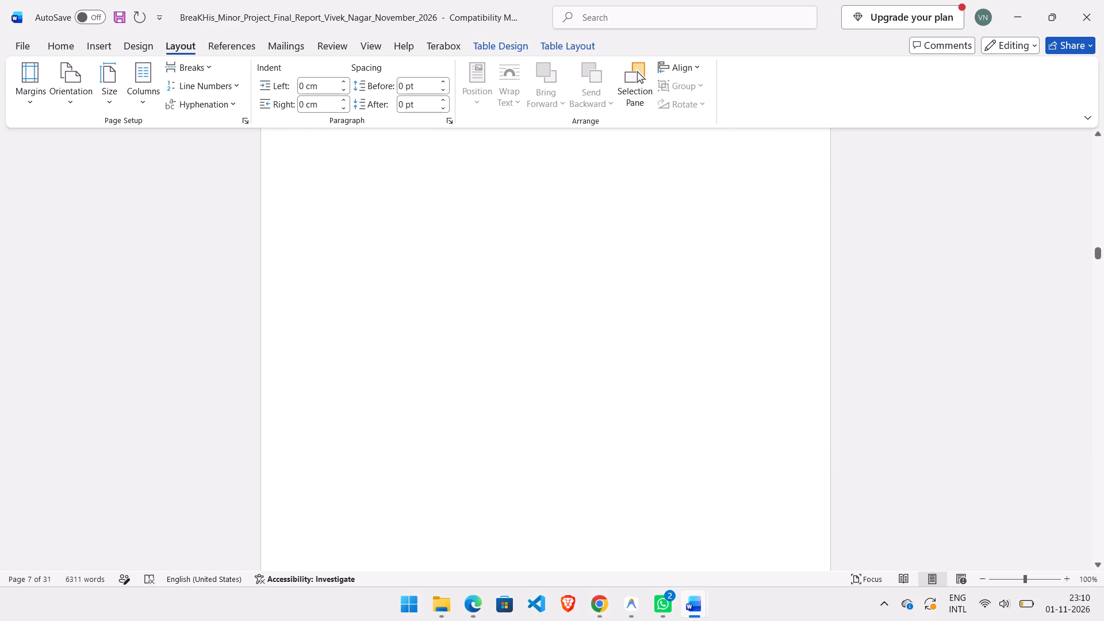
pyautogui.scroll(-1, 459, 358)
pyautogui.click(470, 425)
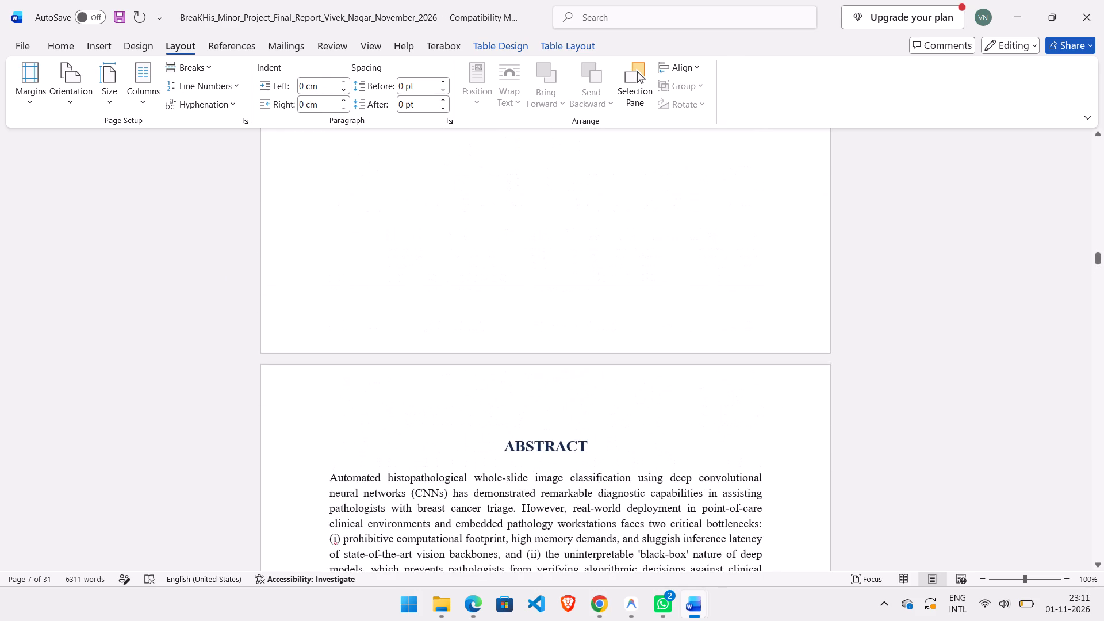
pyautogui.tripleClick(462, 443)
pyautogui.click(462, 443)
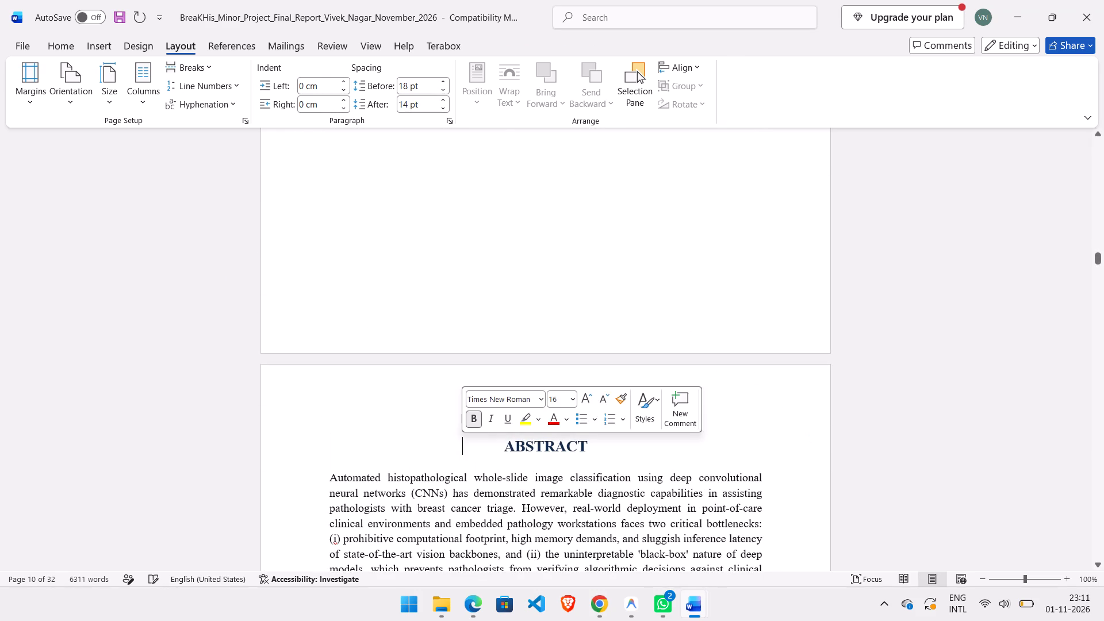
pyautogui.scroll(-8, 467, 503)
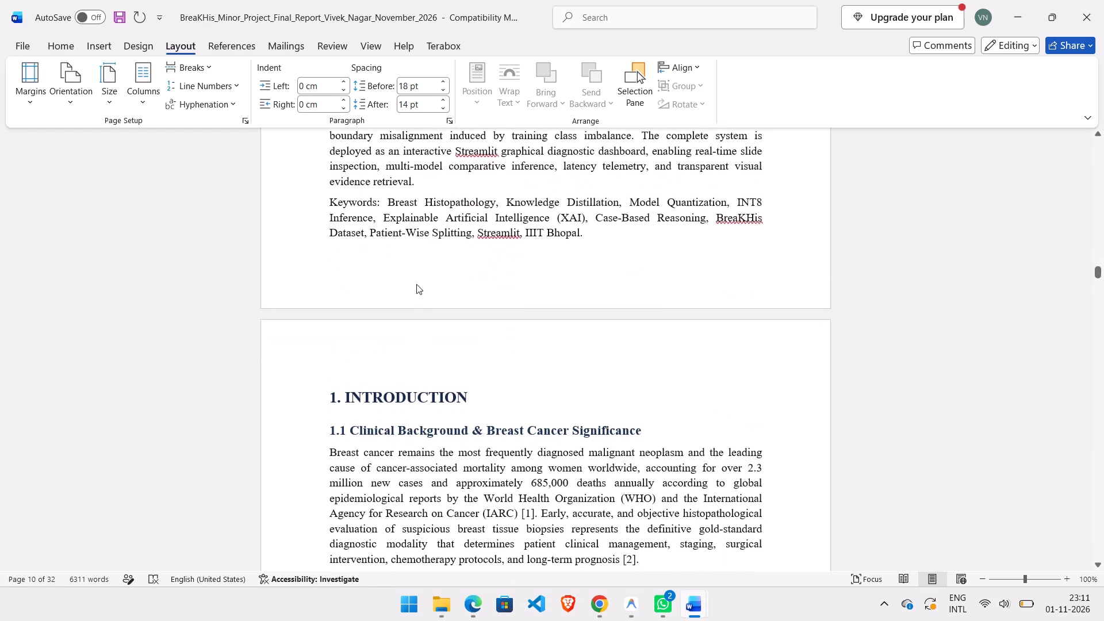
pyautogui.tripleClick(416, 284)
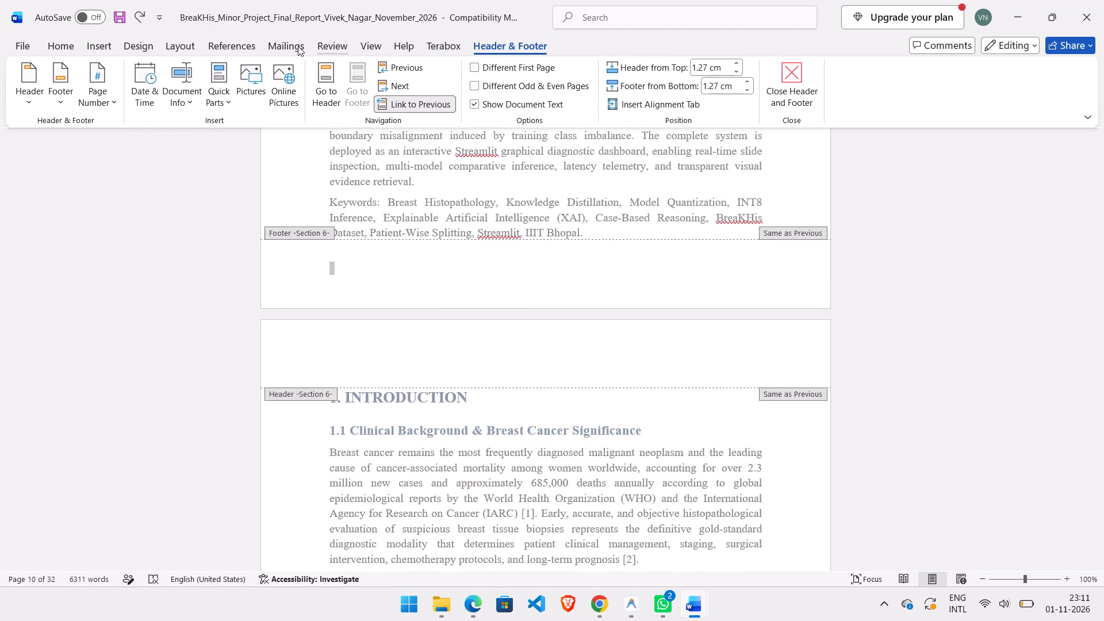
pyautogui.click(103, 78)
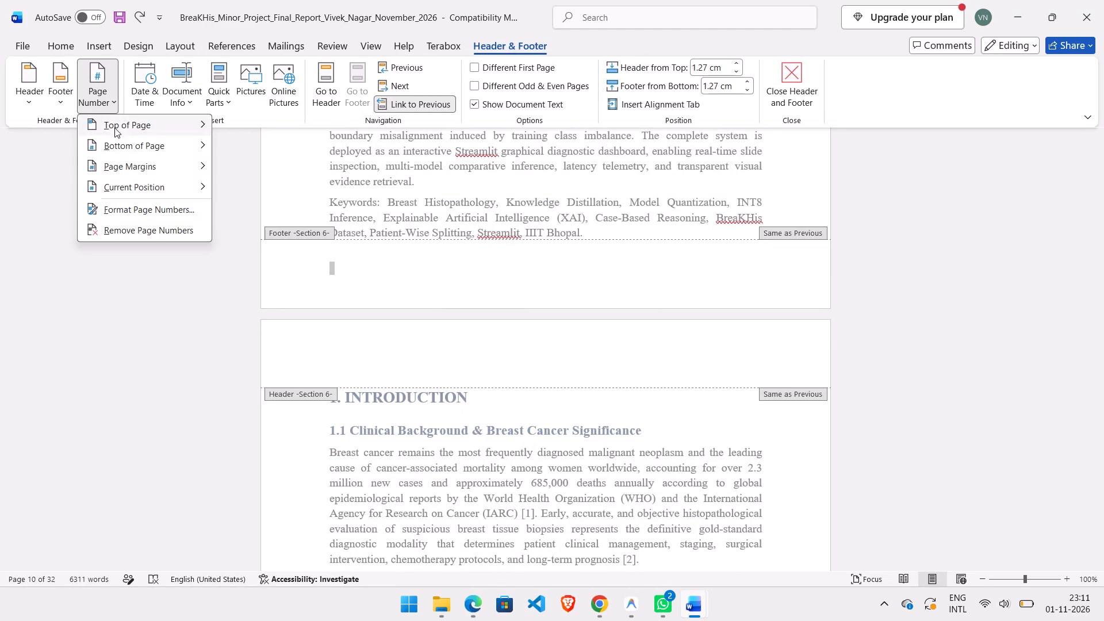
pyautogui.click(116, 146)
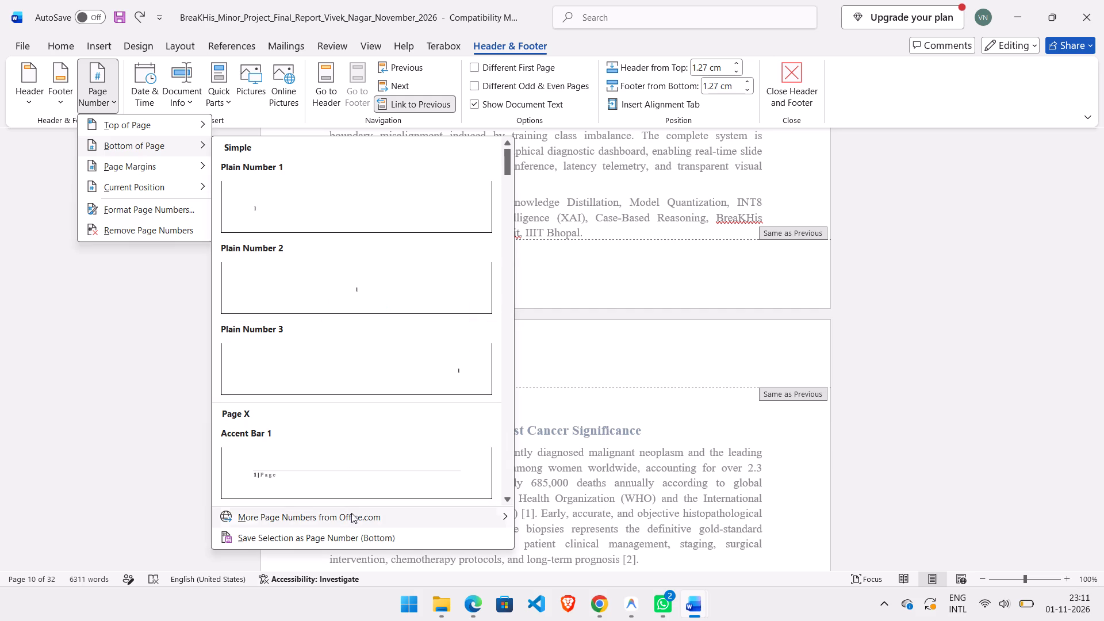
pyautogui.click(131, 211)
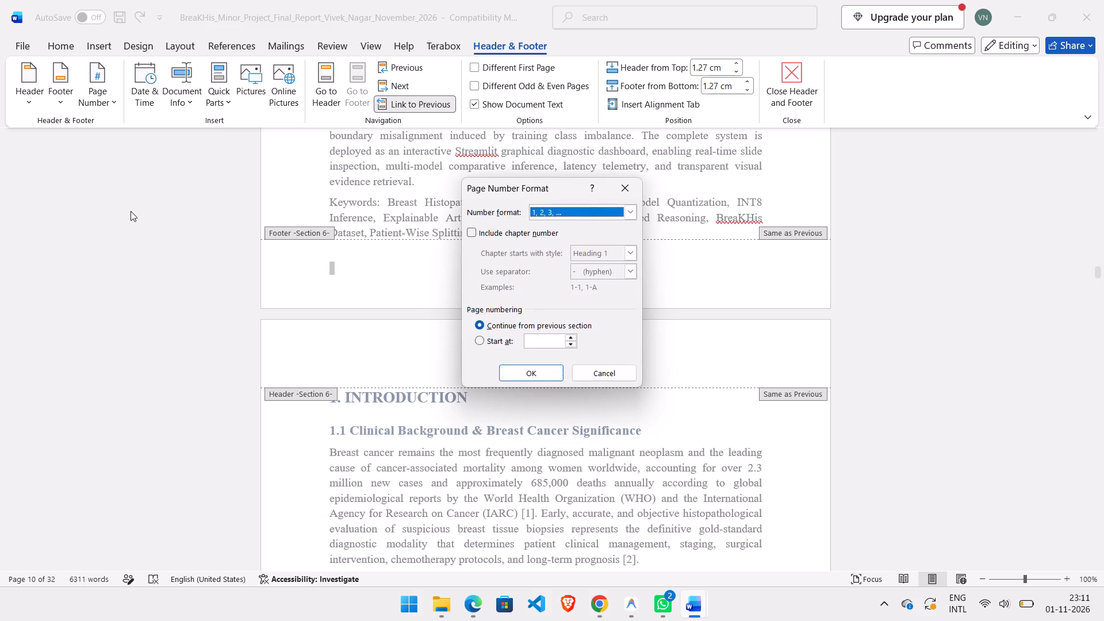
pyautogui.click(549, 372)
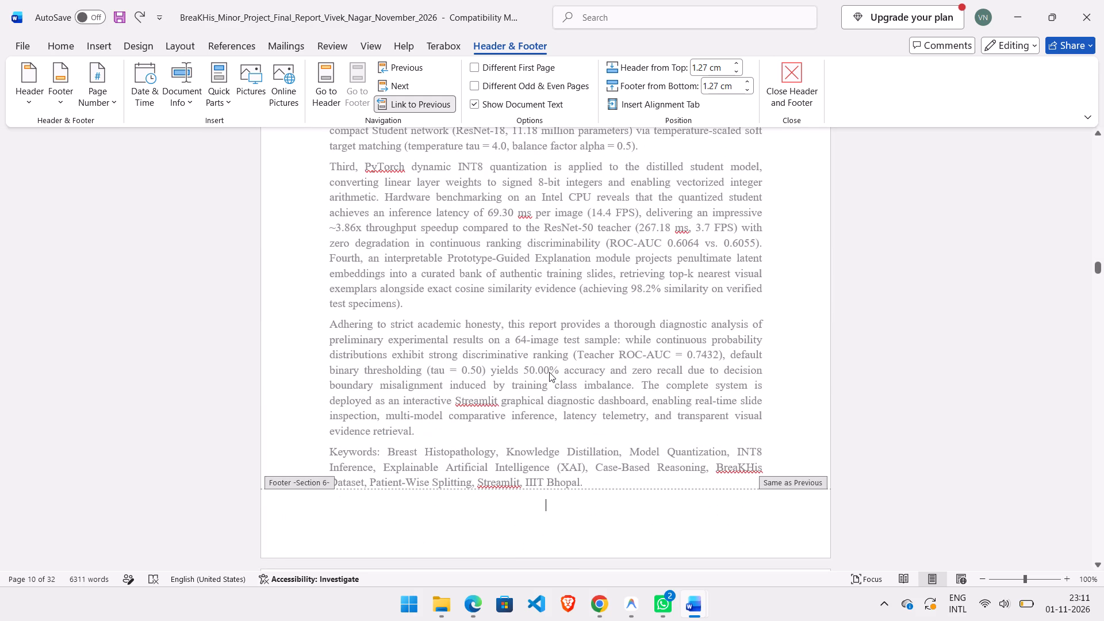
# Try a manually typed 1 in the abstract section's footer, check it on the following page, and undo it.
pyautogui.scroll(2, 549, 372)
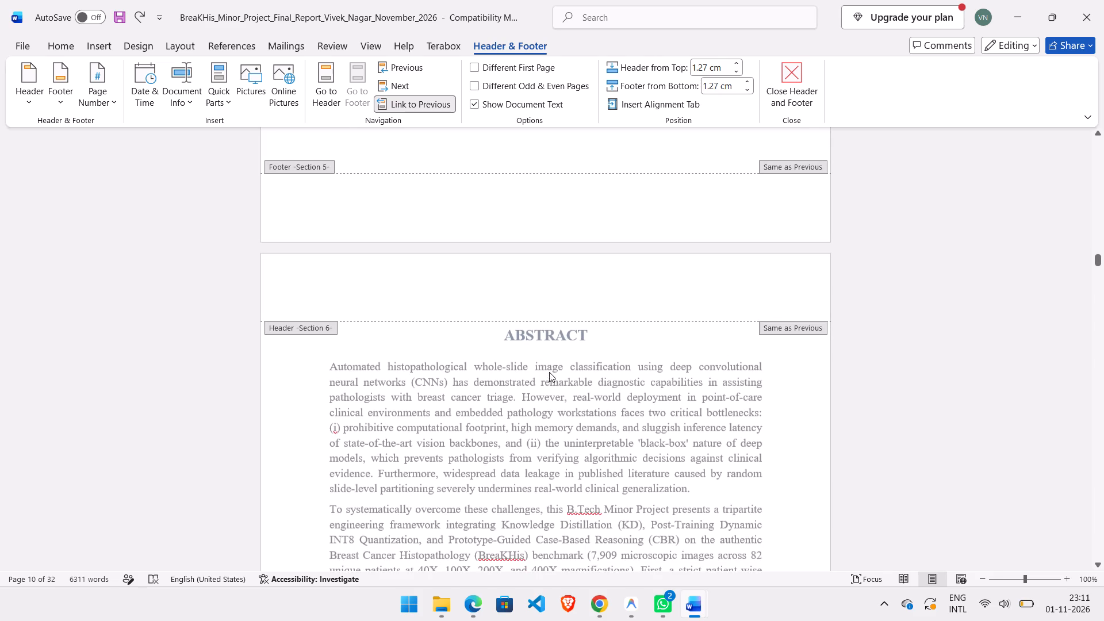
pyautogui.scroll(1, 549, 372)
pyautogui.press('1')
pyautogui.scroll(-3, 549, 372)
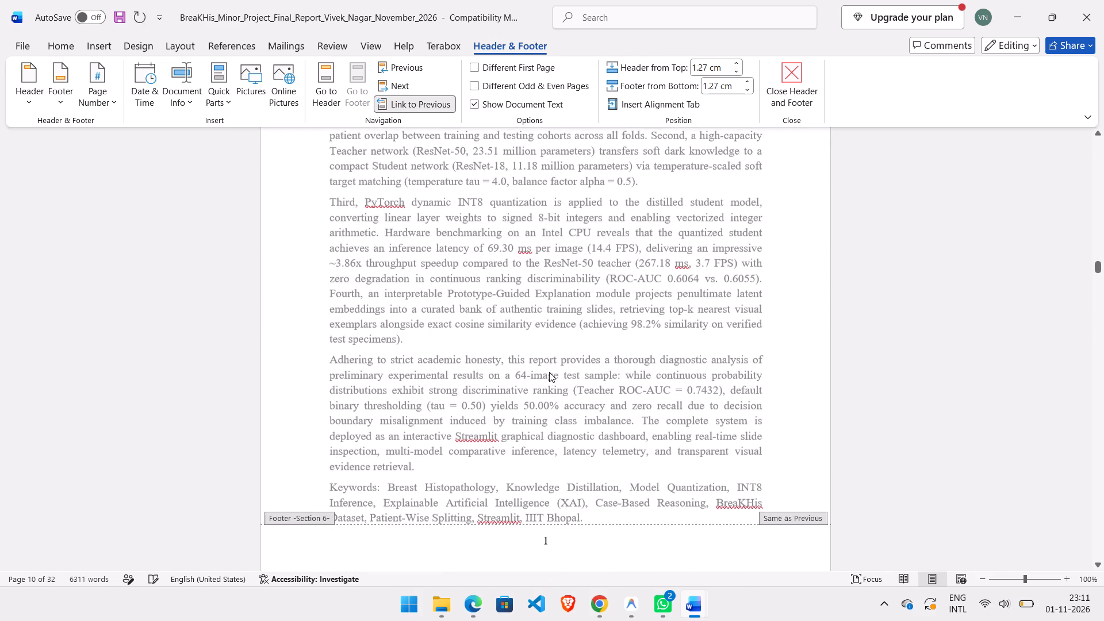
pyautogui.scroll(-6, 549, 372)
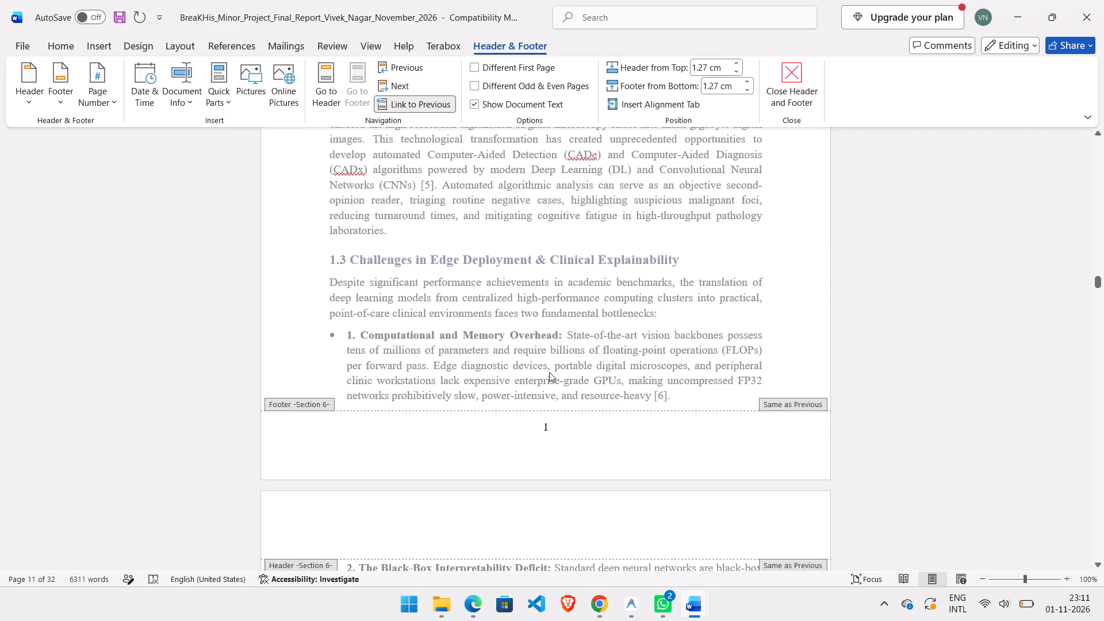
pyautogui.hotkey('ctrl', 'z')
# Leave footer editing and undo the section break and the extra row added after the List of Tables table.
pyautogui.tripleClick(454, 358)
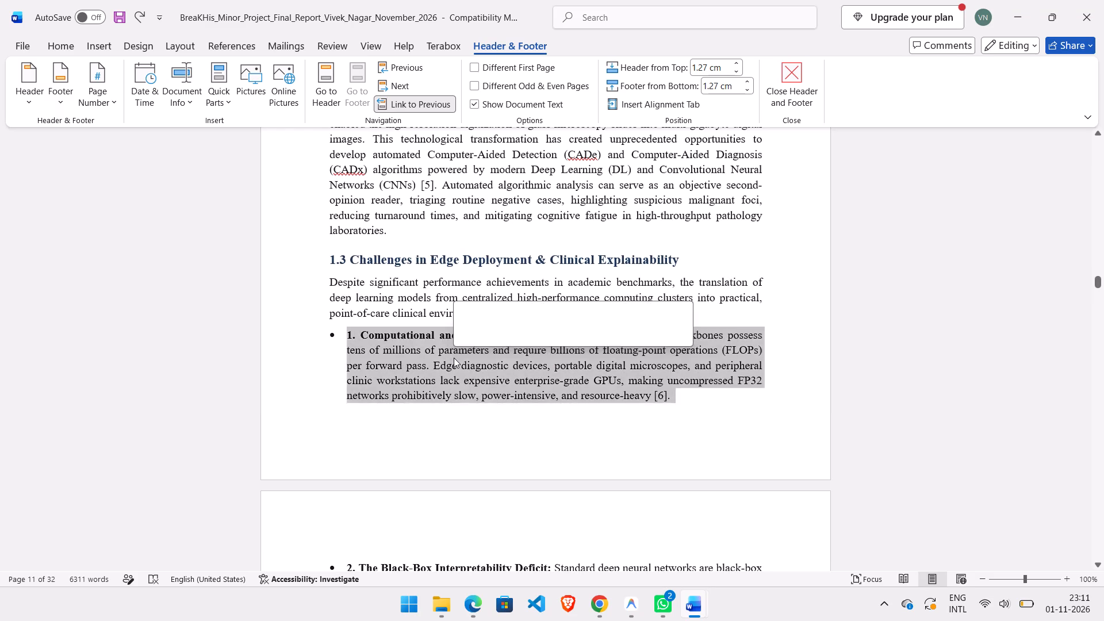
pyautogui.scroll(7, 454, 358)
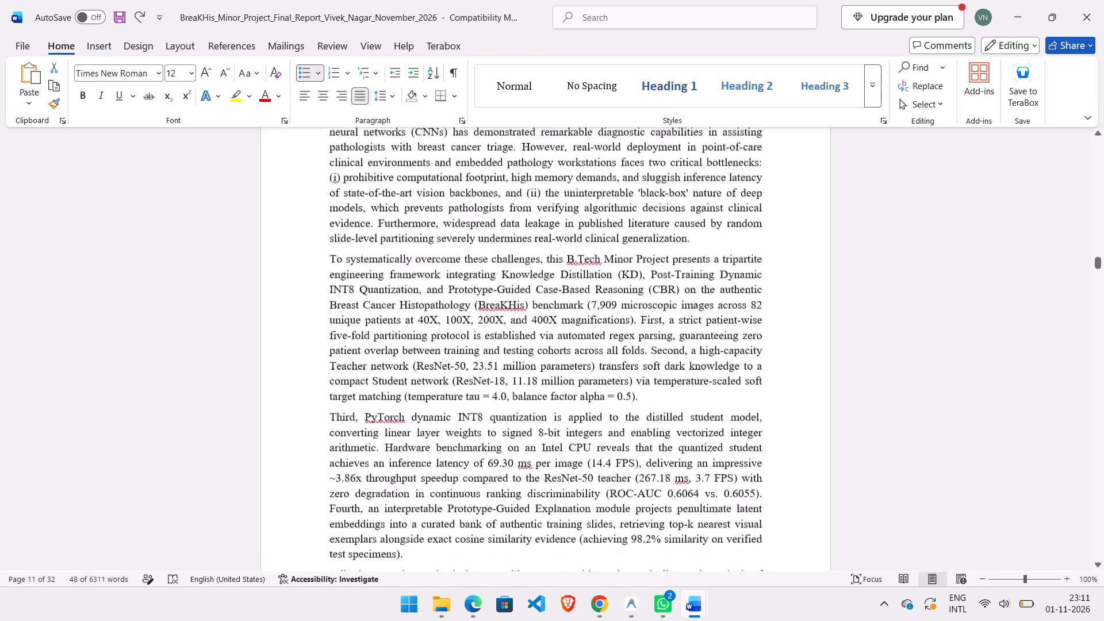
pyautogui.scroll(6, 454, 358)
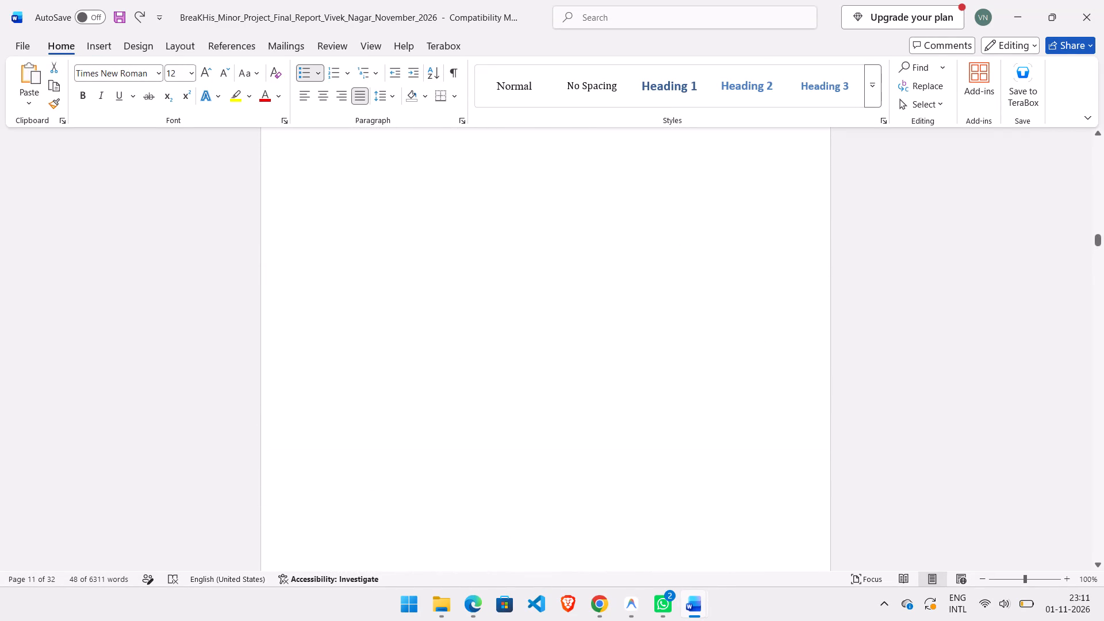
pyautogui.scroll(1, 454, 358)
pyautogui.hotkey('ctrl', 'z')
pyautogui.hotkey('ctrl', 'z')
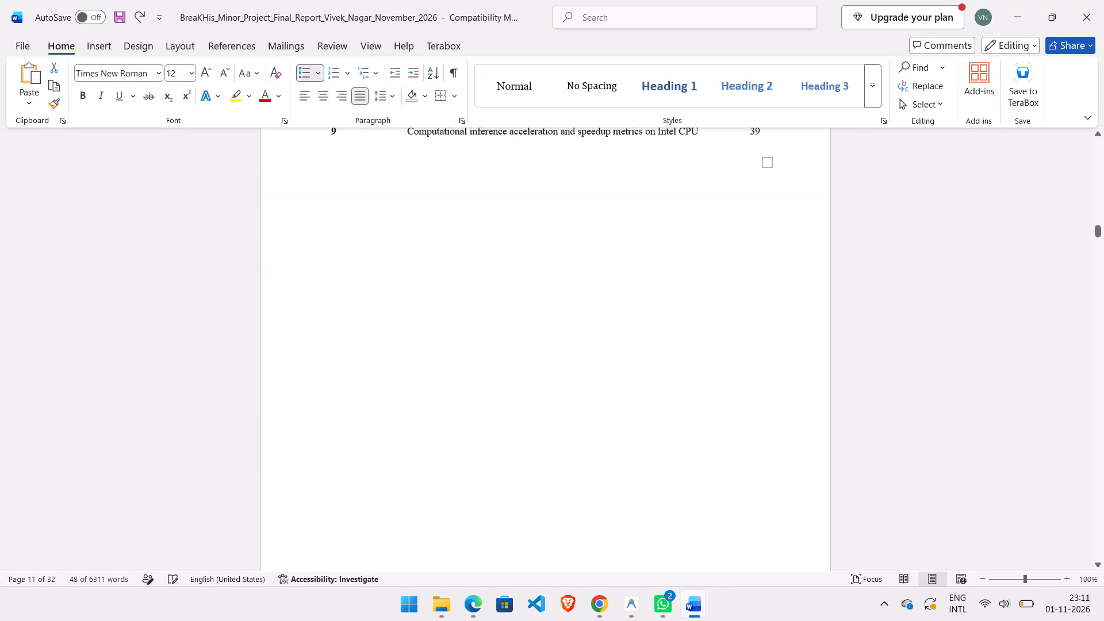
# Undo the earlier section break placed directly before the ABSTRACT heading and check the pages around it.
pyautogui.scroll(-5, 454, 358)
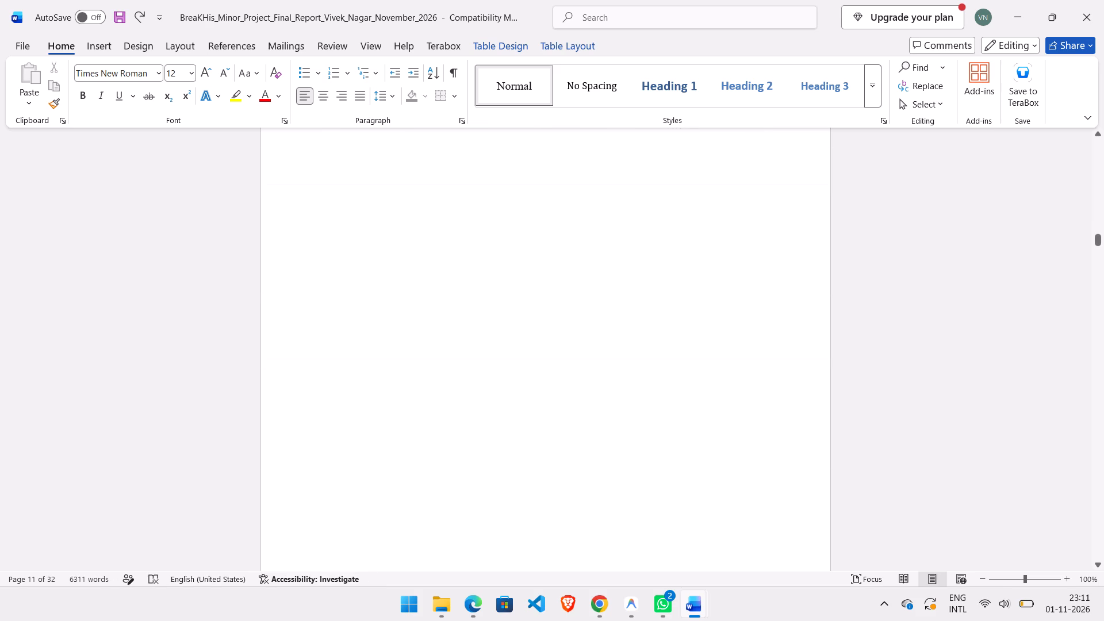
pyautogui.scroll(-4, 454, 358)
pyautogui.click(454, 358)
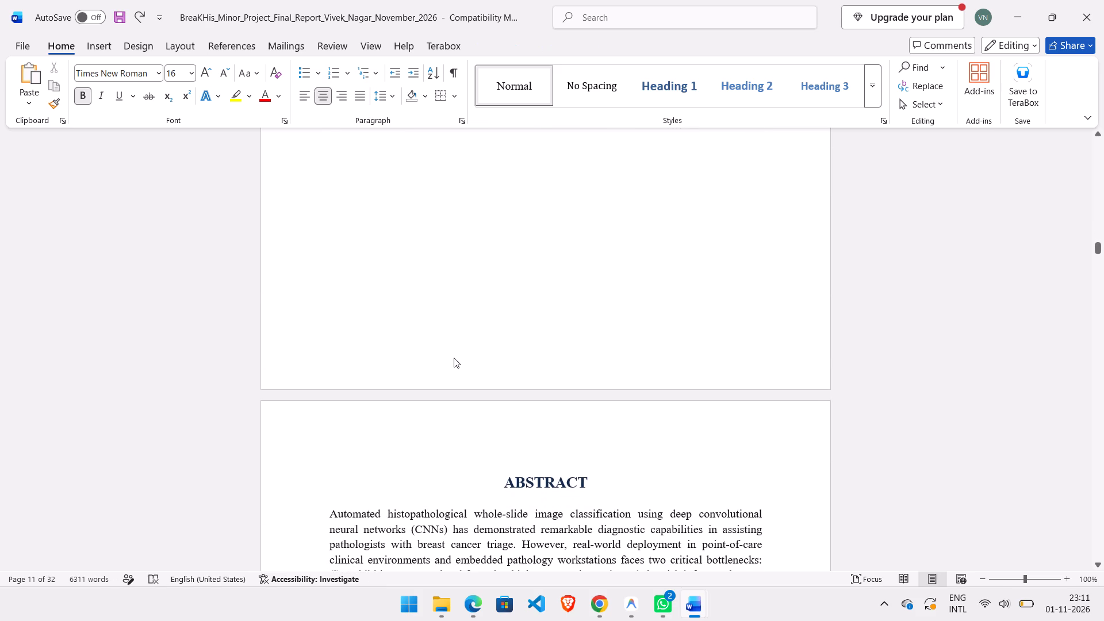
pyautogui.hotkey('ctrl', 'z')
pyautogui.scroll(4, 454, 358)
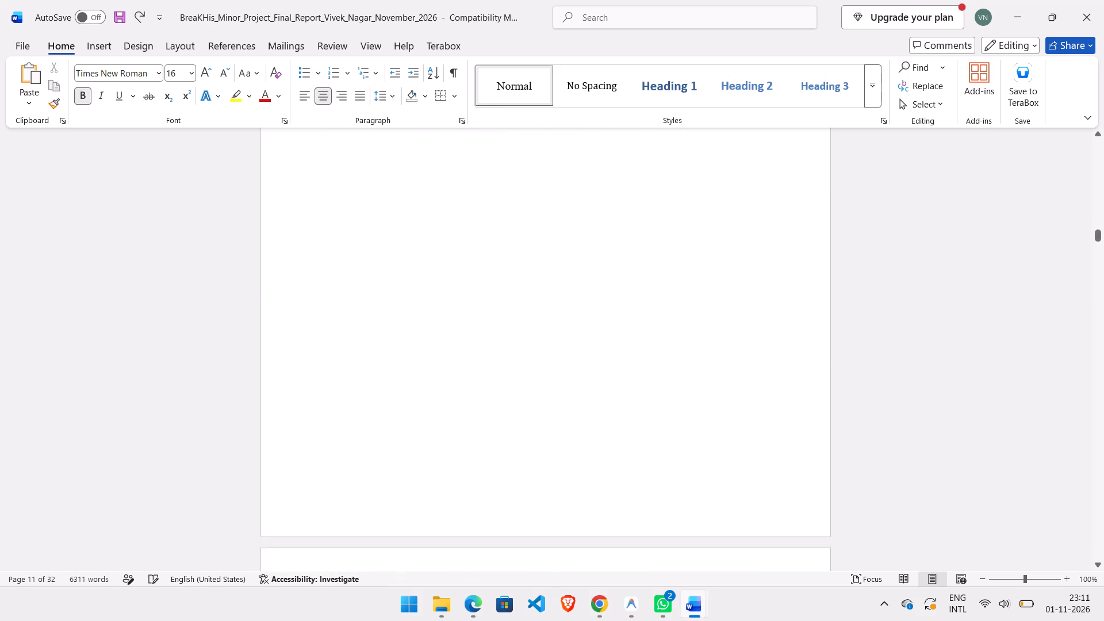
pyautogui.scroll(2, 454, 358)
pyautogui.scroll(-6, 454, 358)
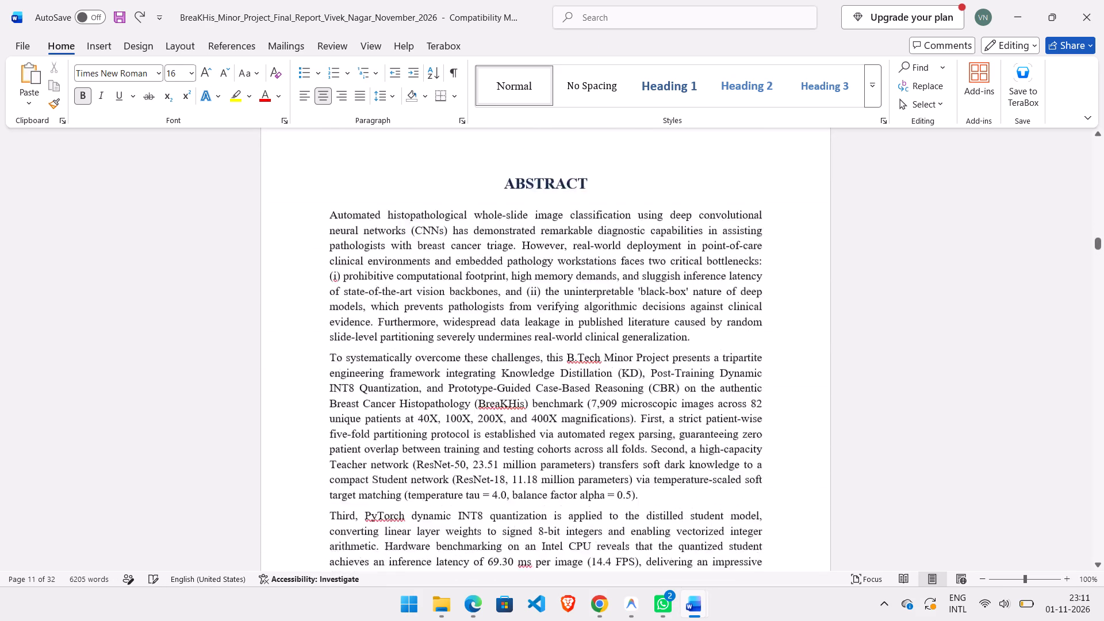
pyautogui.scroll(2, 454, 358)
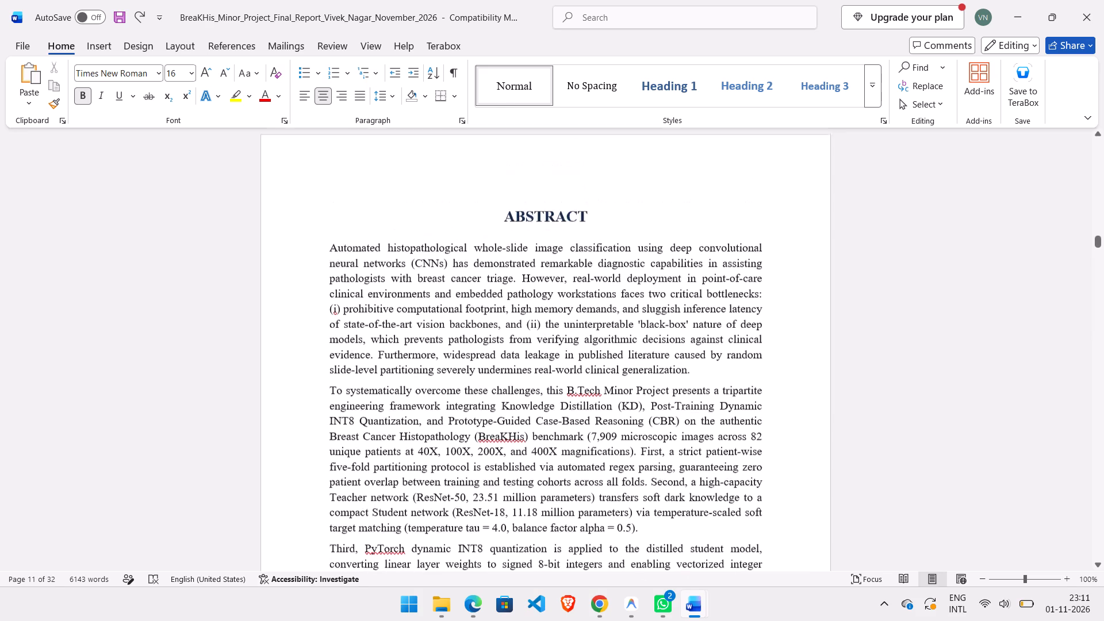
pyautogui.scroll(1, 454, 358)
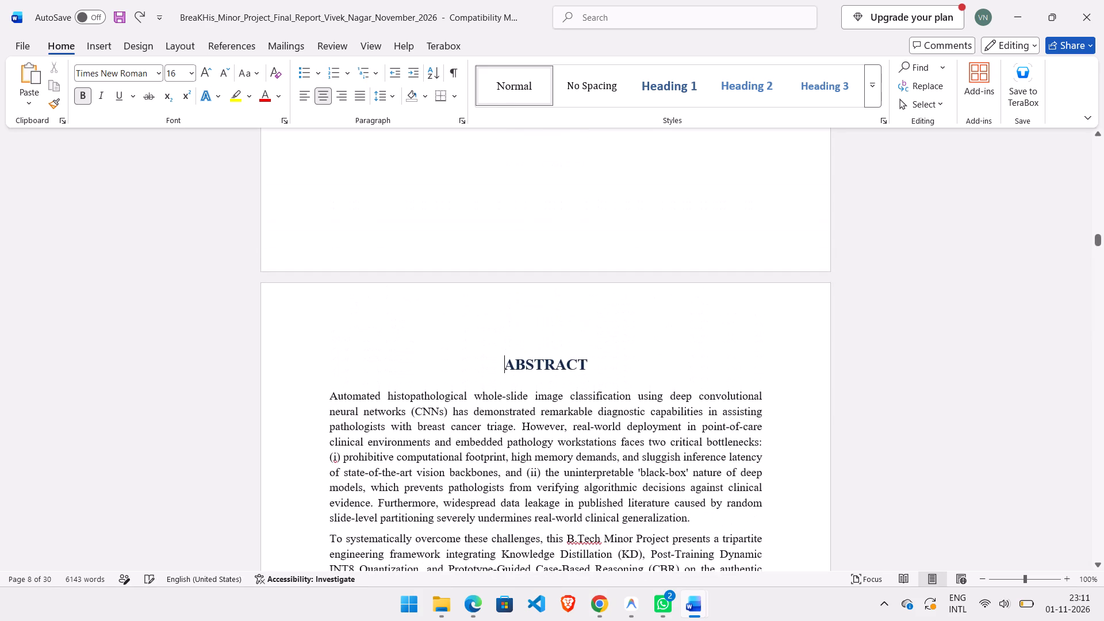
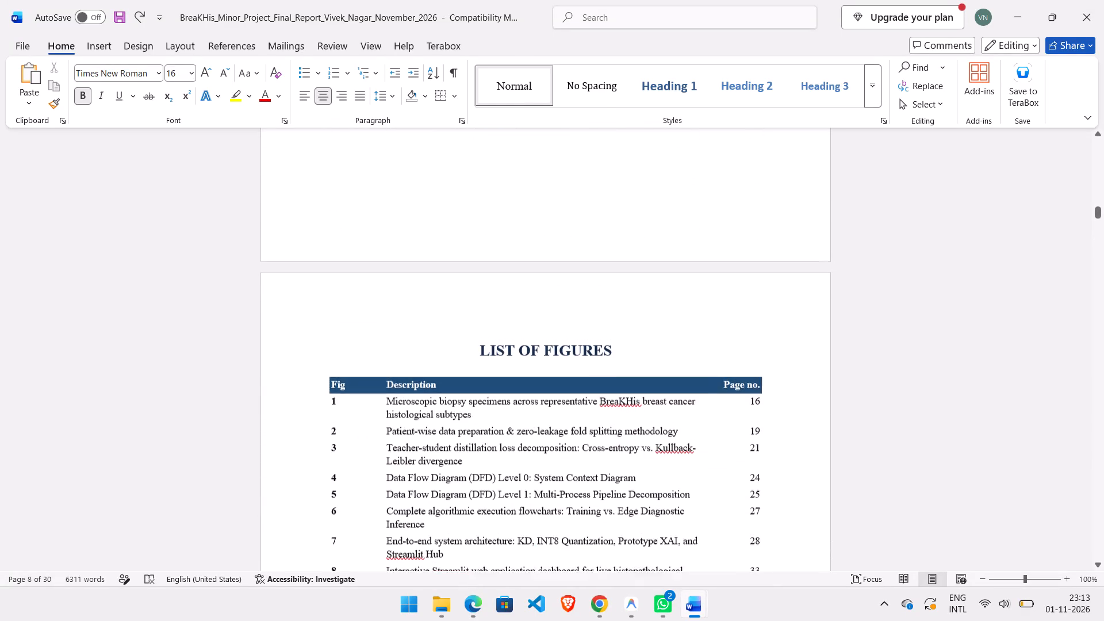
# Examine the front-matter pages from the List of Figures back through the acknowledgement and declaration to the certificate.
pyautogui.scroll(8, 454, 358)
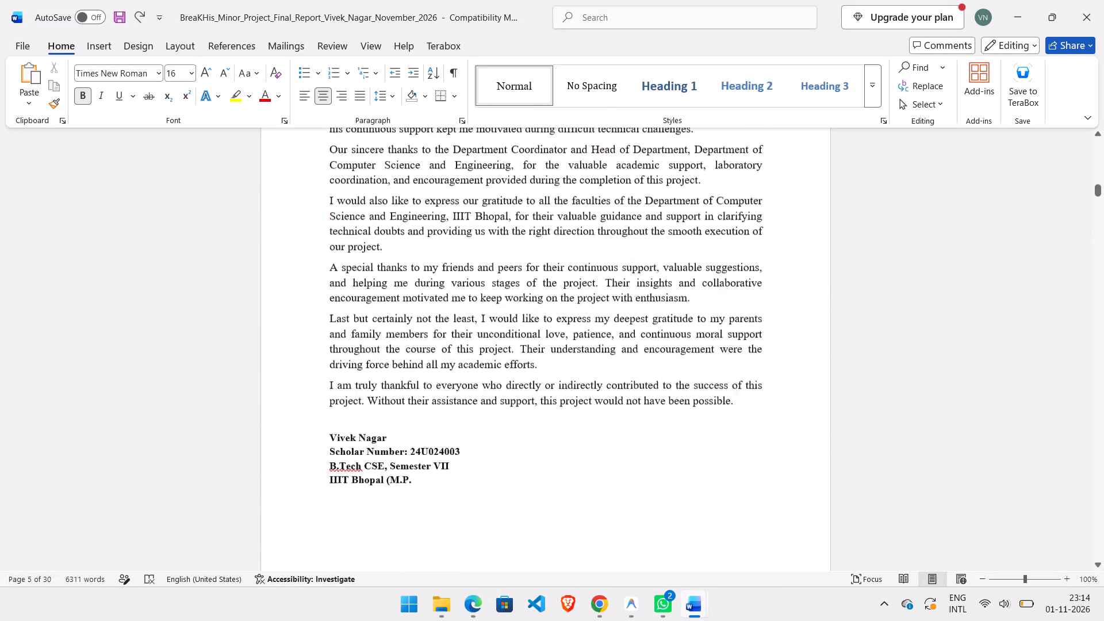
pyautogui.scroll(4, 454, 358)
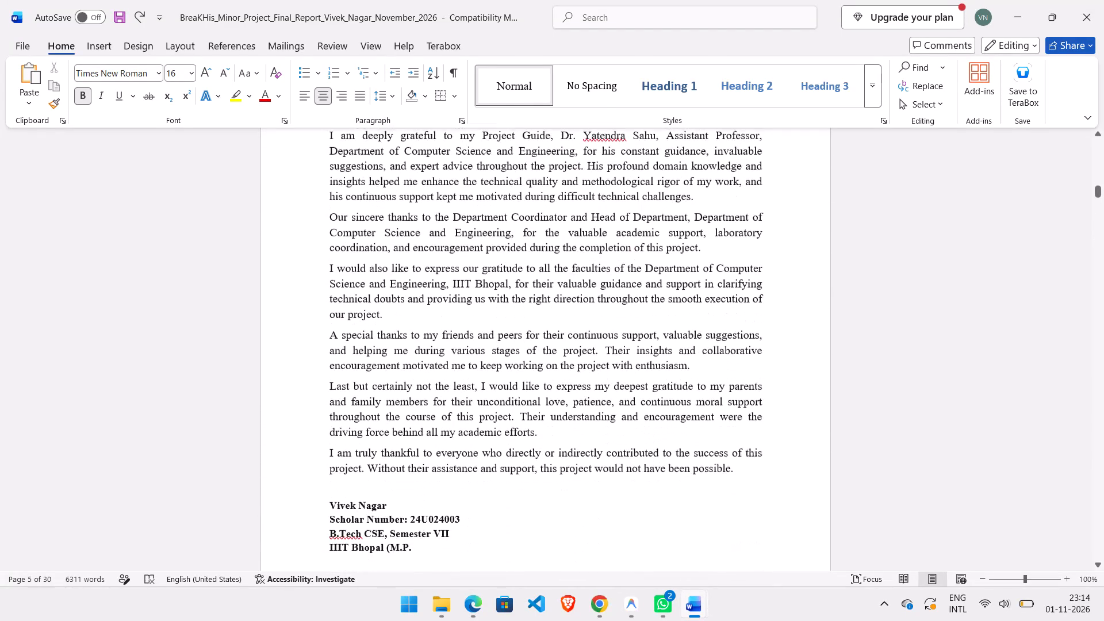
pyautogui.scroll(2, 454, 358)
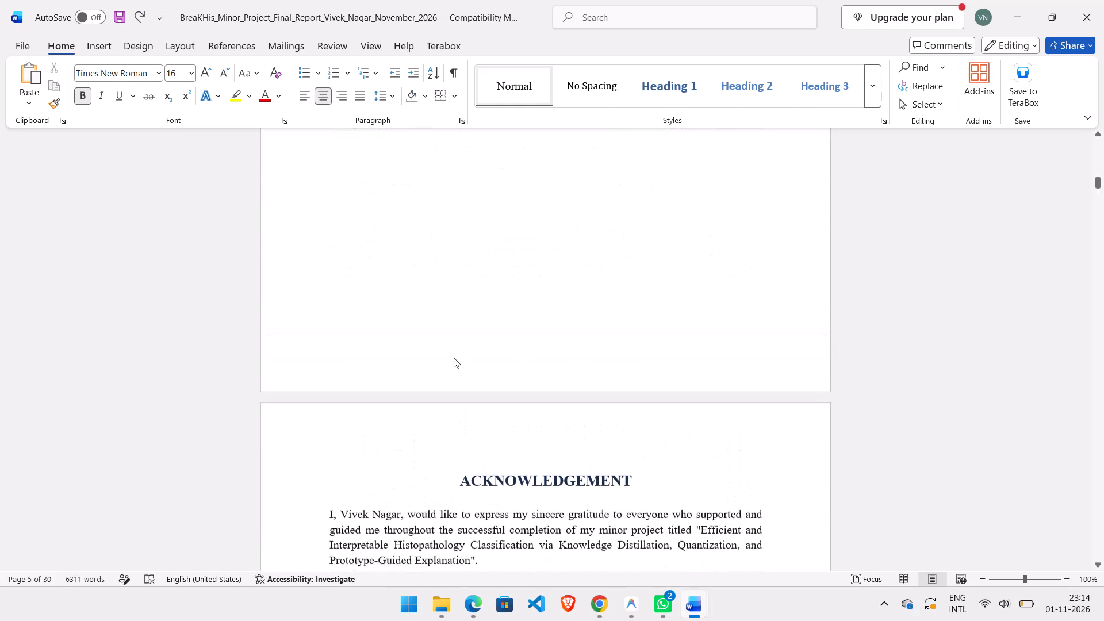
pyautogui.scroll(1, 454, 358)
pyautogui.scroll(-1, 454, 358)
pyautogui.scroll(3, 454, 358)
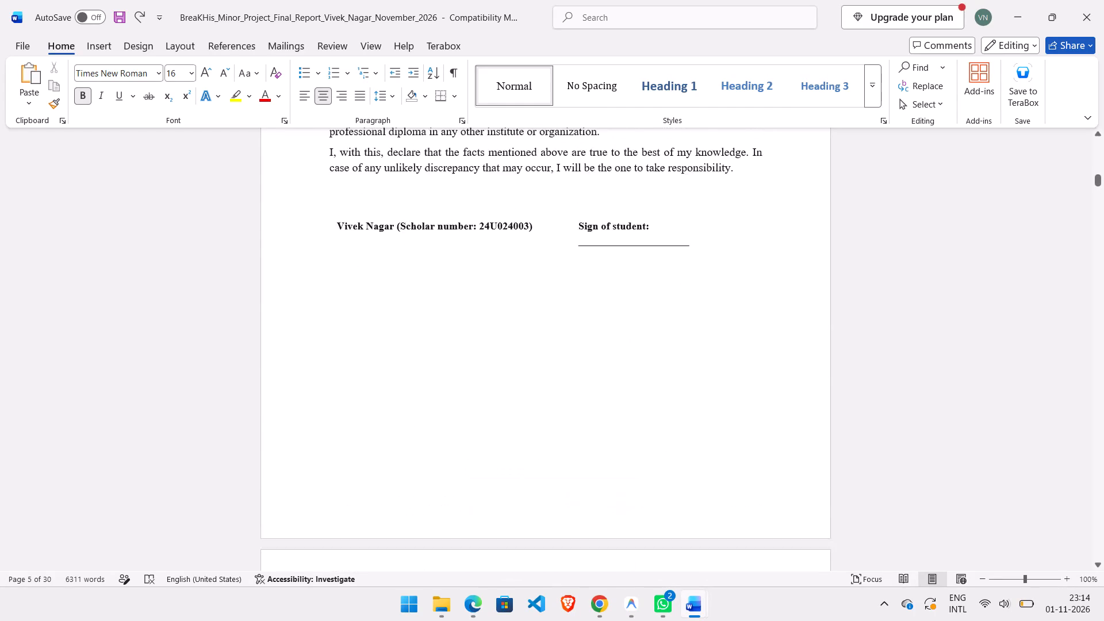
pyautogui.scroll(2, 454, 358)
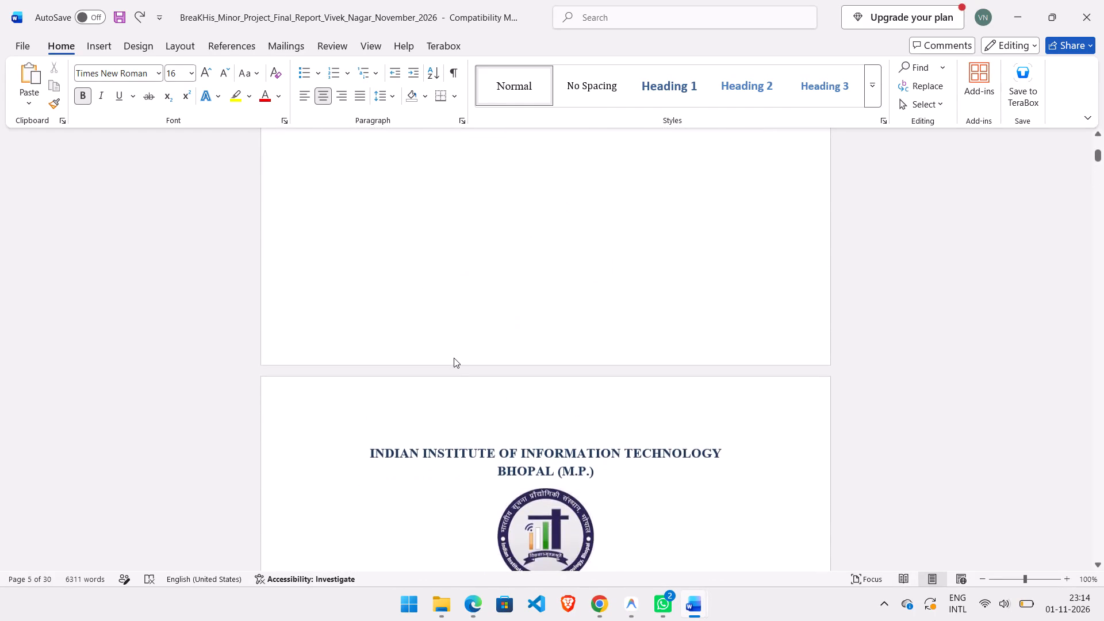
# Redo the last undone change and check the pages from the List of Tables back to the cover page.
pyautogui.hotkey('ctrl', 'y')
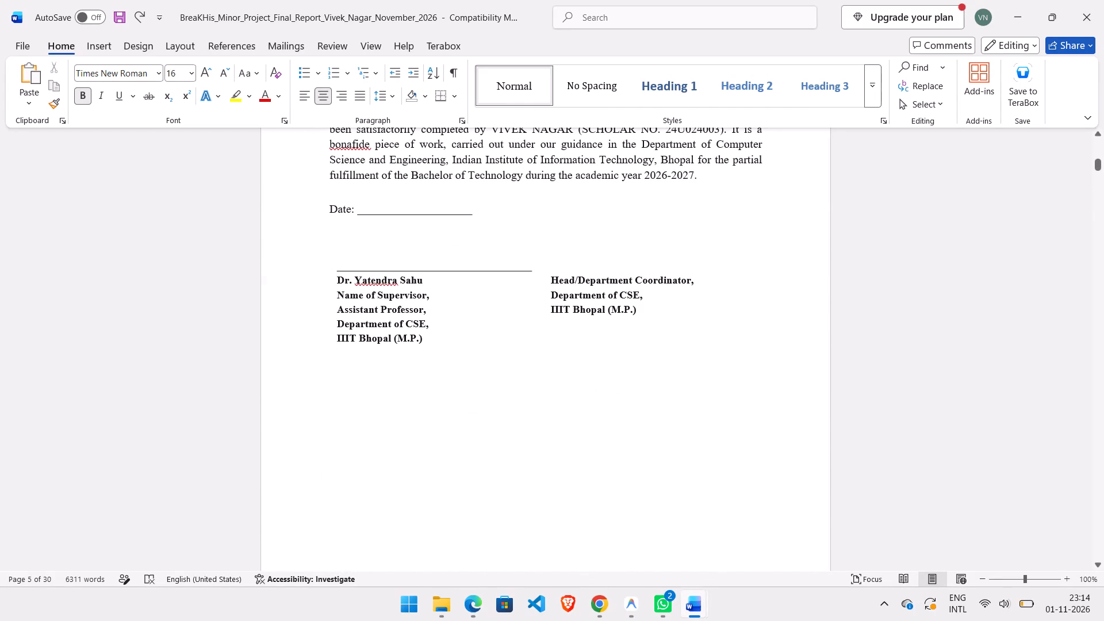
pyautogui.scroll(5, 454, 358)
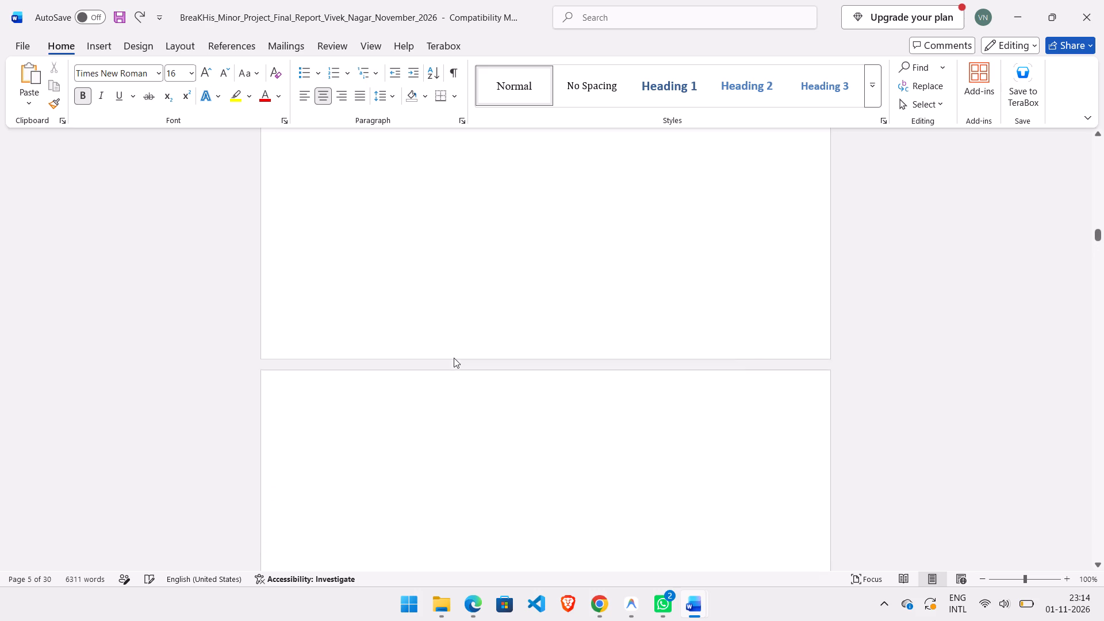
pyautogui.scroll(7, 454, 358)
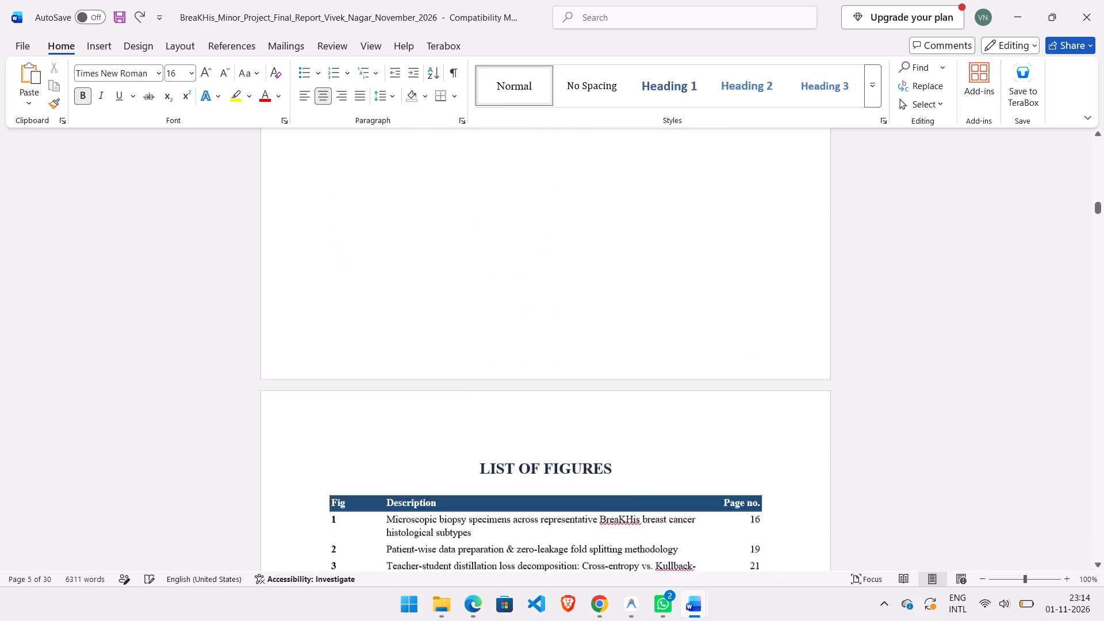
pyautogui.scroll(7, 454, 358)
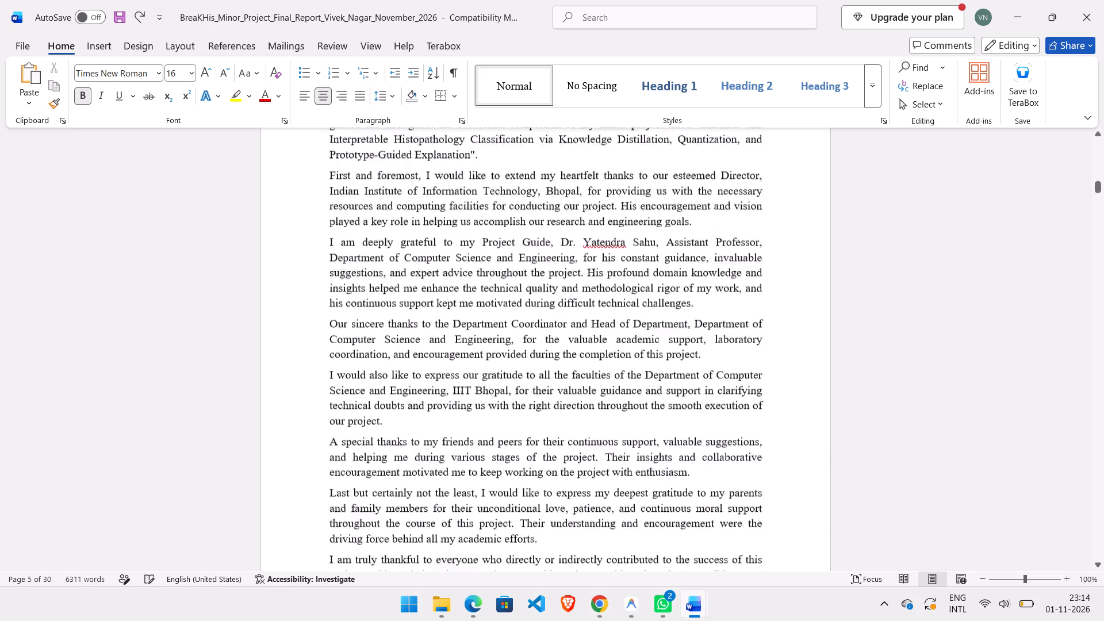
pyautogui.scroll(6, 454, 358)
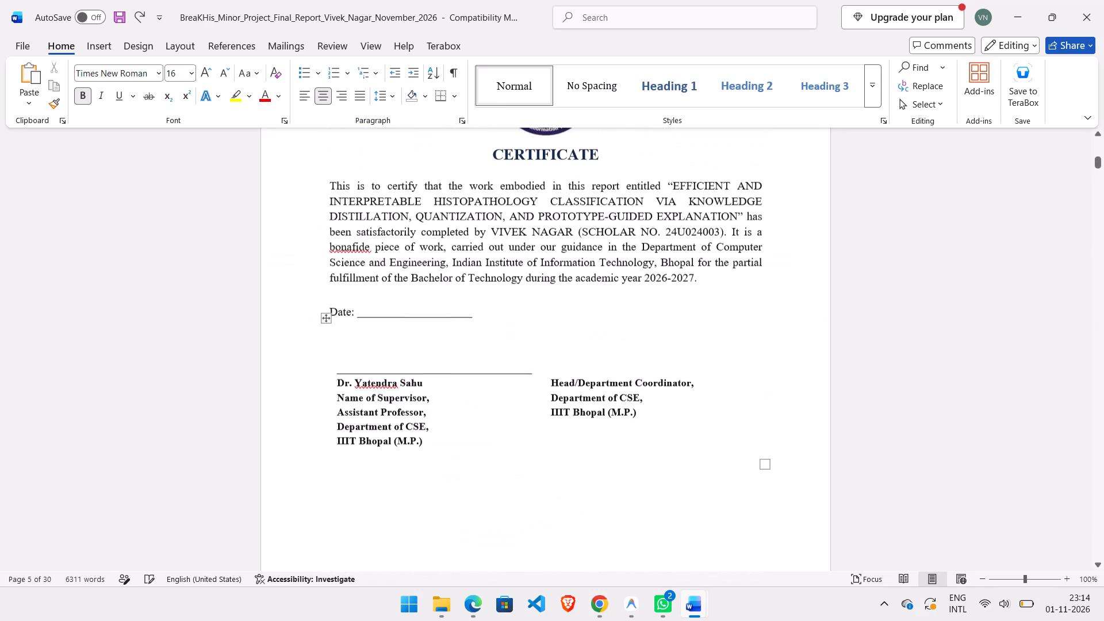
pyautogui.scroll(3, 454, 358)
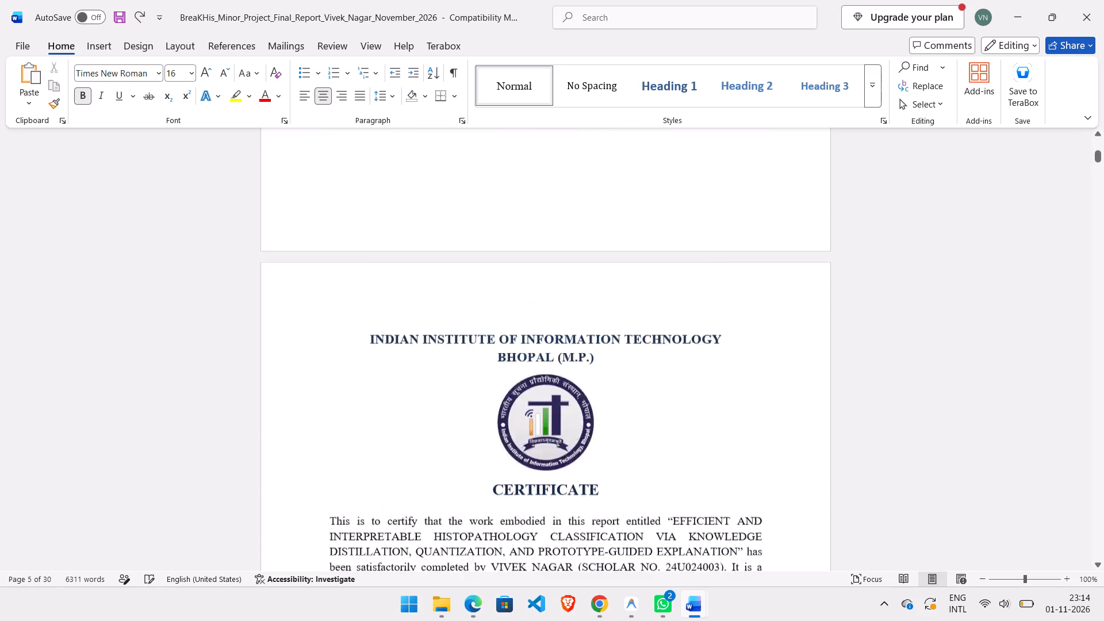
pyautogui.scroll(4, 454, 358)
# Open the cover page's footer and apply the i, ii, iii, ... page-number format, continuing from the previous section.
pyautogui.scroll(-2, 509, 393)
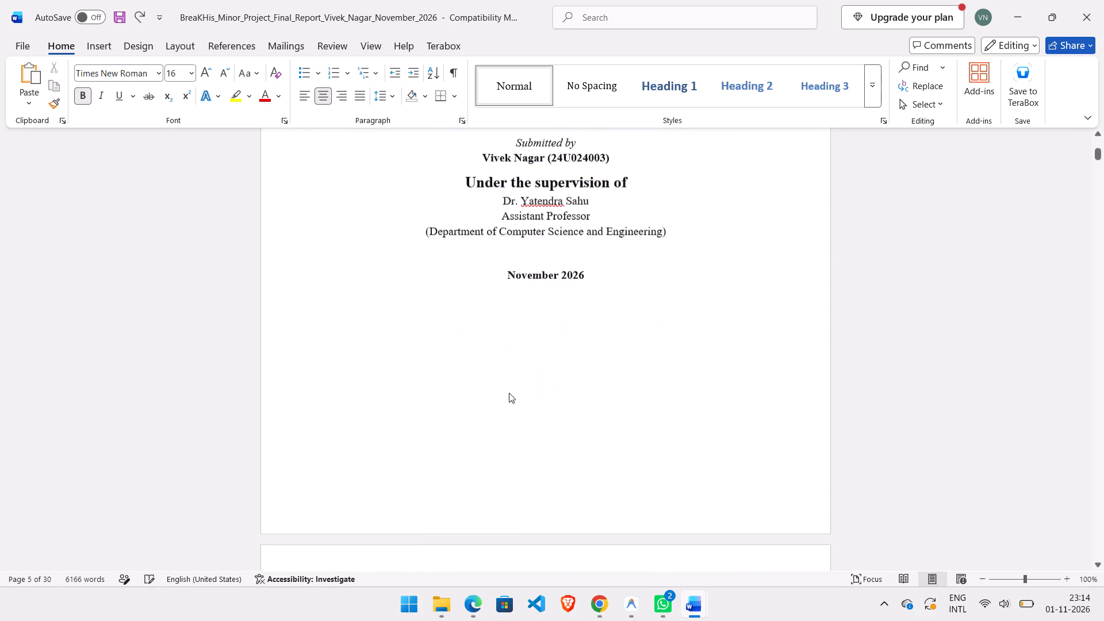
pyautogui.scroll(-1, 509, 393)
pyautogui.doubleClick(498, 347)
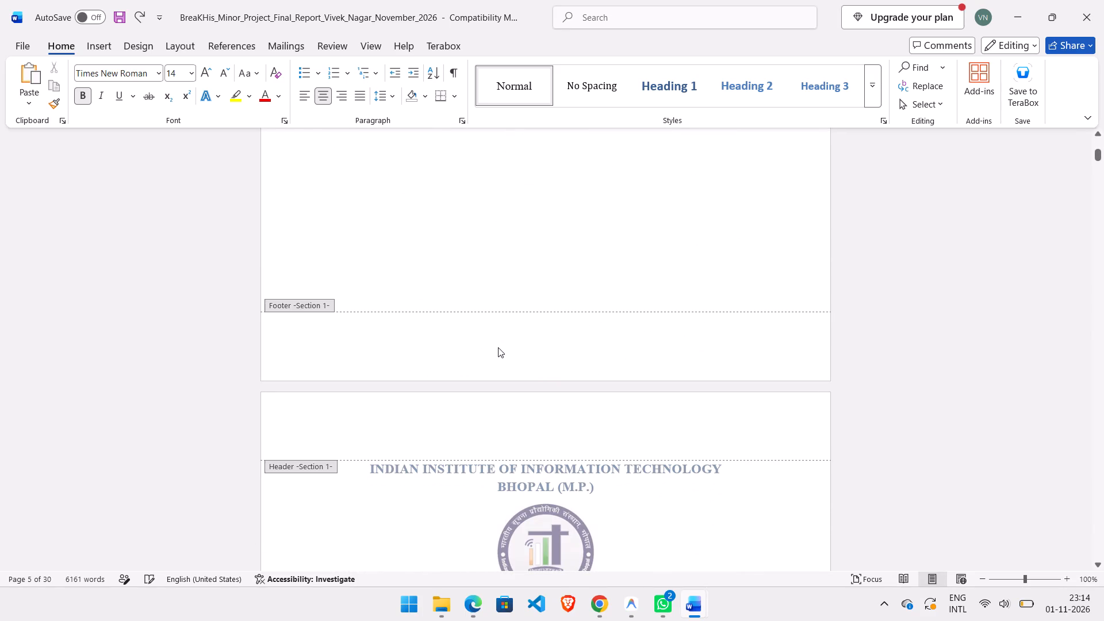
pyautogui.click(498, 347)
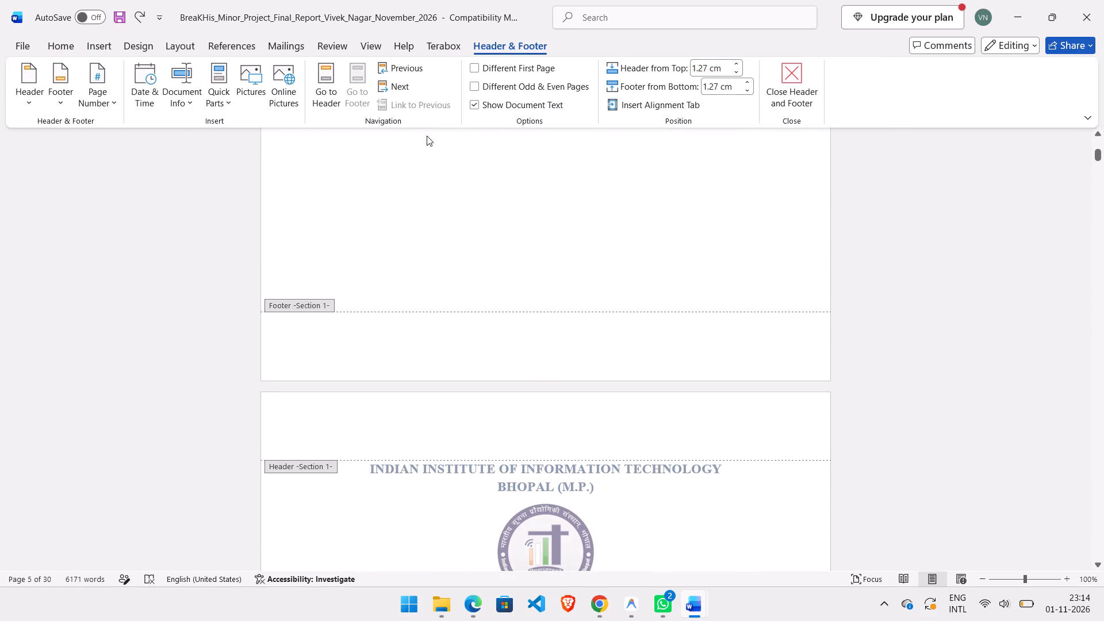
pyautogui.click(189, 46)
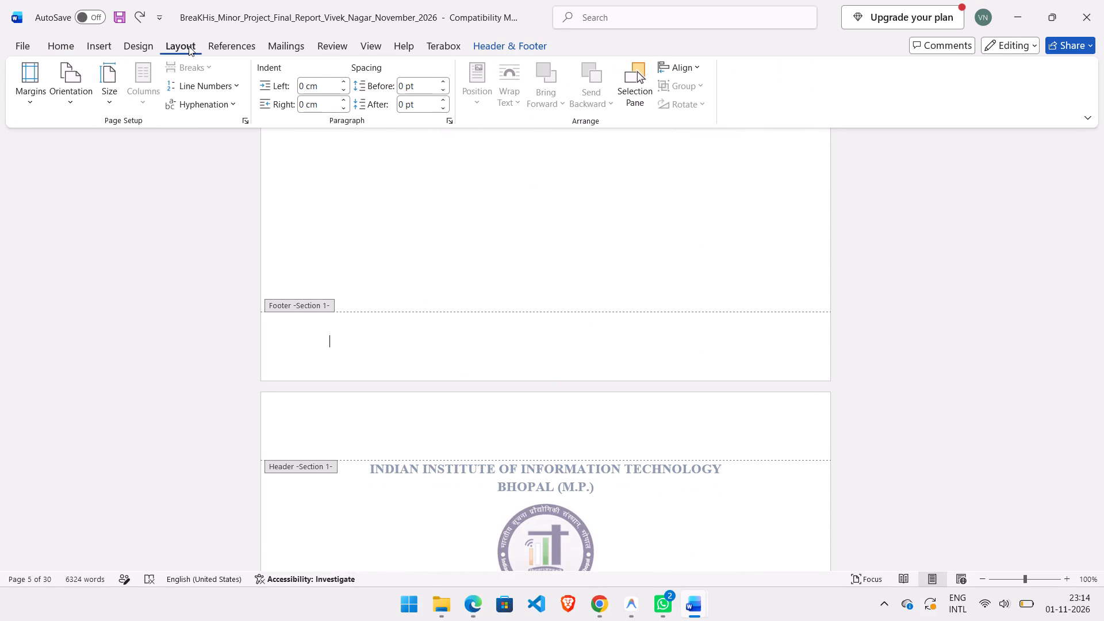
pyautogui.click(101, 48)
pyautogui.click(673, 90)
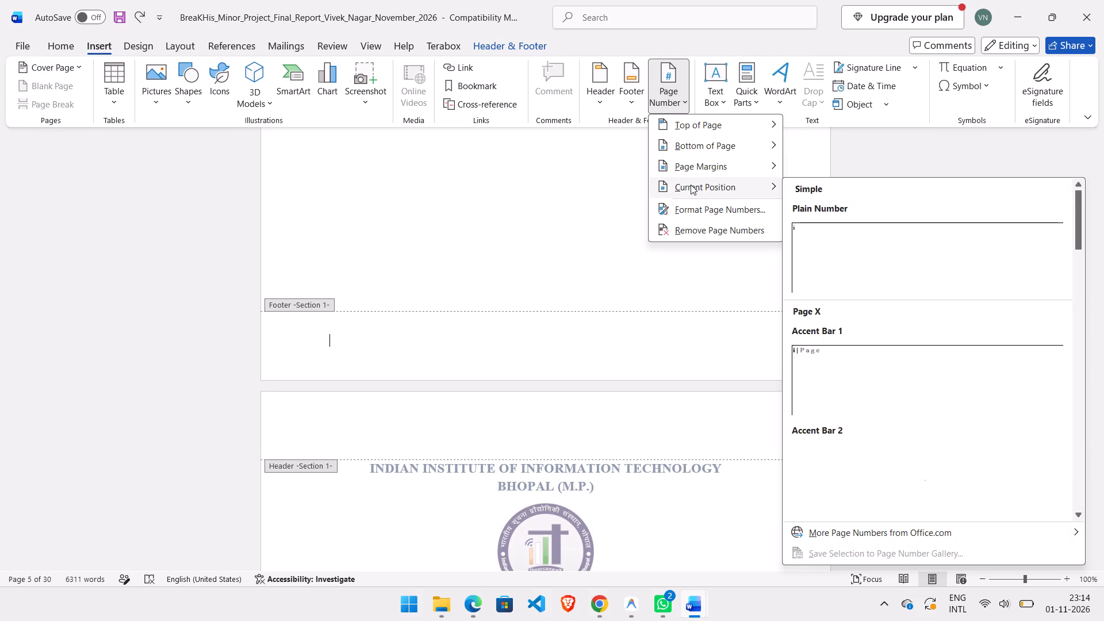
pyautogui.click(694, 209)
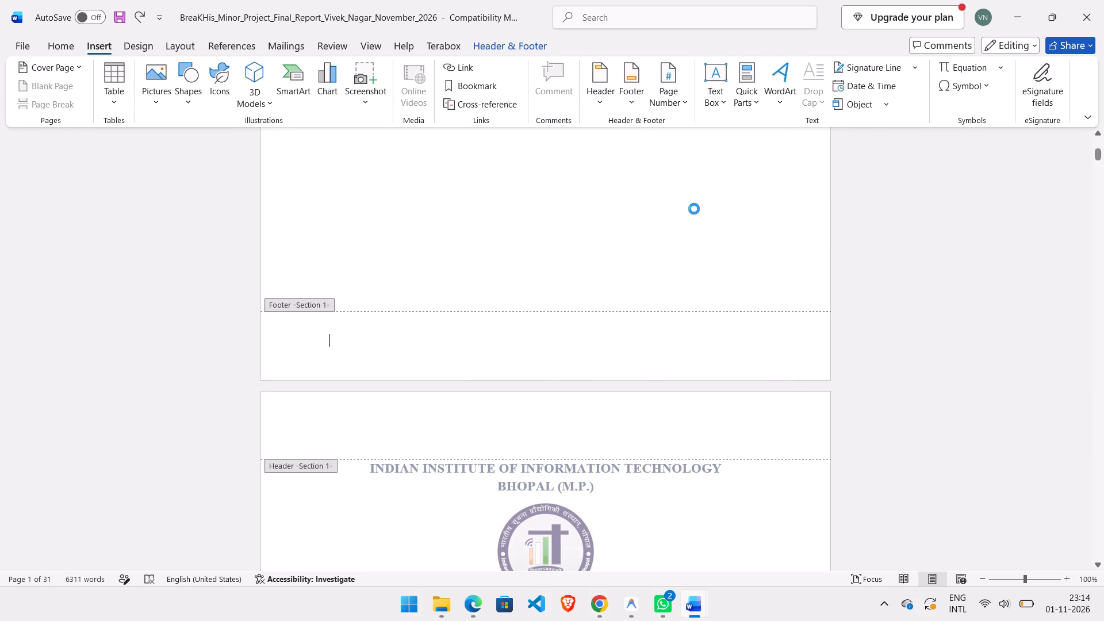
pyautogui.click(540, 369)
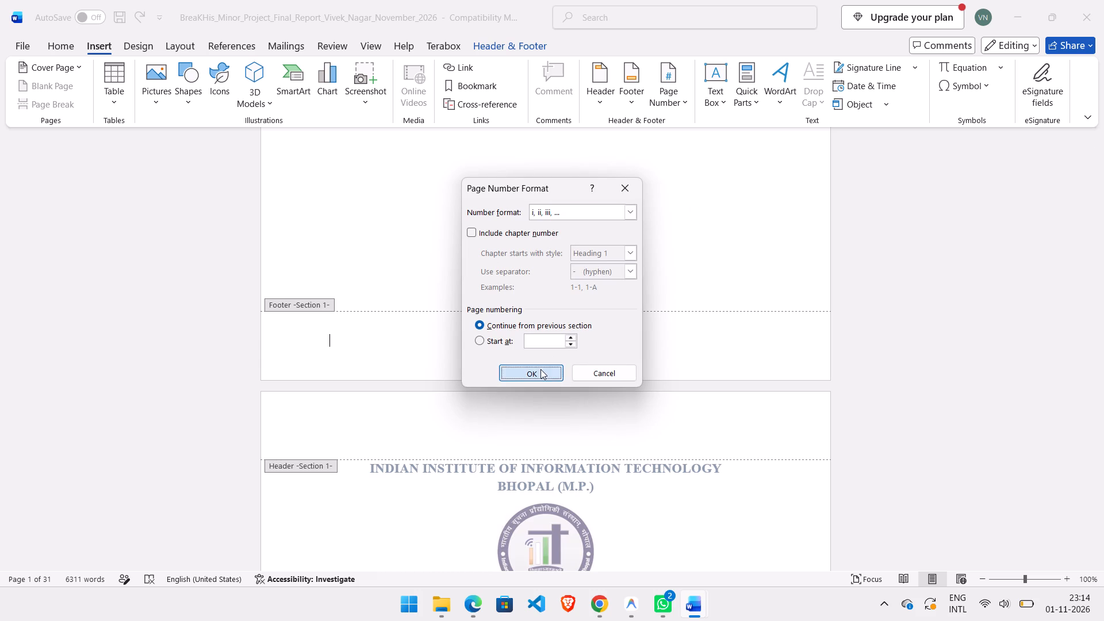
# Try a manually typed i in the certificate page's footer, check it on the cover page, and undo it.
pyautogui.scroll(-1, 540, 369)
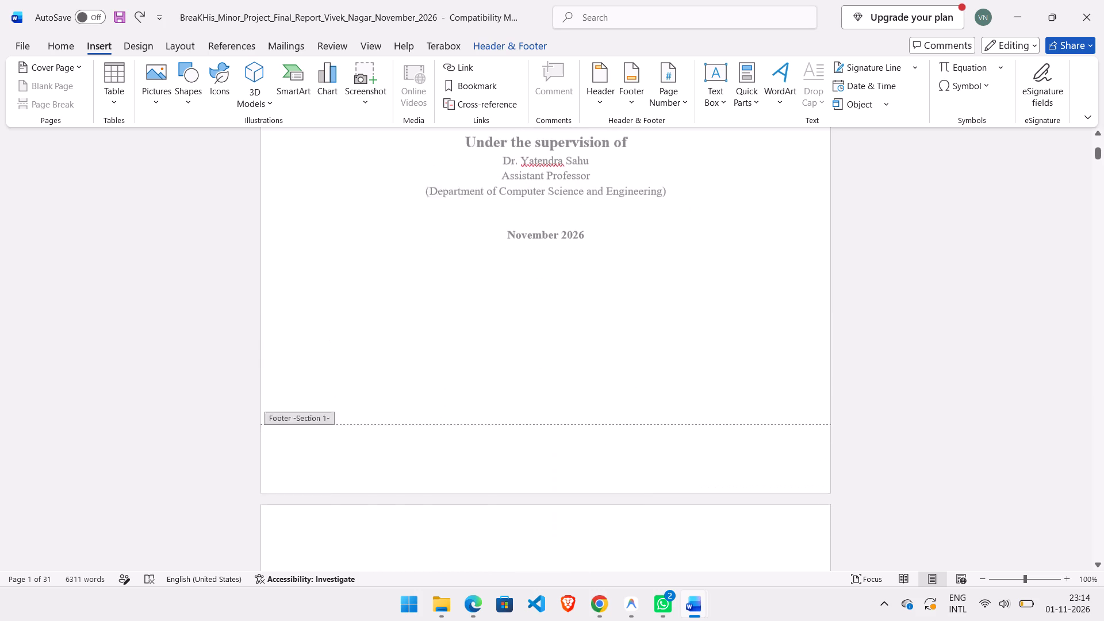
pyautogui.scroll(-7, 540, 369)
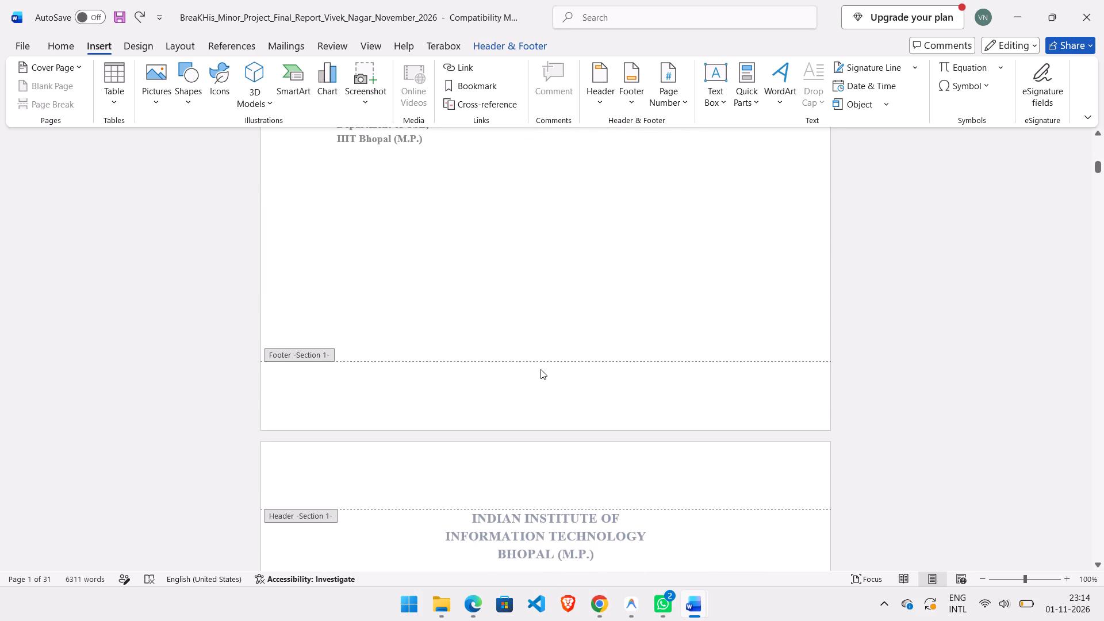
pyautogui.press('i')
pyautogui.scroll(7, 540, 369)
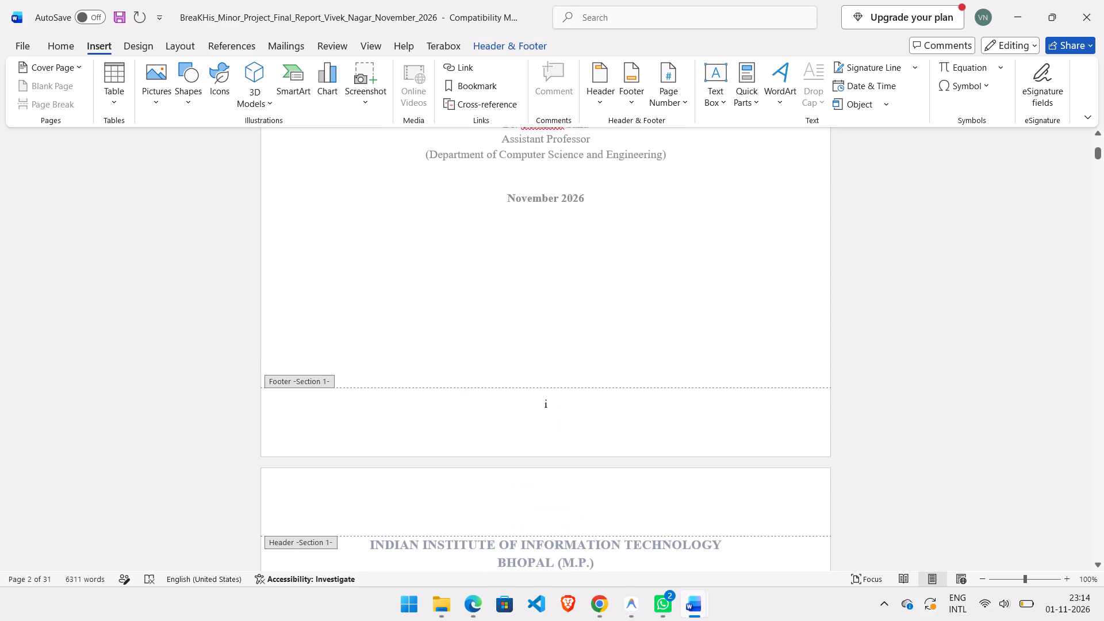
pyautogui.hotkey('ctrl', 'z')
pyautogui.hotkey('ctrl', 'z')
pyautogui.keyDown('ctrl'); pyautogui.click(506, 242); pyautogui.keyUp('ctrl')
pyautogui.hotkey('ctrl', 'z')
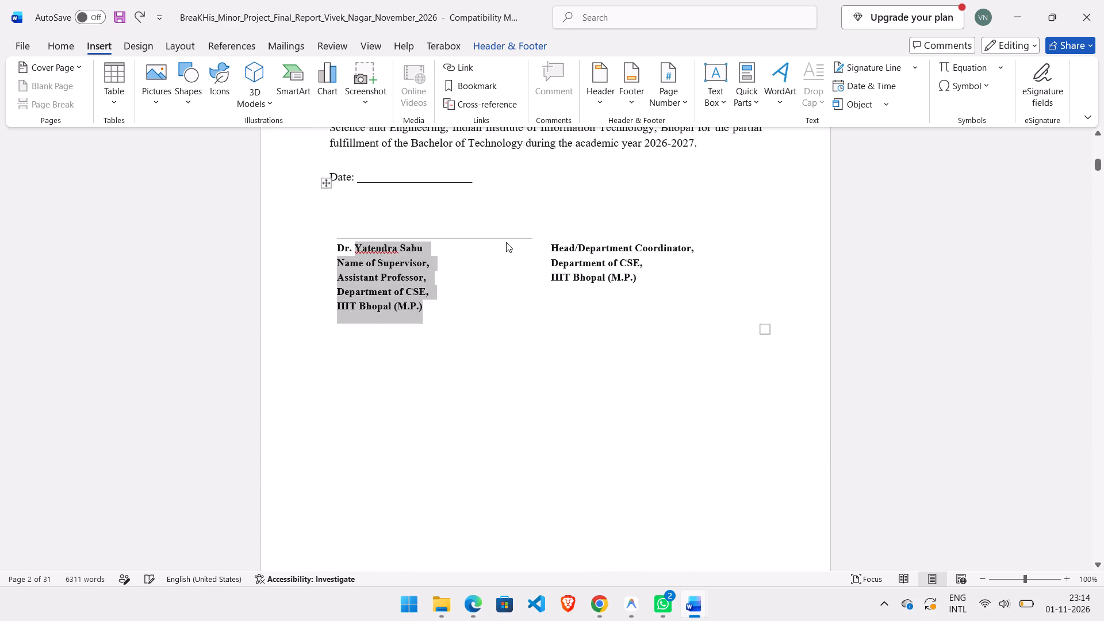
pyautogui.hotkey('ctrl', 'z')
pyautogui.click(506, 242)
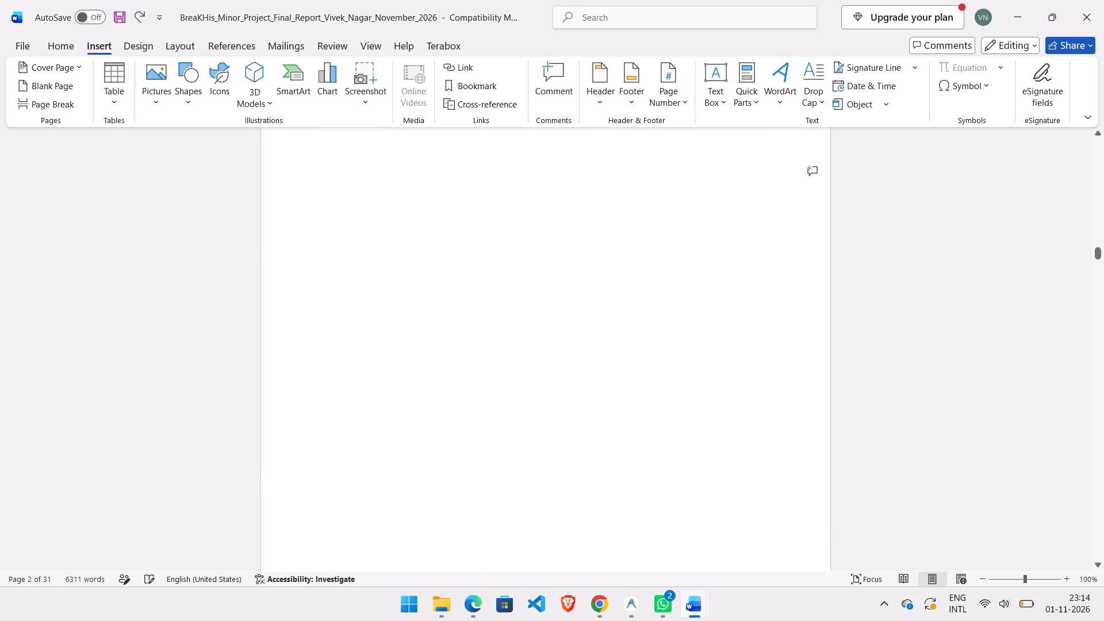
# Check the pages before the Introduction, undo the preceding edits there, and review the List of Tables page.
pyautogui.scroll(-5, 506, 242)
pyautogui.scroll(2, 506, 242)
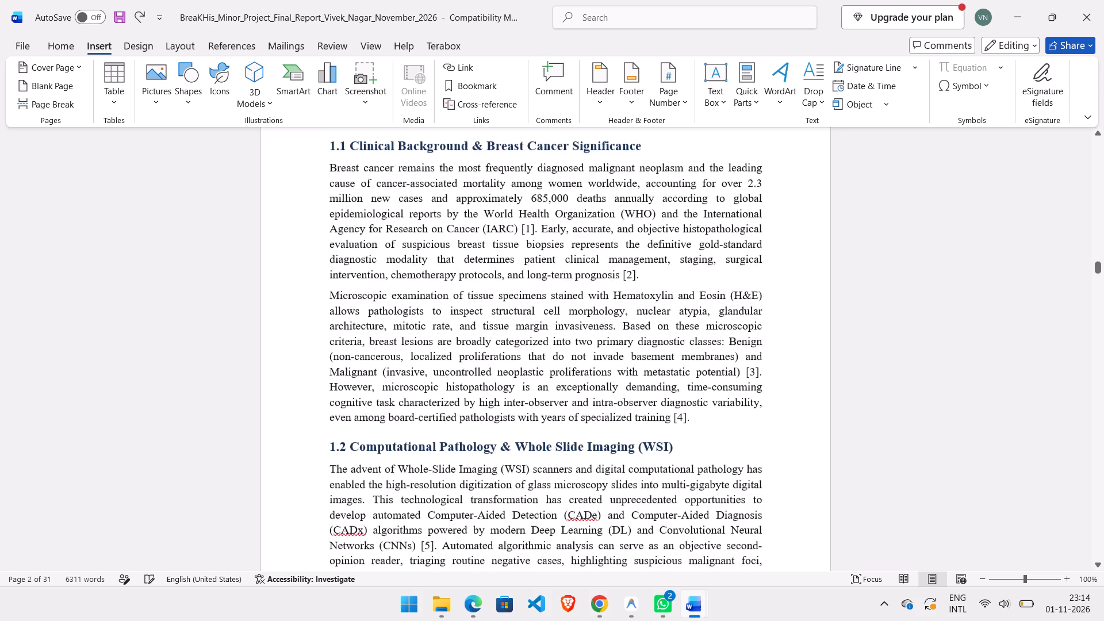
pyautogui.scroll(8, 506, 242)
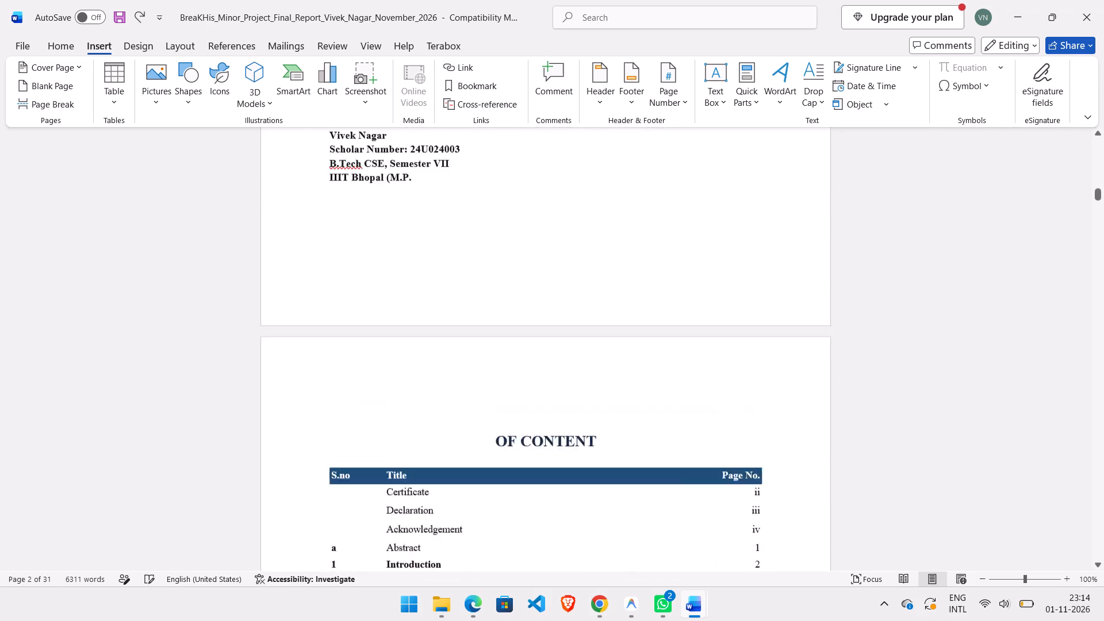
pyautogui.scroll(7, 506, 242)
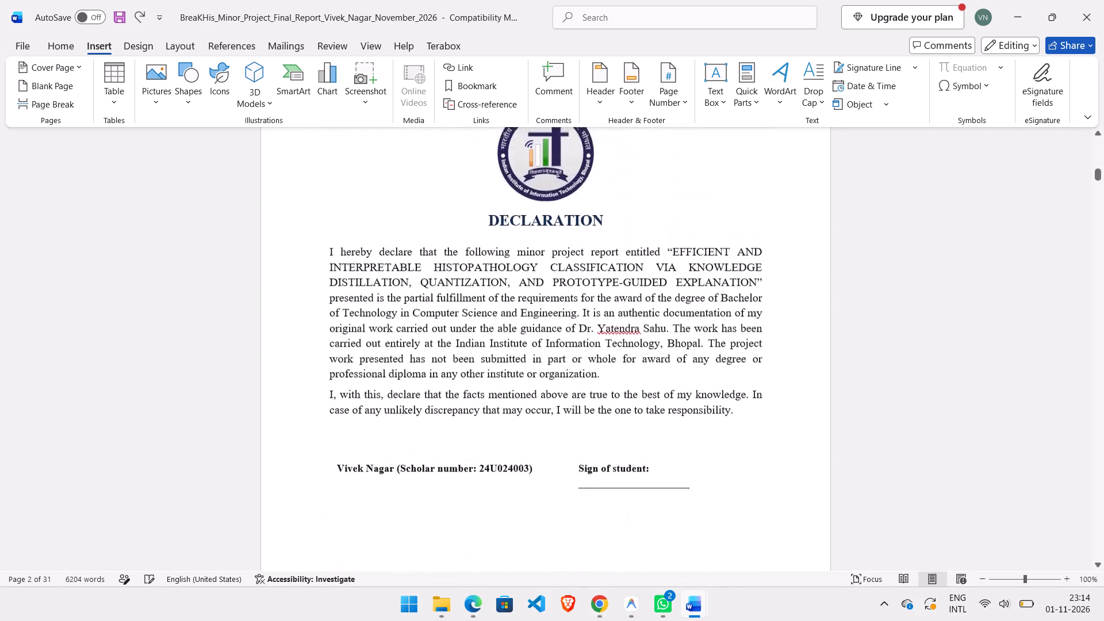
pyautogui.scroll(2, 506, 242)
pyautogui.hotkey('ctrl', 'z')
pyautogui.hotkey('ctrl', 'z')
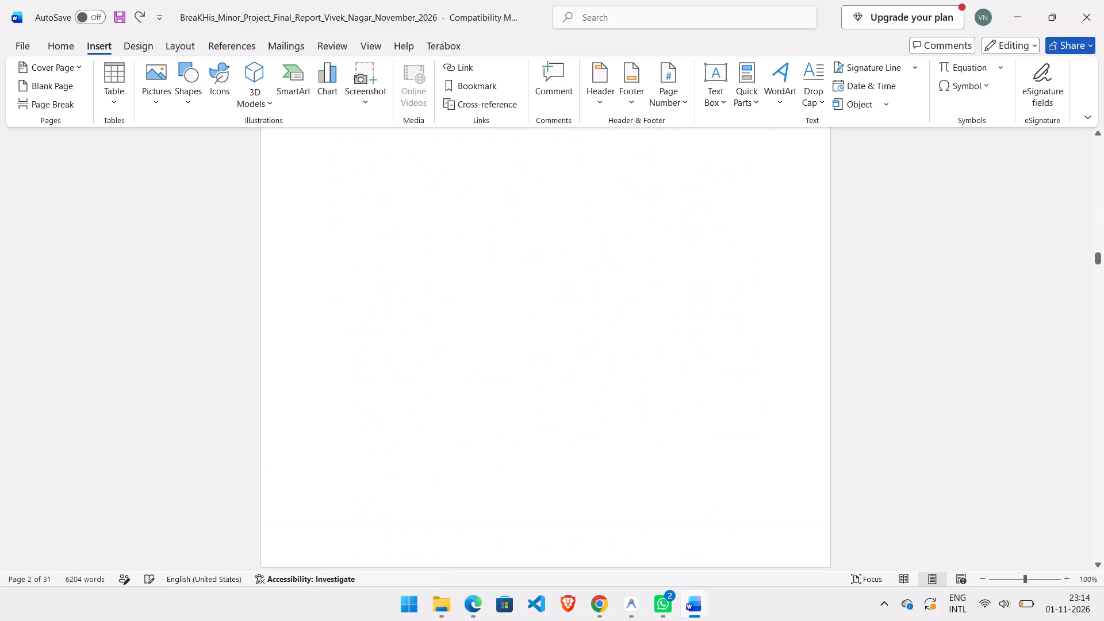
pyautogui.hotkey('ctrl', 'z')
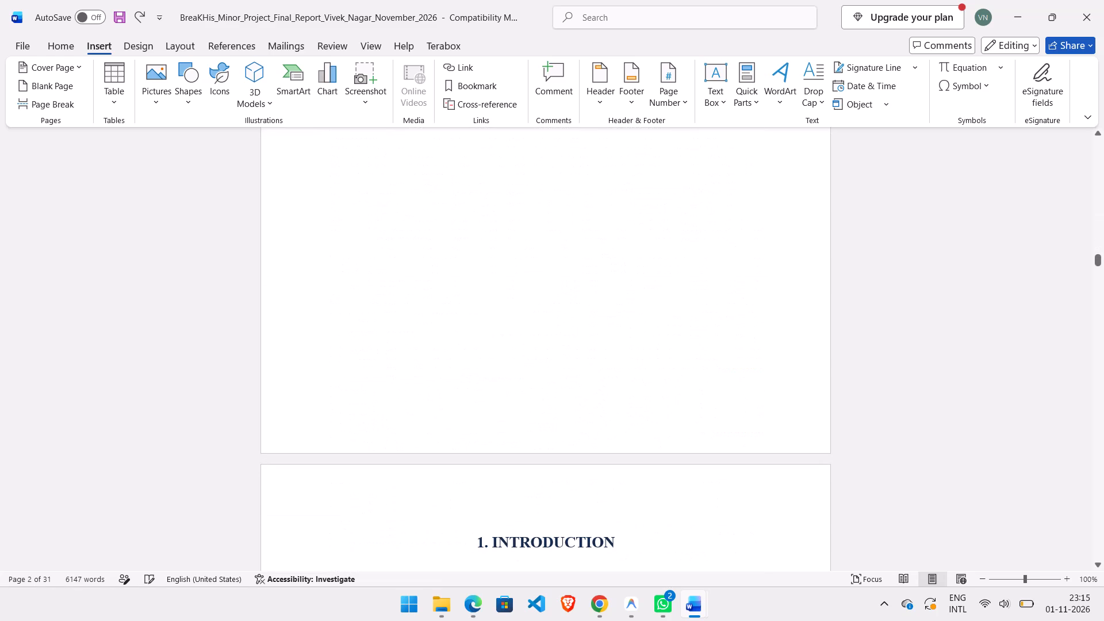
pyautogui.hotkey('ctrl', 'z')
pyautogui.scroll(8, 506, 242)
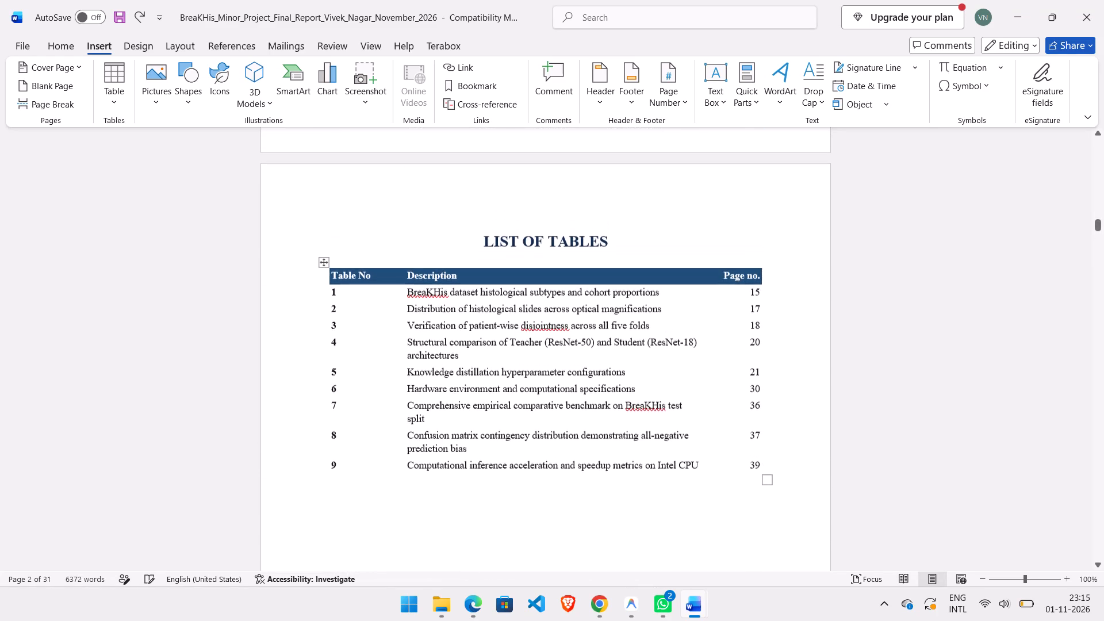
# Redo the undone edits around the start of the Introduction and check the contents and List of Figures pages.
pyautogui.hotkey('ctrl', 'y')
pyautogui.hotkey('ctrl', 'y')
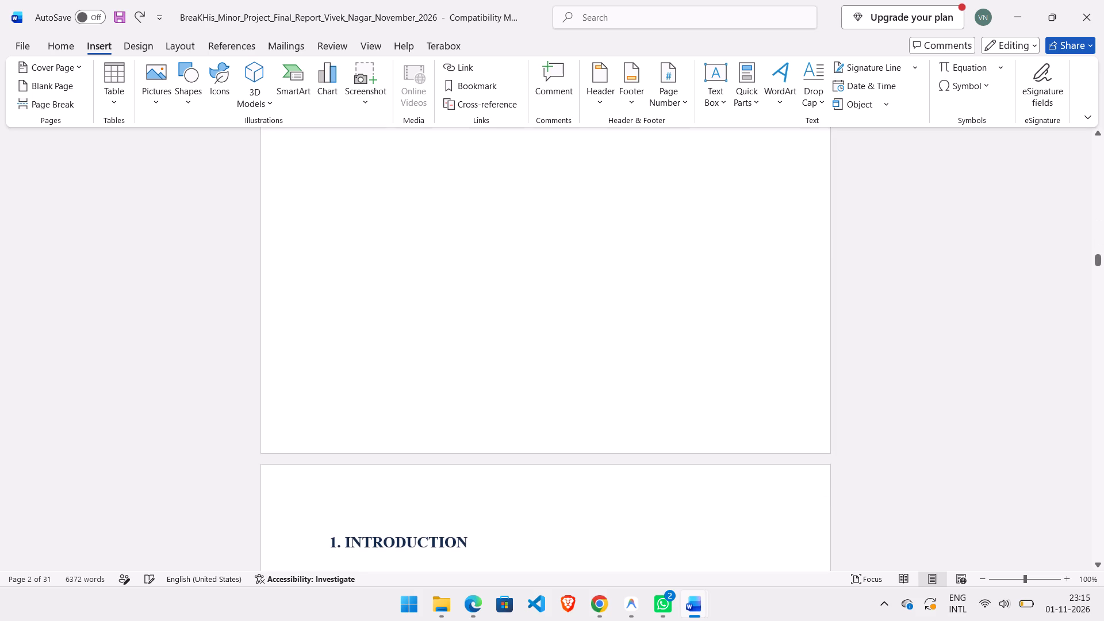
pyautogui.hotkey('ctrl', 'y')
pyautogui.hotkey('ctrl', 'y')
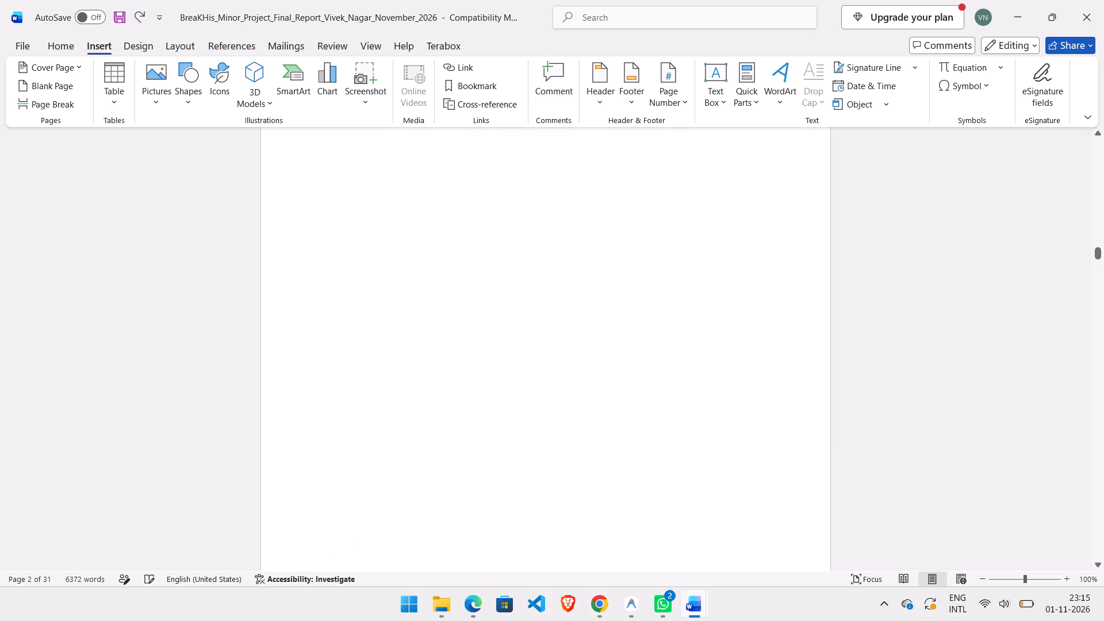
pyautogui.hotkey('ctrl', 'y')
pyautogui.hotkey('ctrl', 'y')
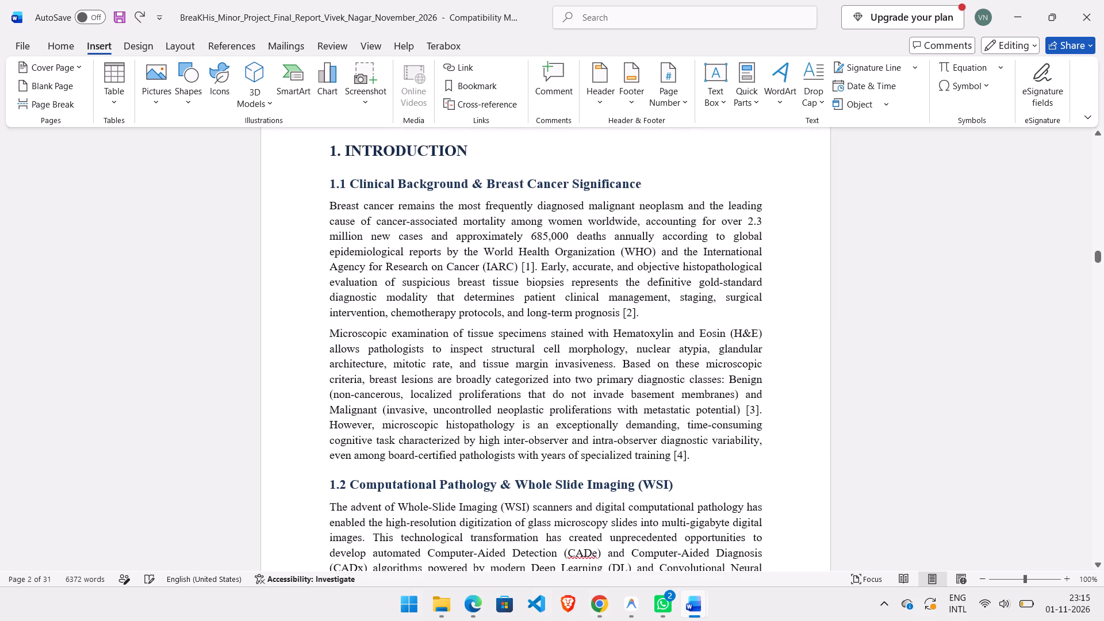
pyautogui.scroll(13, 498, 172)
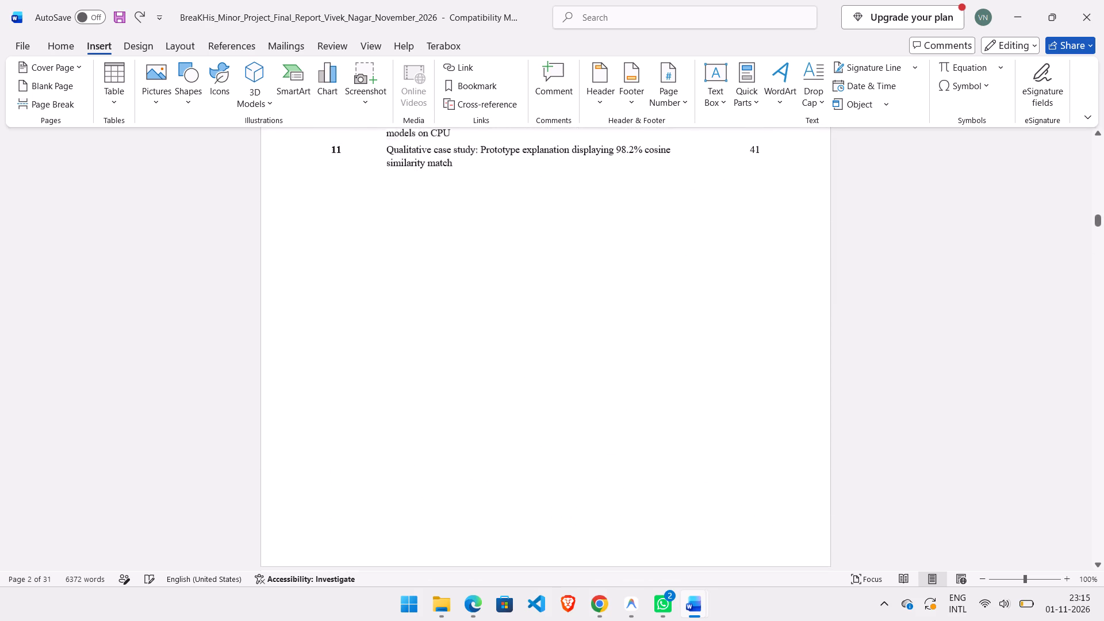
pyautogui.scroll(8, 498, 172)
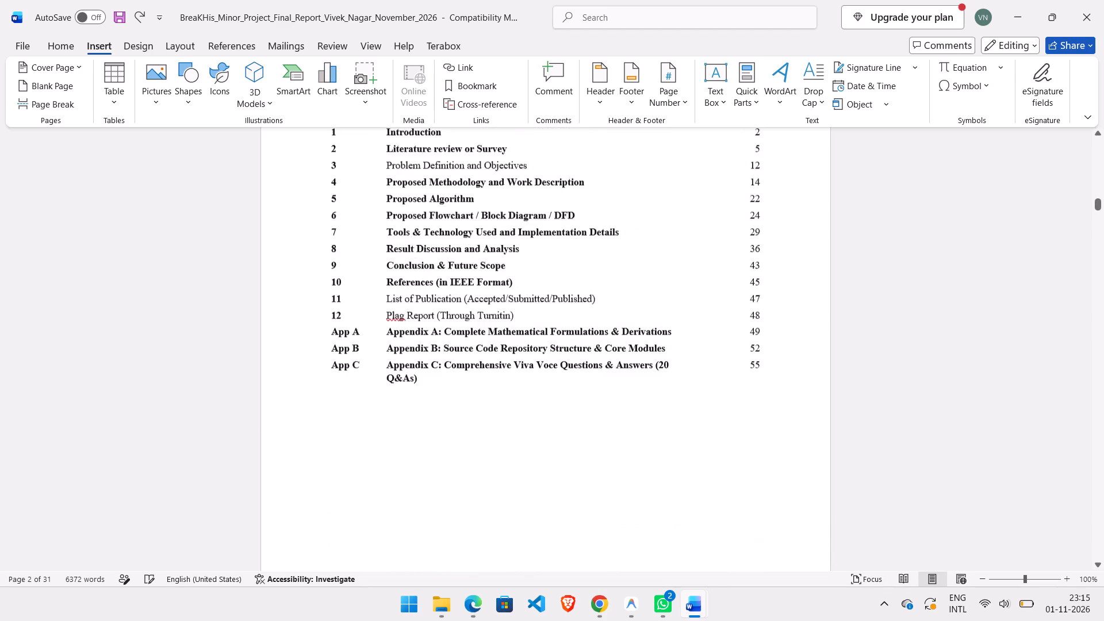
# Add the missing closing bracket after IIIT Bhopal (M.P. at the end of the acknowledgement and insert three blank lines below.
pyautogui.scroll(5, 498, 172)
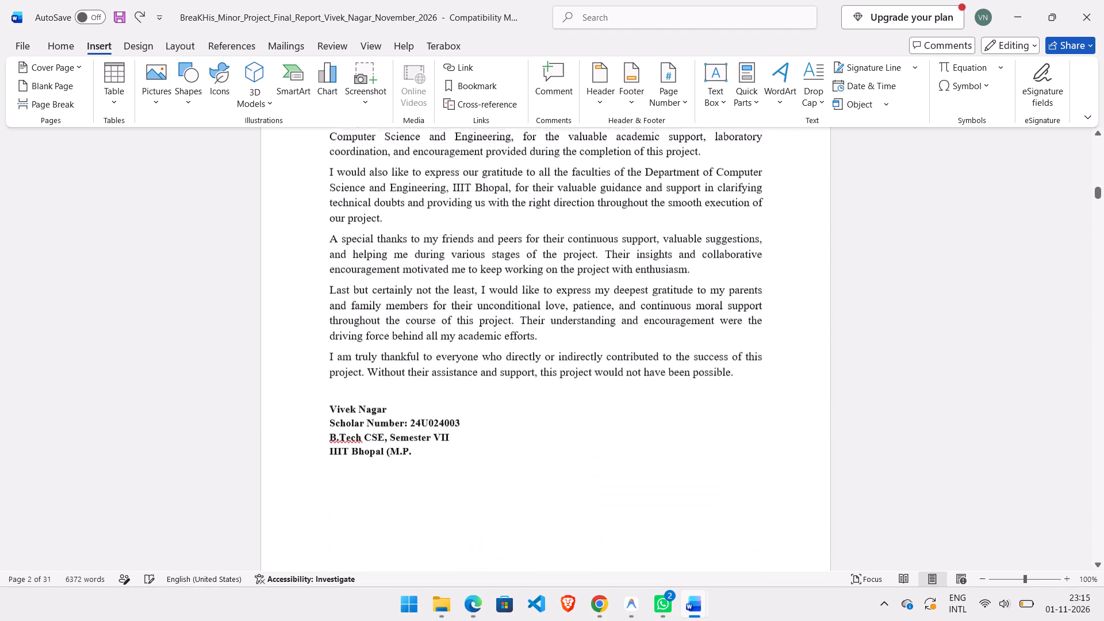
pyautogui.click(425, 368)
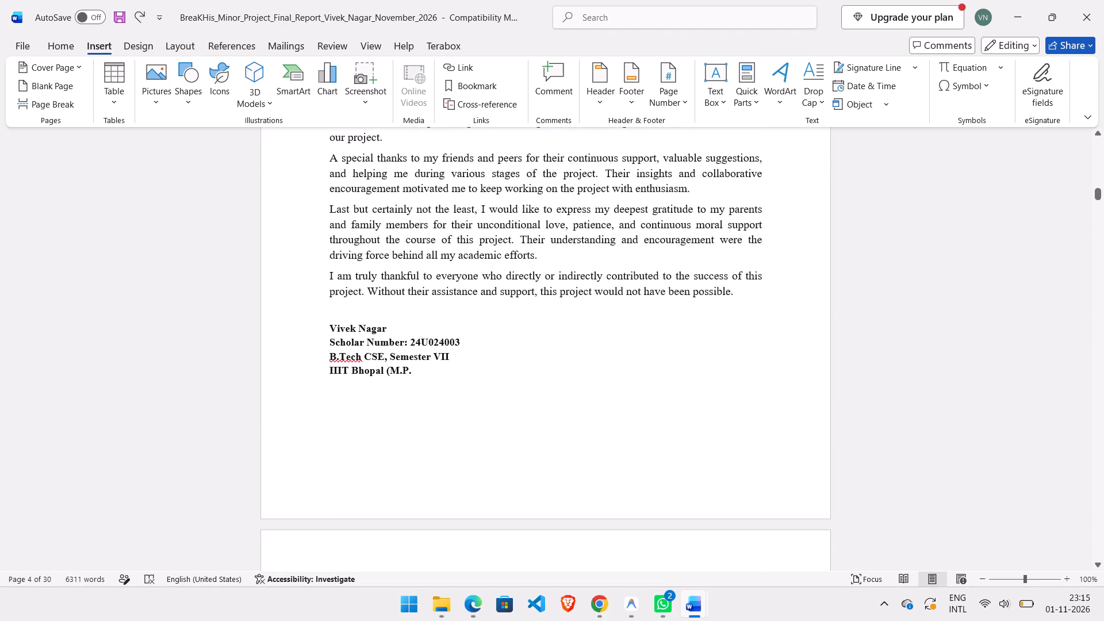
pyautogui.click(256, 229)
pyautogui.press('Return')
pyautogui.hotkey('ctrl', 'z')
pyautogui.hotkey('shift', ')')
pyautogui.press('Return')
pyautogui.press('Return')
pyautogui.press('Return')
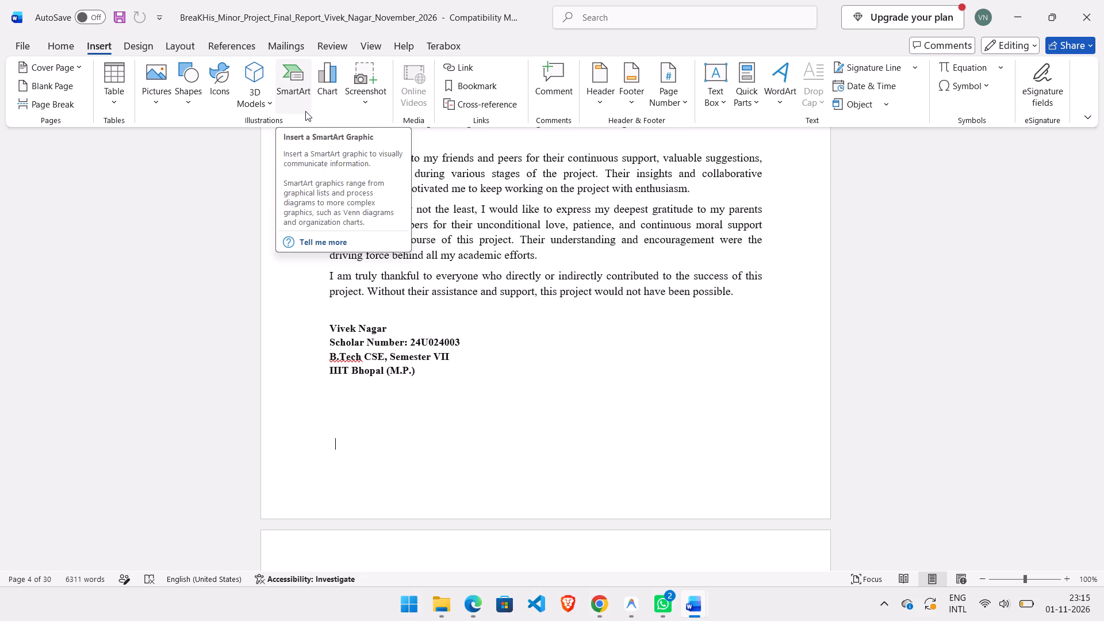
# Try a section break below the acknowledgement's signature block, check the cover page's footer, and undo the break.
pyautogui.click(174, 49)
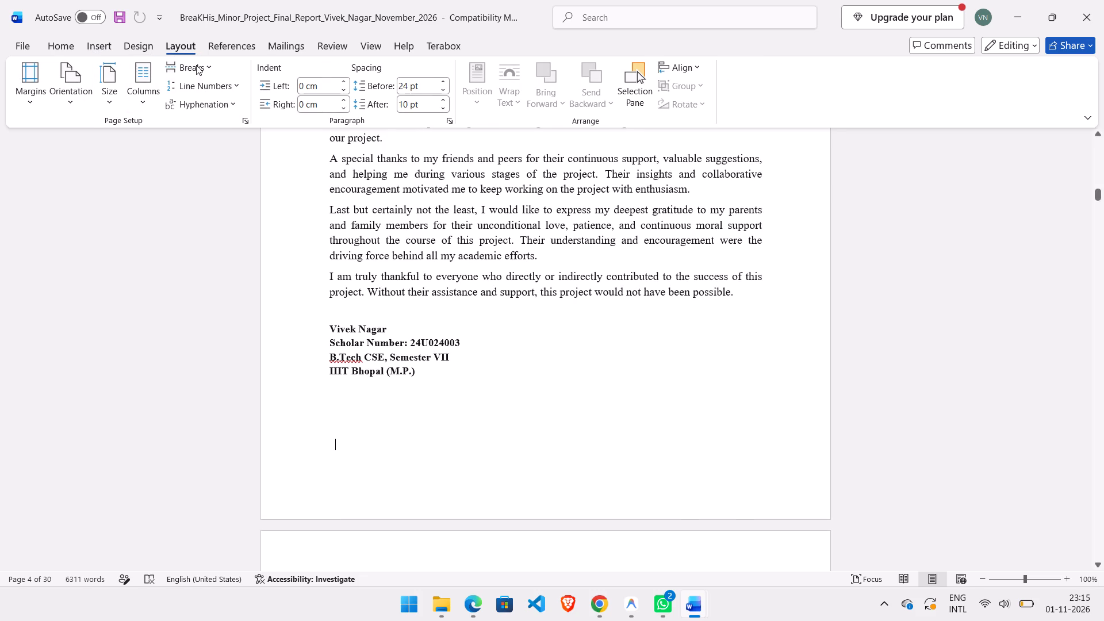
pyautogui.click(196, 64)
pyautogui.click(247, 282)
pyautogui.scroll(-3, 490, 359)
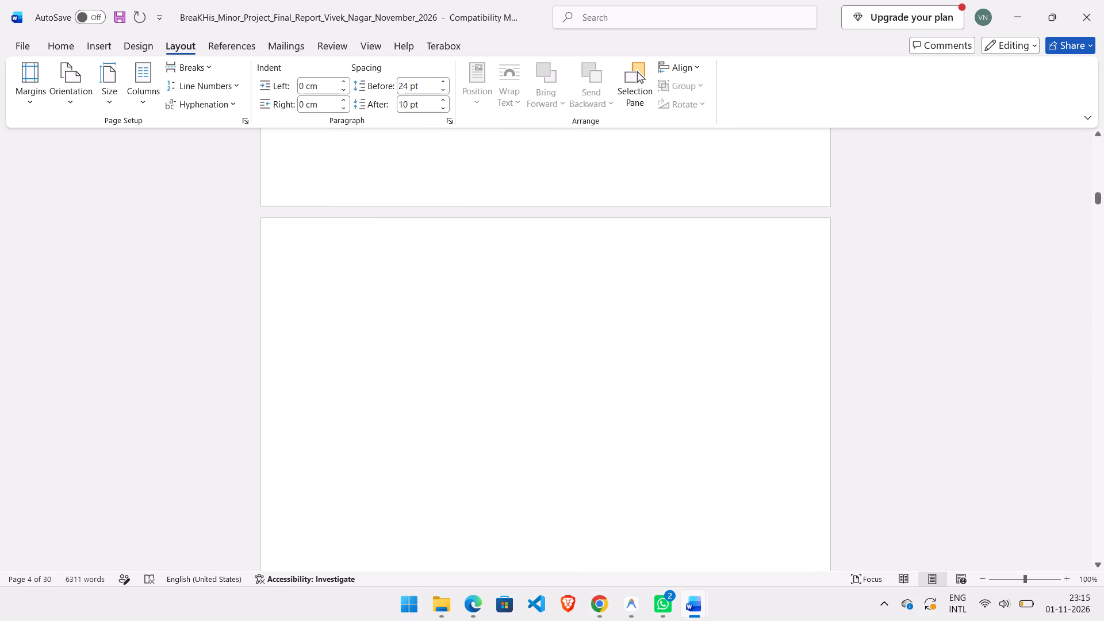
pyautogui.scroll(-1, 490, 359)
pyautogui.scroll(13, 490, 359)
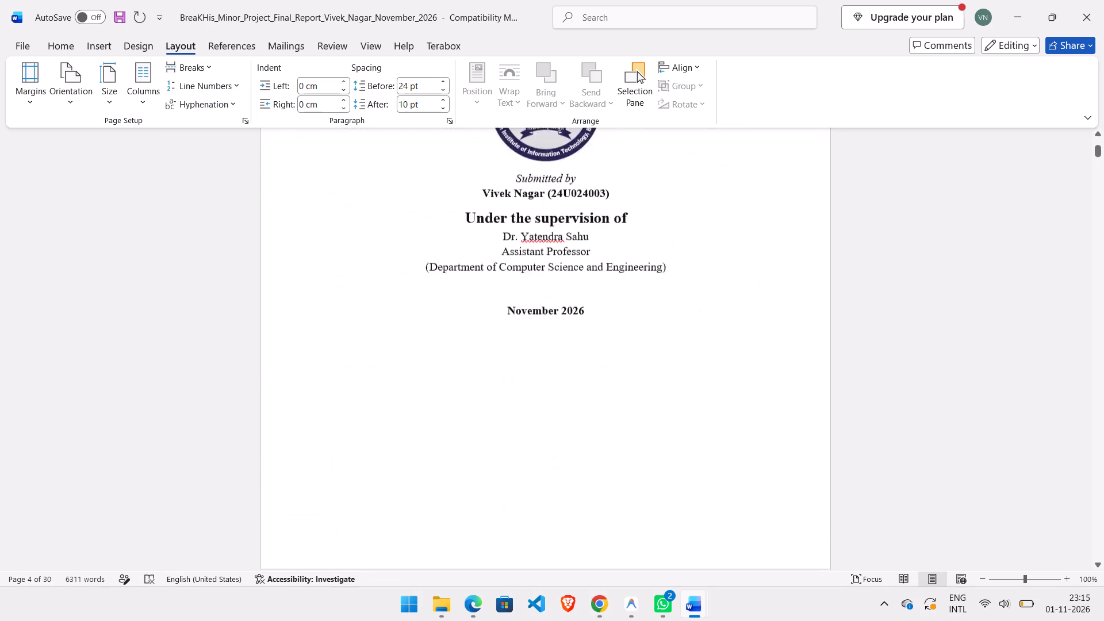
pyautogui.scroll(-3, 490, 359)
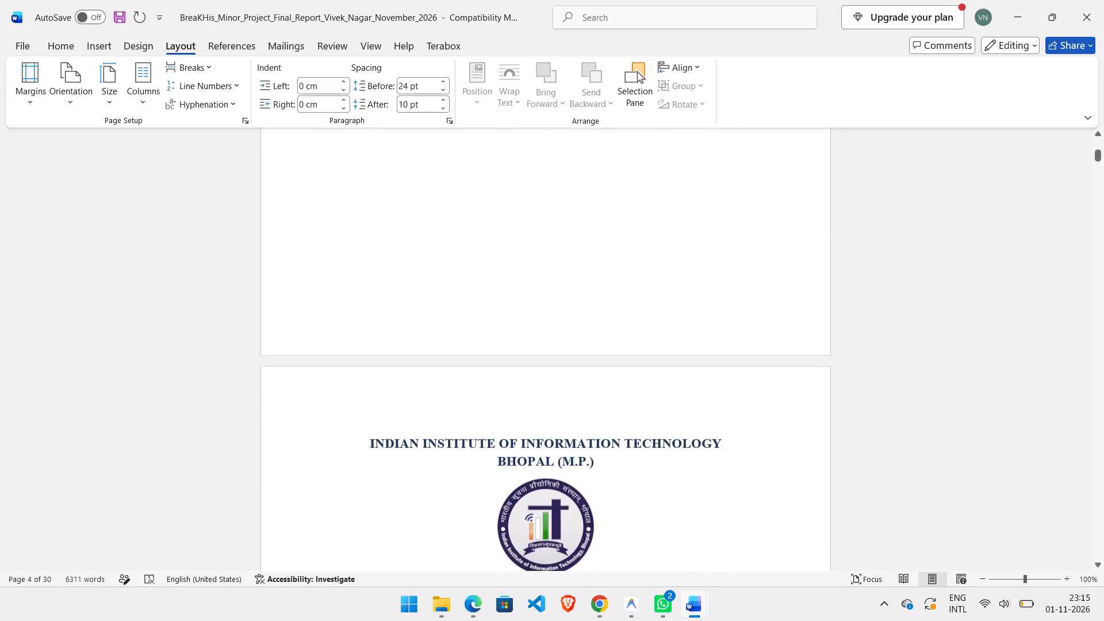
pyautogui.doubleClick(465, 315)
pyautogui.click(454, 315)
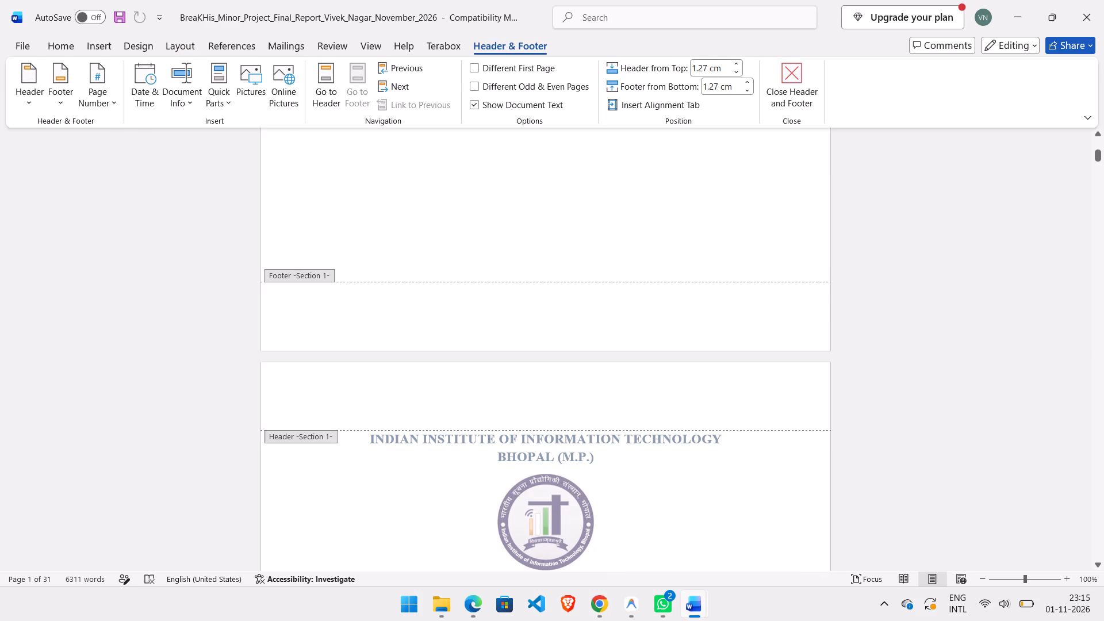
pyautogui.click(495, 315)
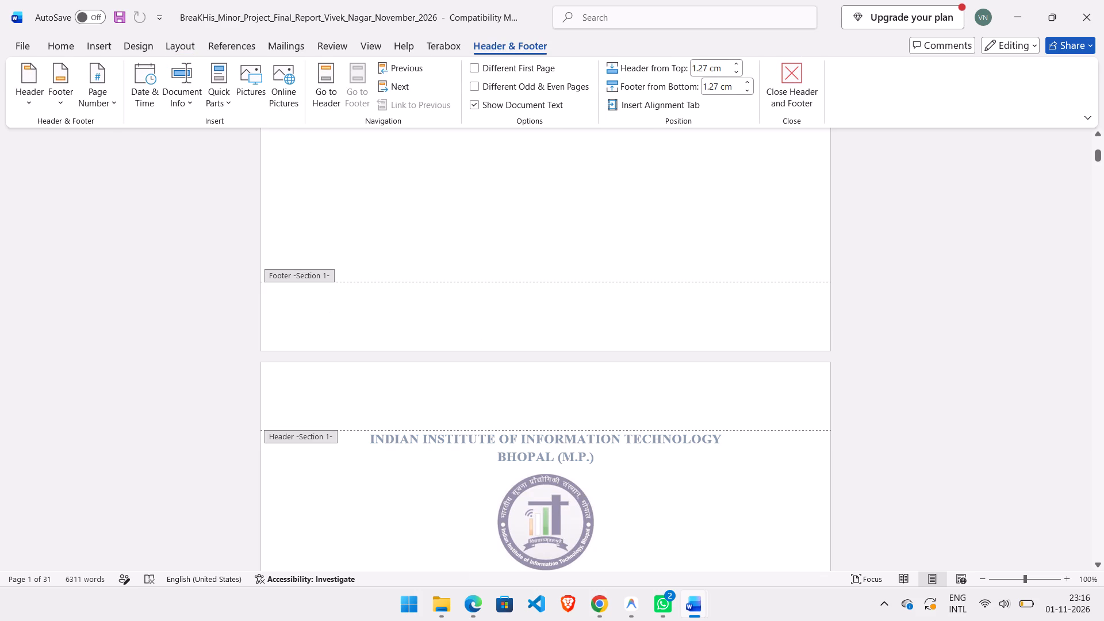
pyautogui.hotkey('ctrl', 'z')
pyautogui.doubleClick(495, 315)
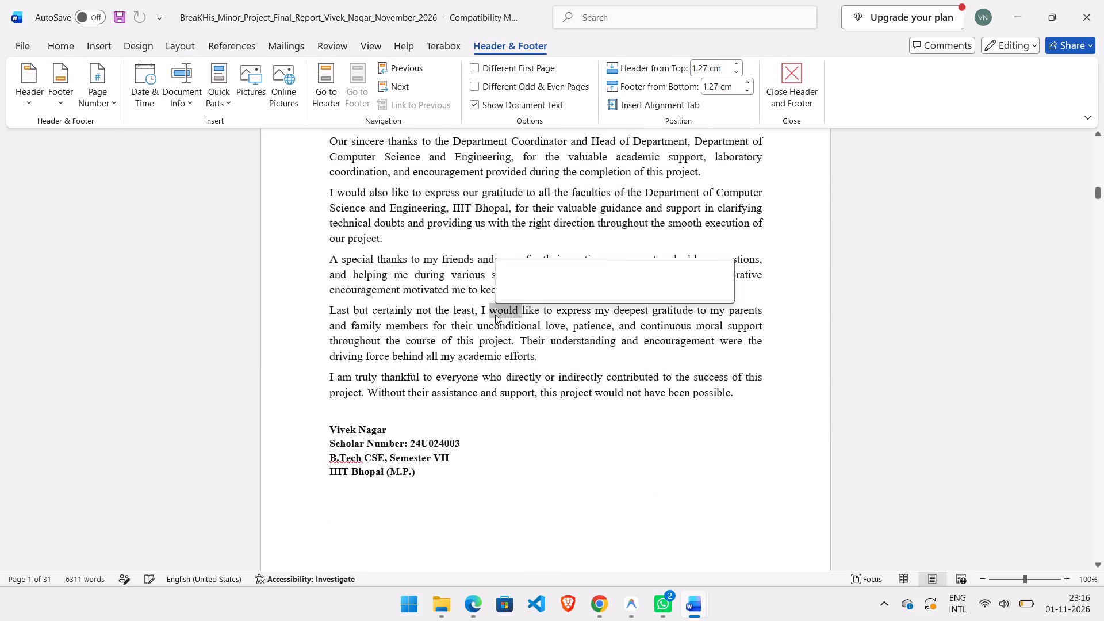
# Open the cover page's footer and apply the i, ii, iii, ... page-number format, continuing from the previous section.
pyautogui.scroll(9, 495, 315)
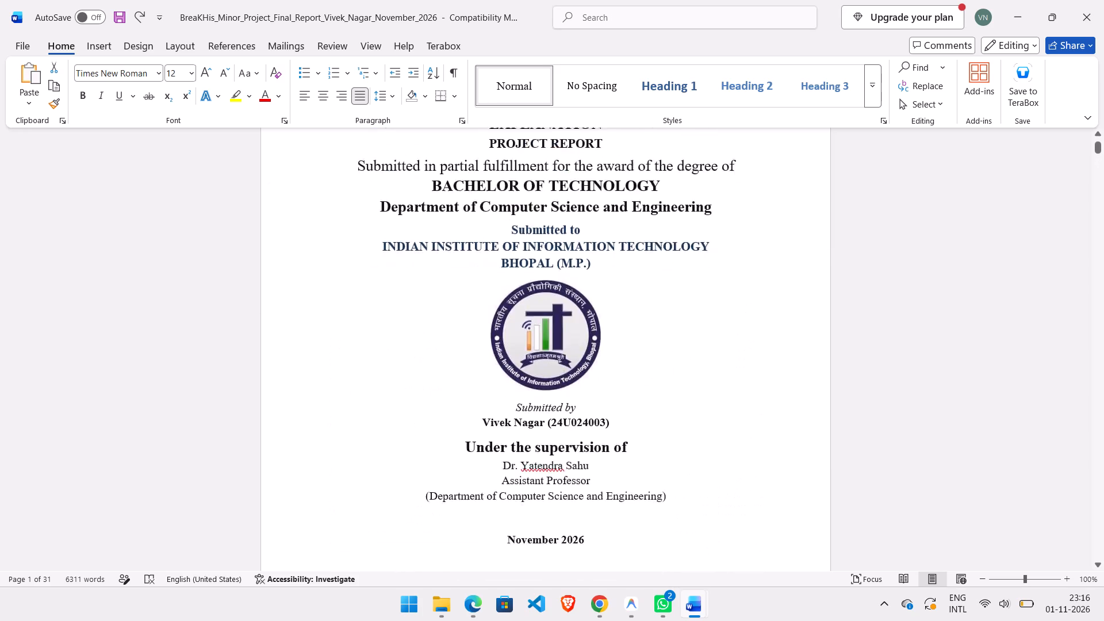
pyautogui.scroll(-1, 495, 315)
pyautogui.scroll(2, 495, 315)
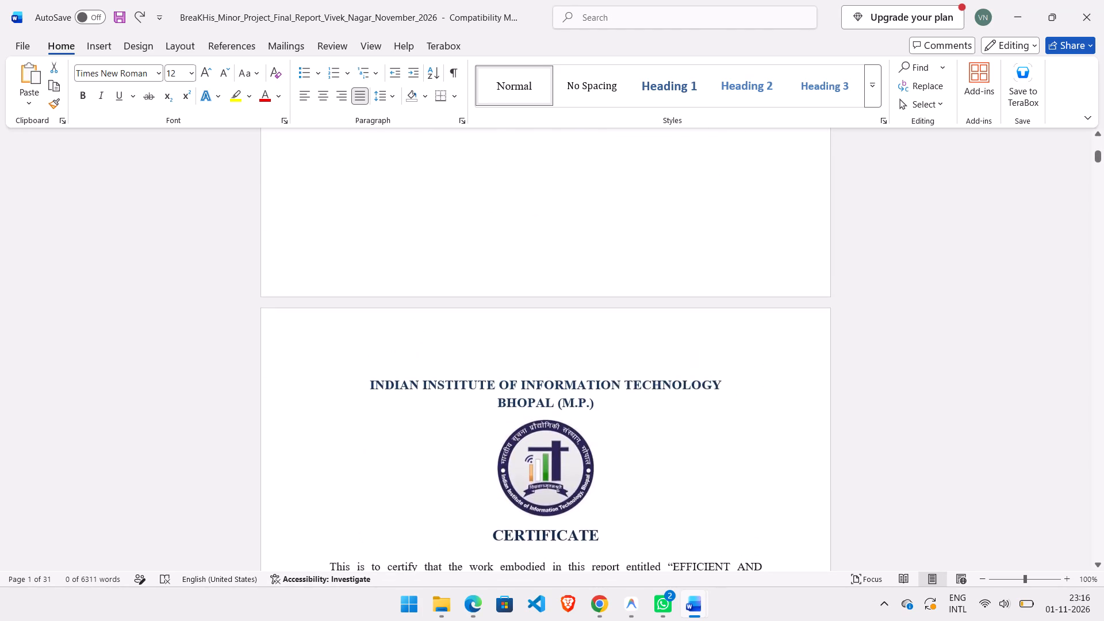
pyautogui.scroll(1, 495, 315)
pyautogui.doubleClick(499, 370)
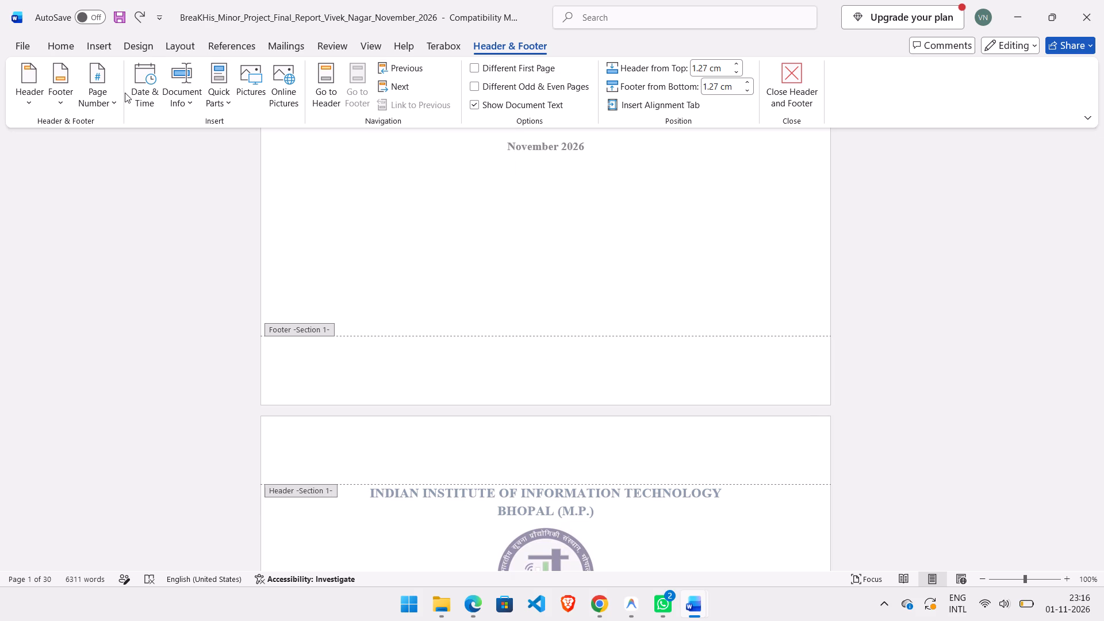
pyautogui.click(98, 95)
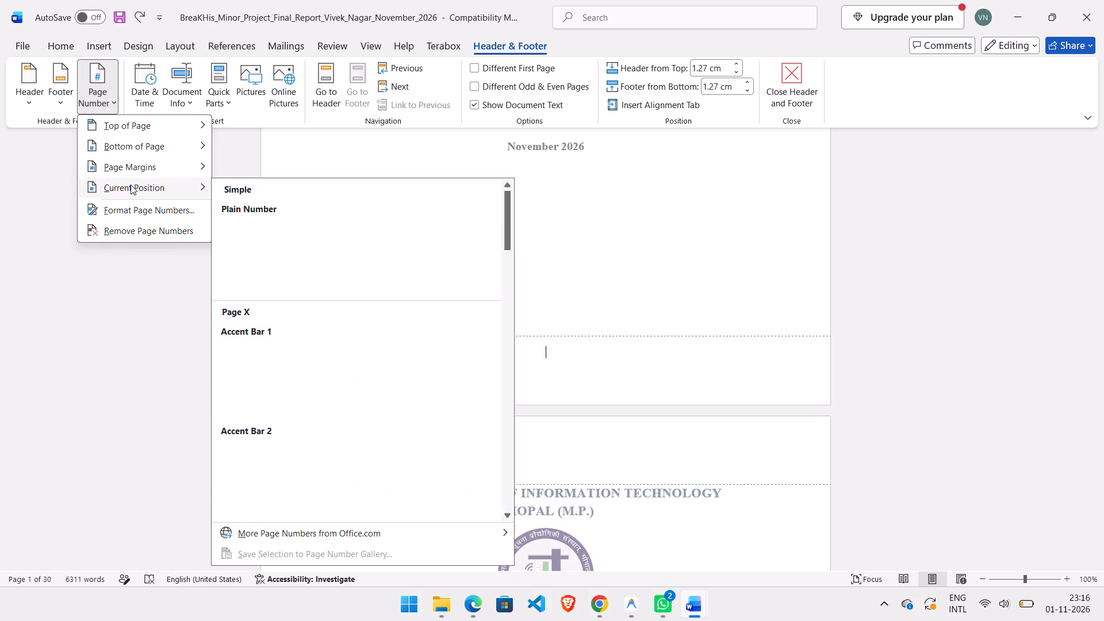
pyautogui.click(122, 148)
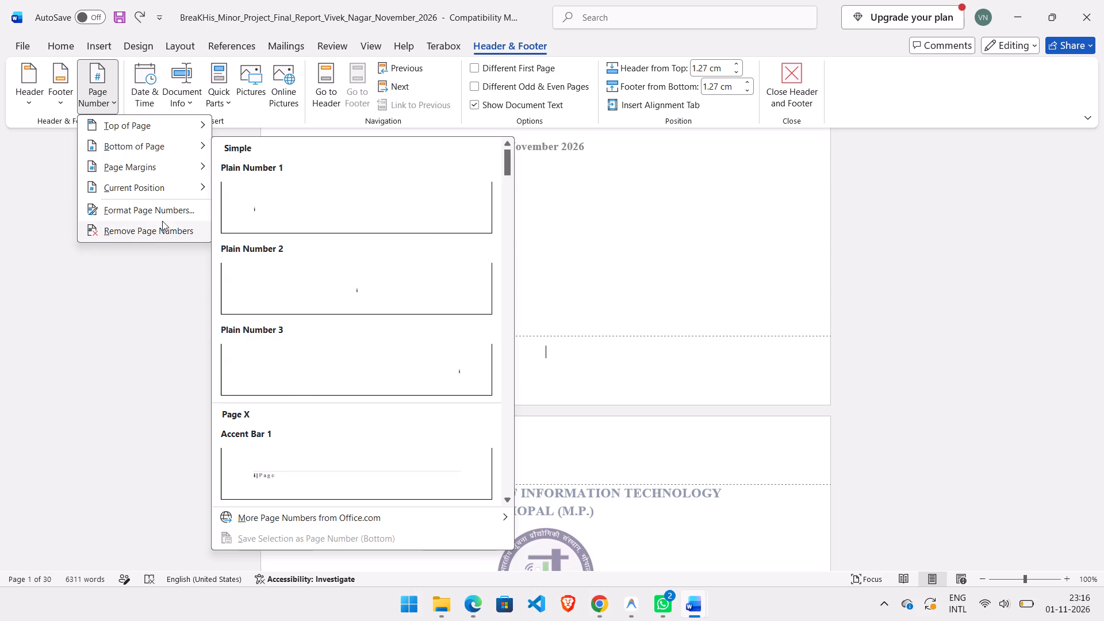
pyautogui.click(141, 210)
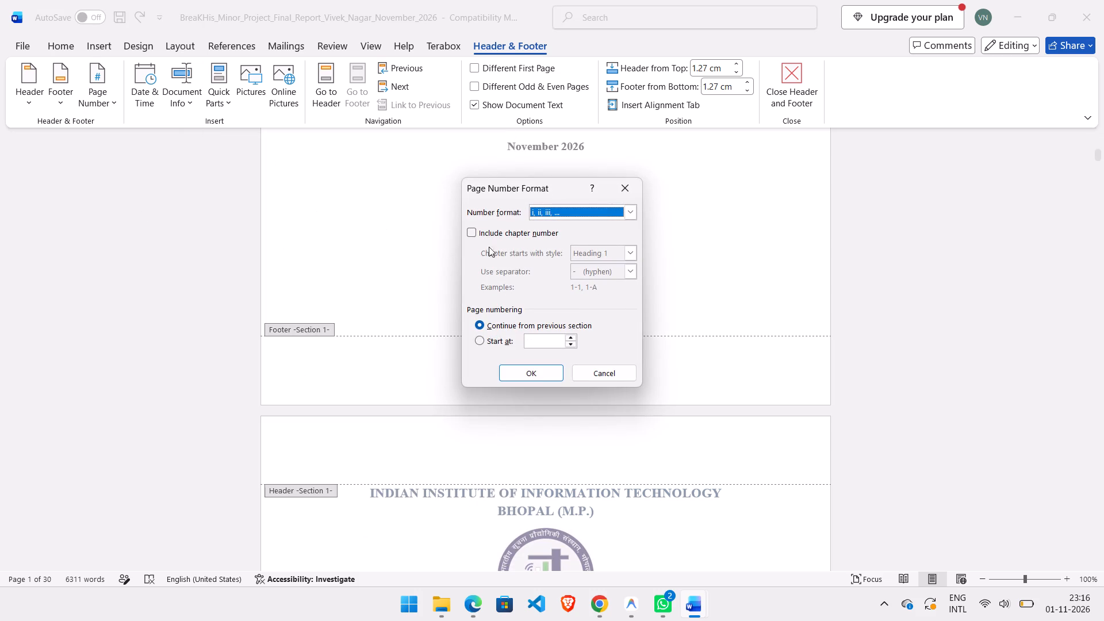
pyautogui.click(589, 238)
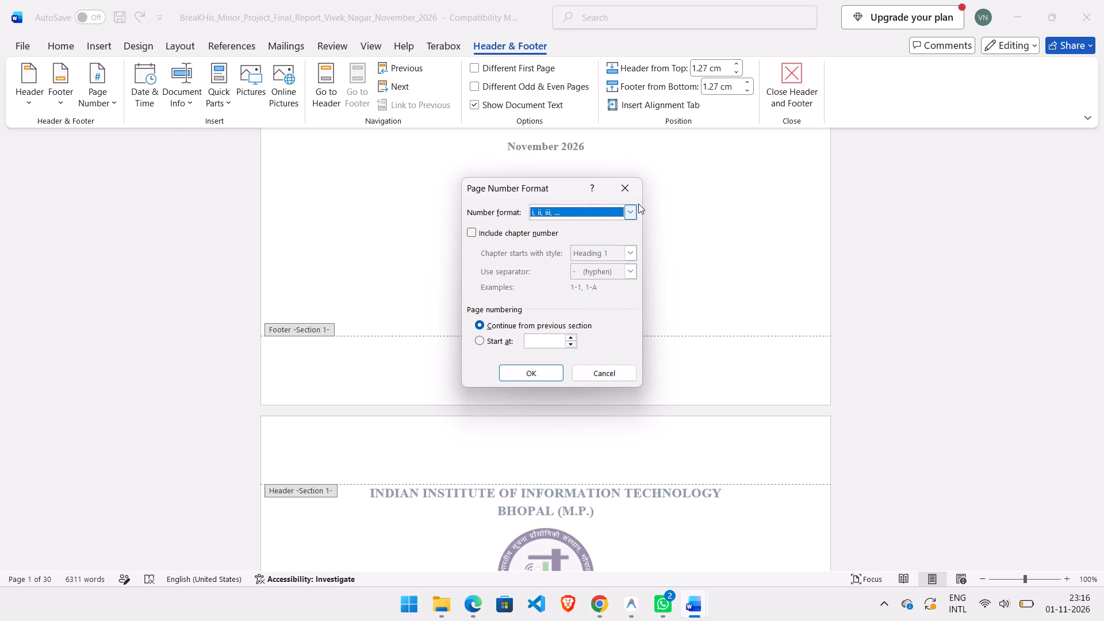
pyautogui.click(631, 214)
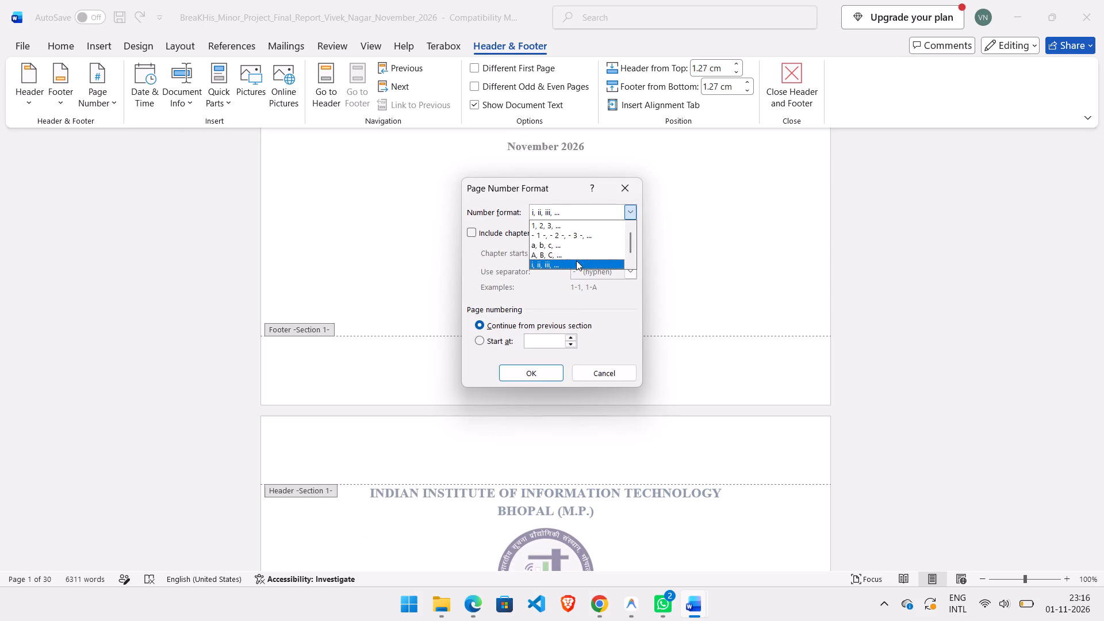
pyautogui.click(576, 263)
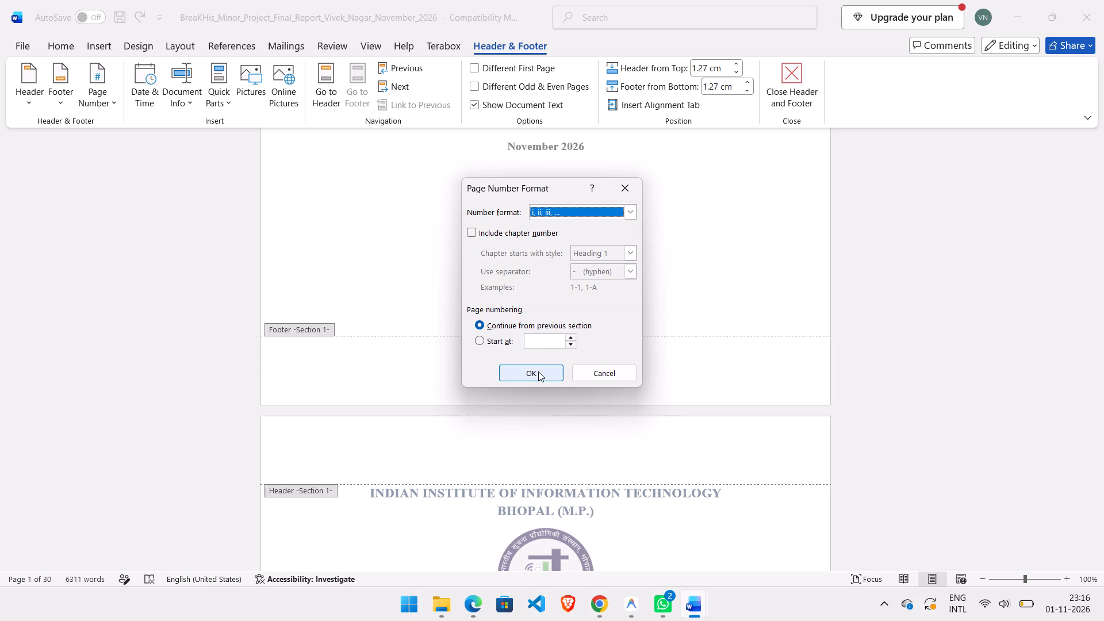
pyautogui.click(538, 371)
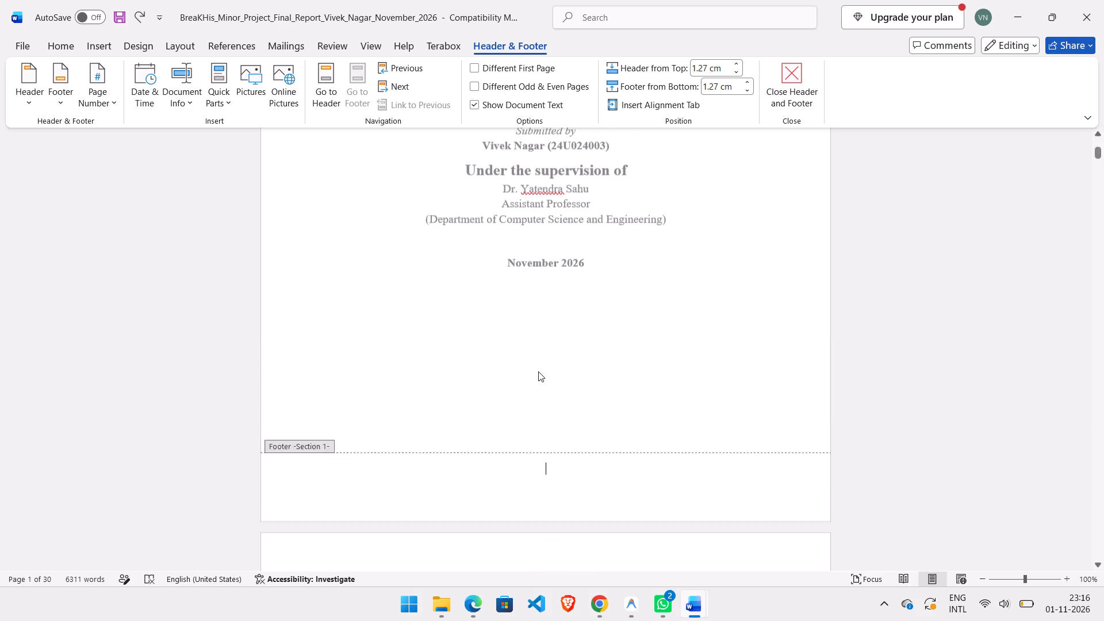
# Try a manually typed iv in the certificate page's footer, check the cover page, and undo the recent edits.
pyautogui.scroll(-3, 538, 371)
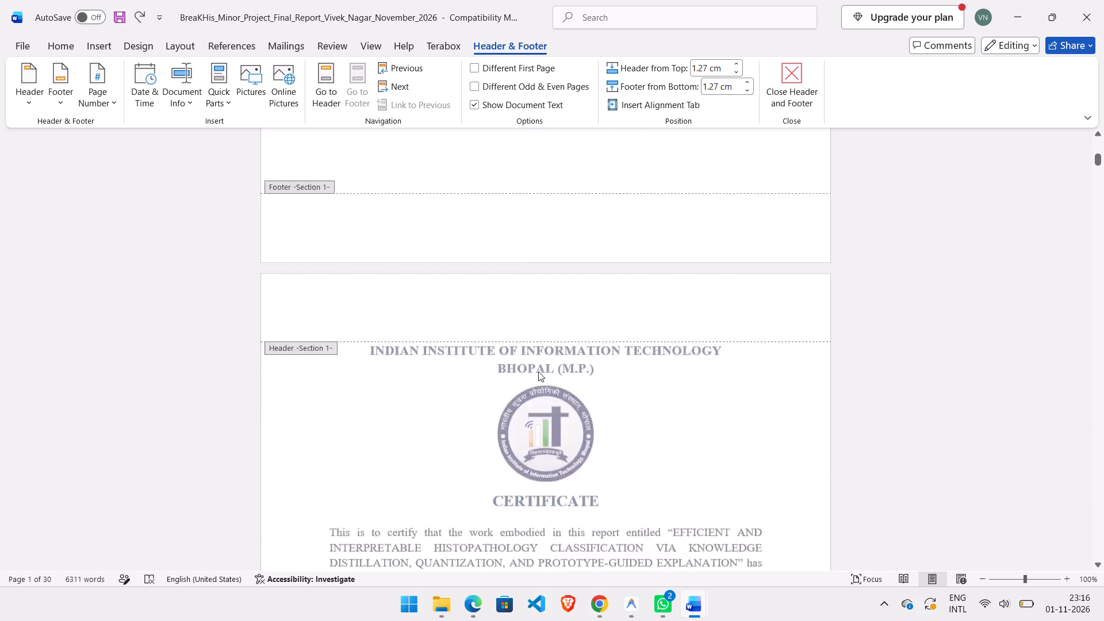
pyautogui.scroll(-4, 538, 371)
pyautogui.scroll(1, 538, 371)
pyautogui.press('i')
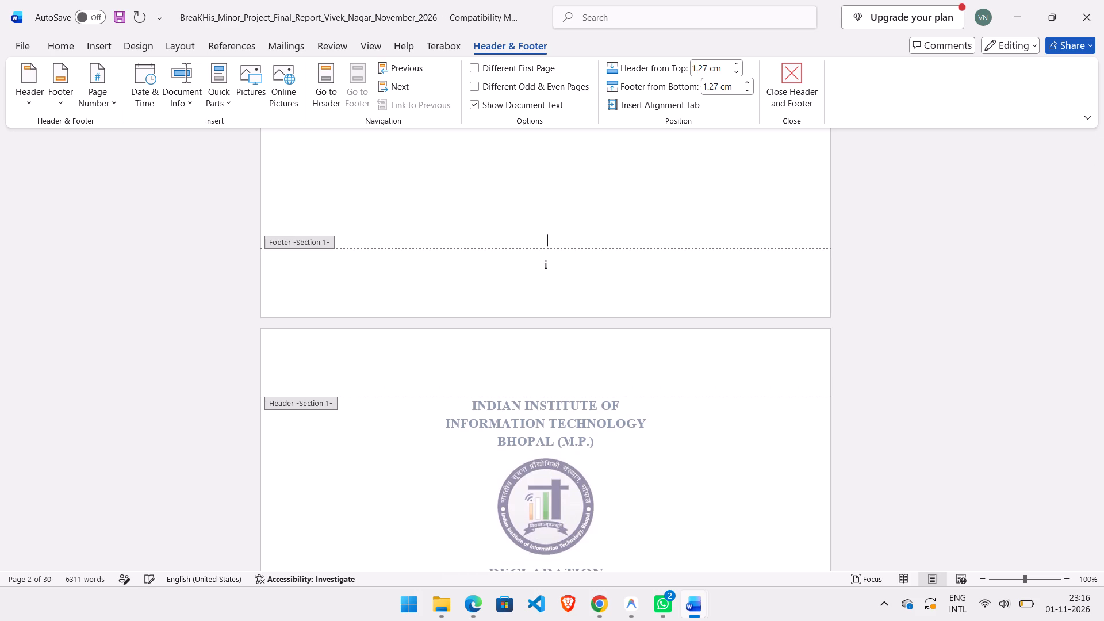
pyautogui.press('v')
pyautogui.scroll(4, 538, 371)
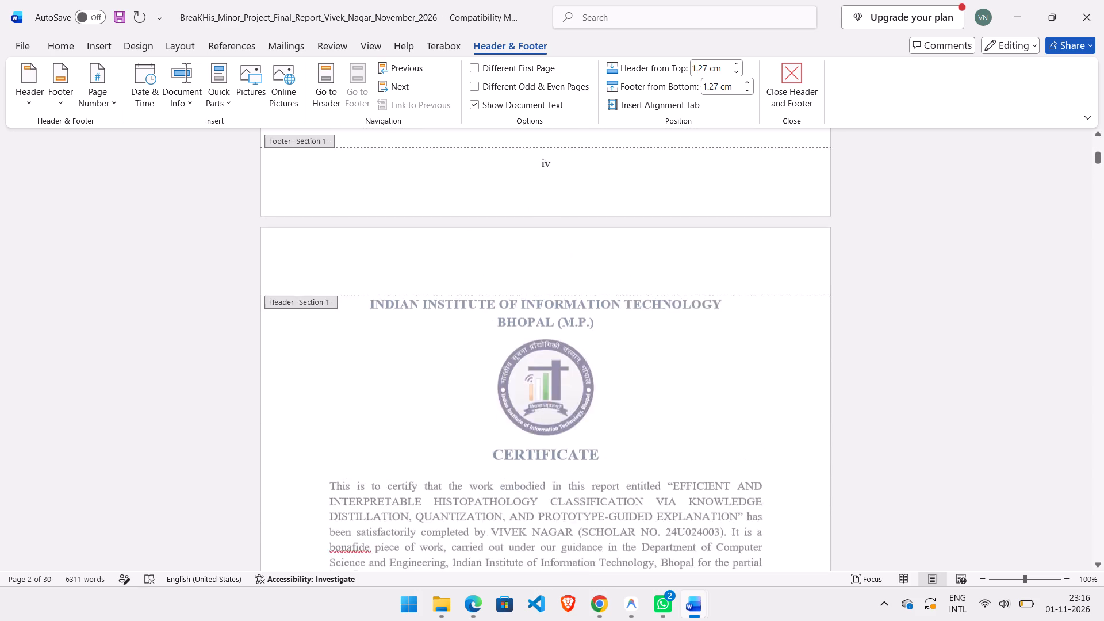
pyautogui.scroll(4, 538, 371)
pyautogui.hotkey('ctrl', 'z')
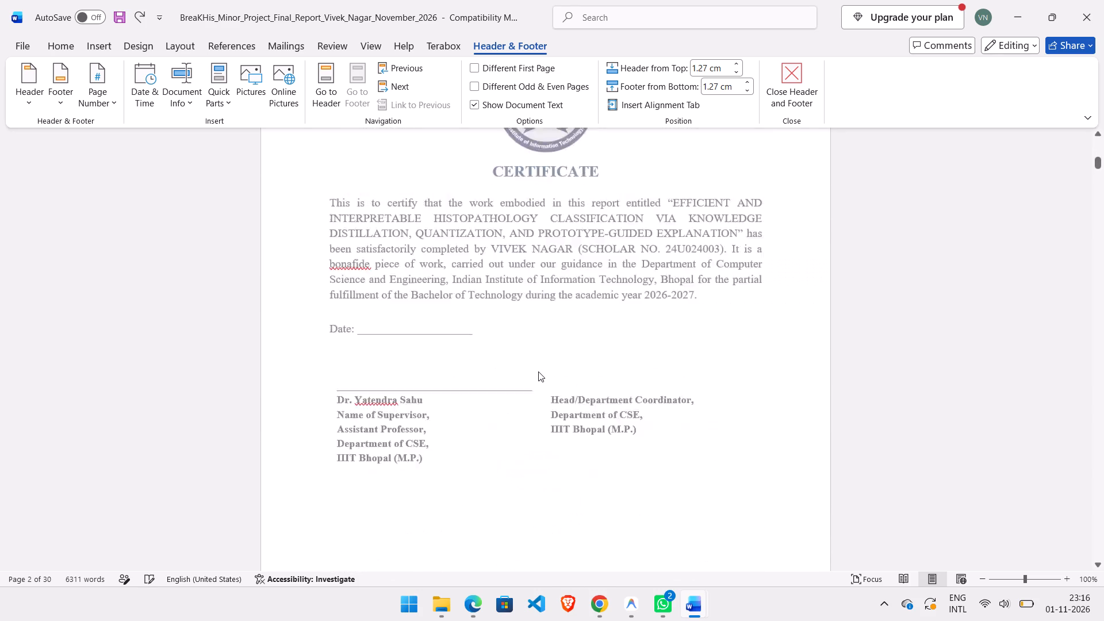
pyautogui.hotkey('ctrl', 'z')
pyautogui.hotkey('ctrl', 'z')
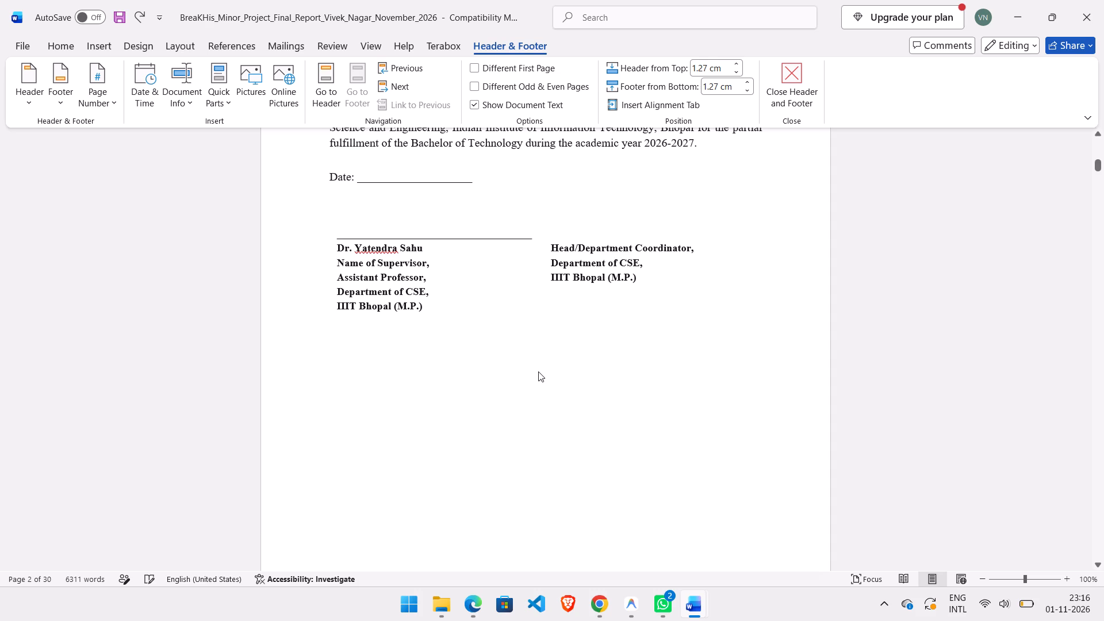
# Close the November 2026 report without saving its changes.
pyautogui.click(1103, 0)
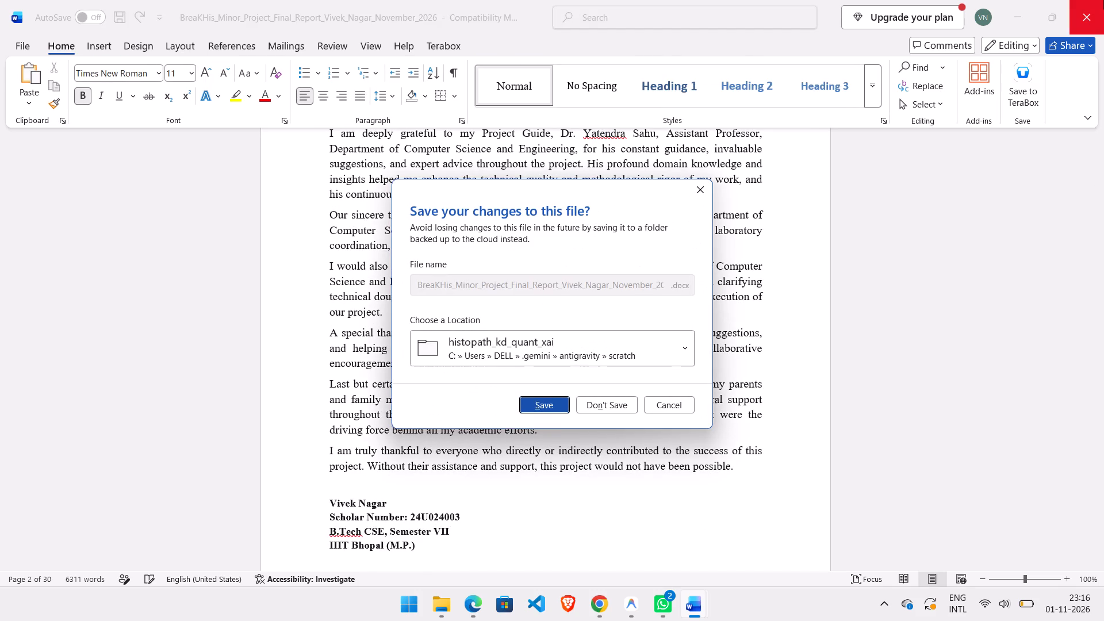
pyautogui.click(622, 399)
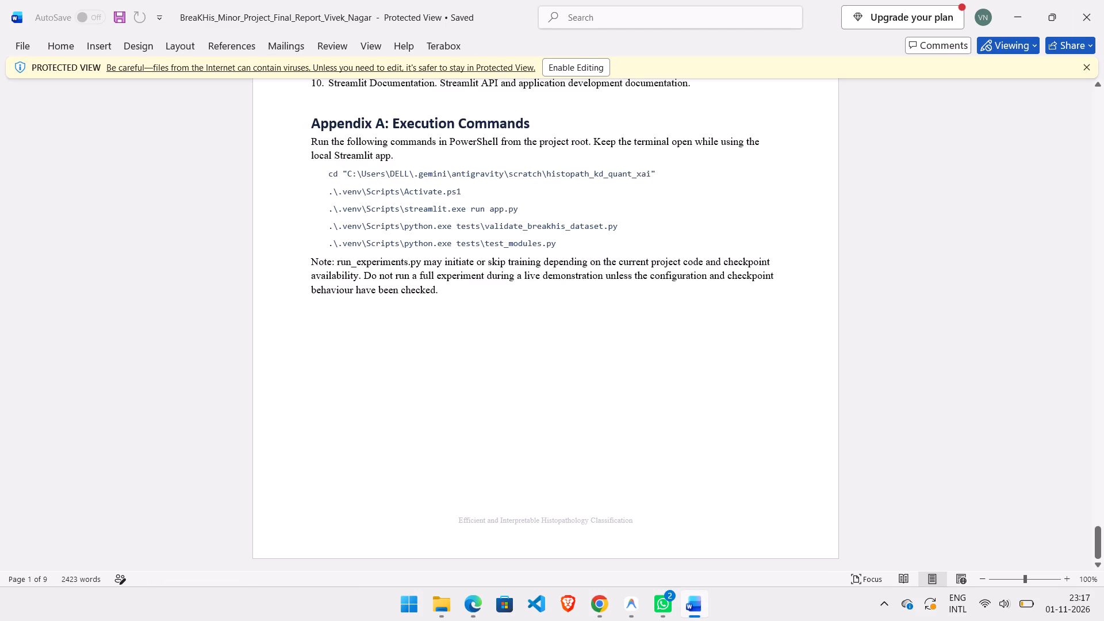
# Enable editing in the undated version of the BreaKHis report, look through its pages up to the table of contents, and close it.
pyautogui.click(586, 62)
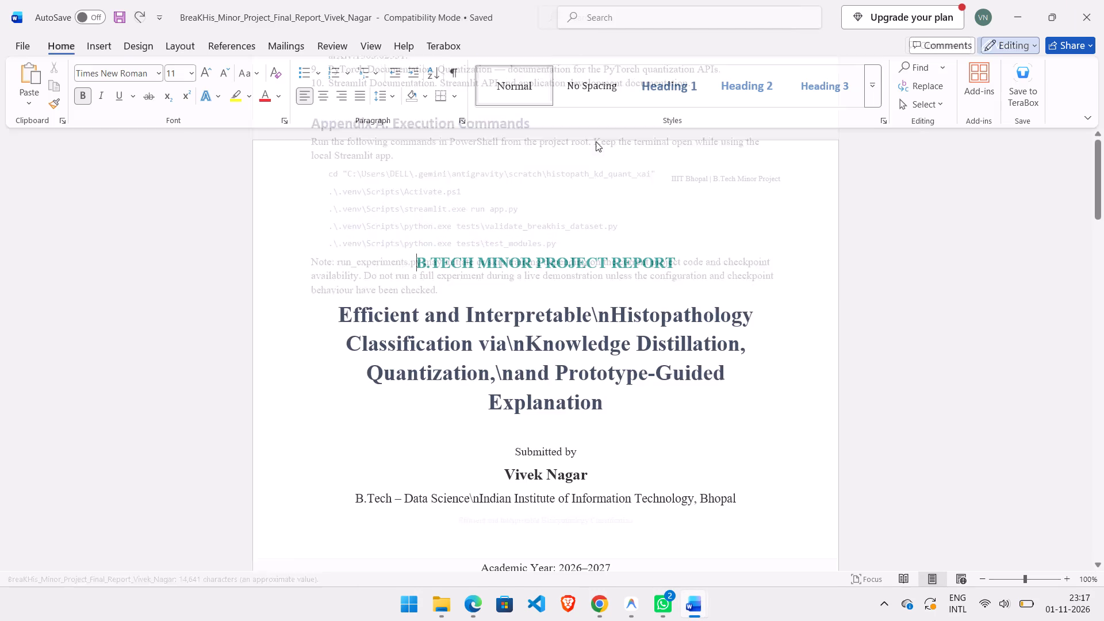
pyautogui.scroll(5, 601, 211)
pyautogui.scroll(20, 601, 211)
pyautogui.scroll(16, 601, 211)
pyautogui.scroll(-2, 601, 211)
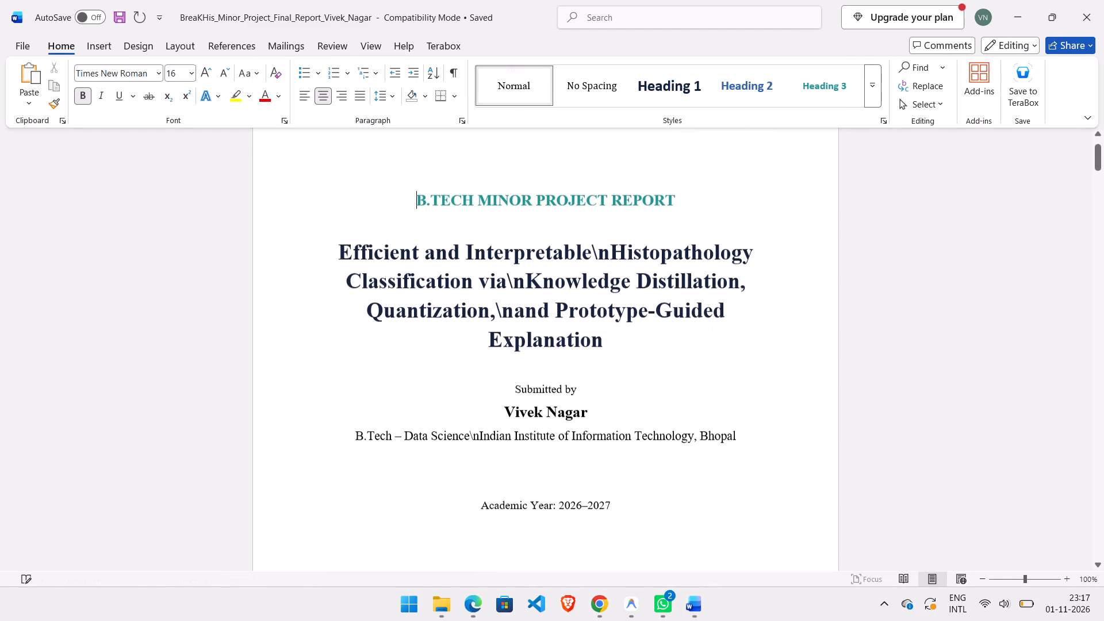
pyautogui.scroll(-4, 601, 211)
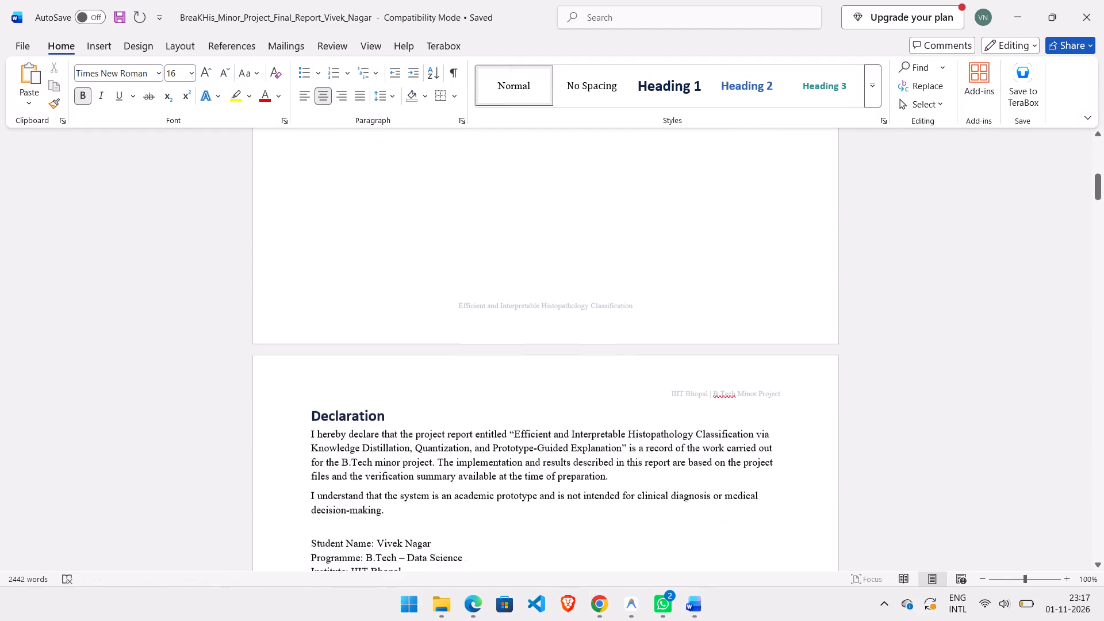
pyautogui.scroll(-1, 601, 211)
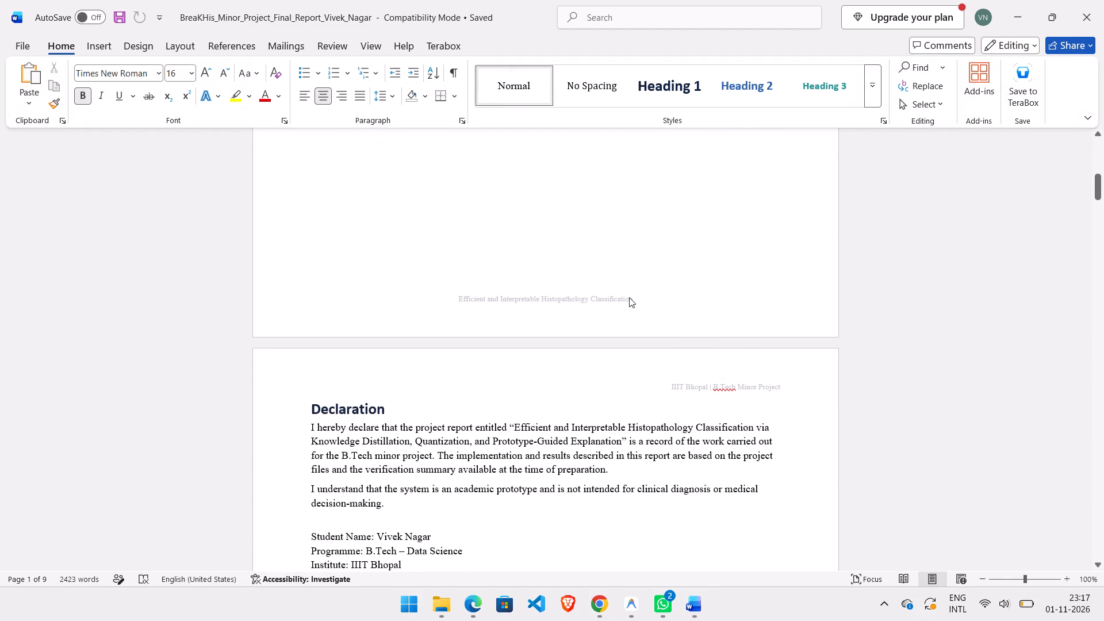
pyautogui.scroll(-7, 629, 297)
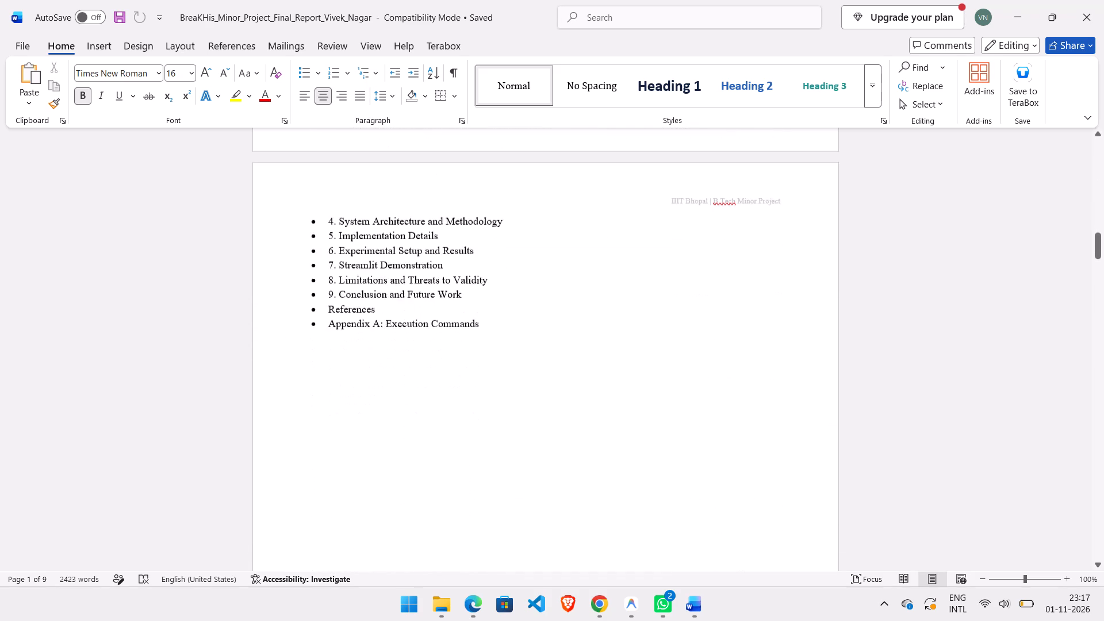
pyautogui.scroll(-1, 629, 297)
pyautogui.click(1094, 7)
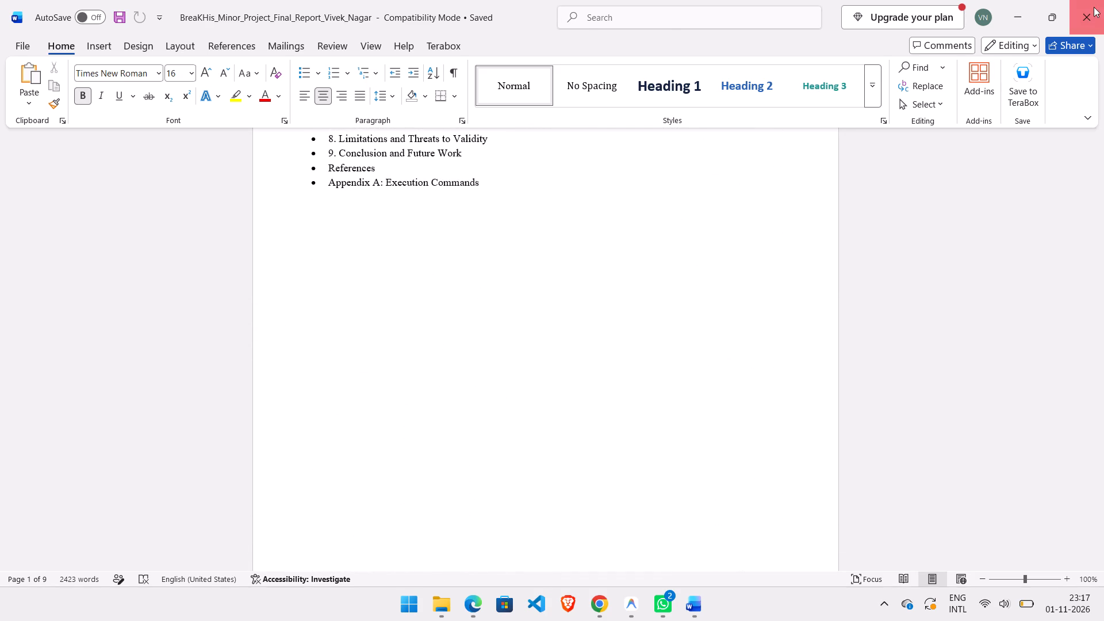
# Reopen the November 2026 Word report from the histopath_kd_quant_xai folder.
pyautogui.click(723, 442)
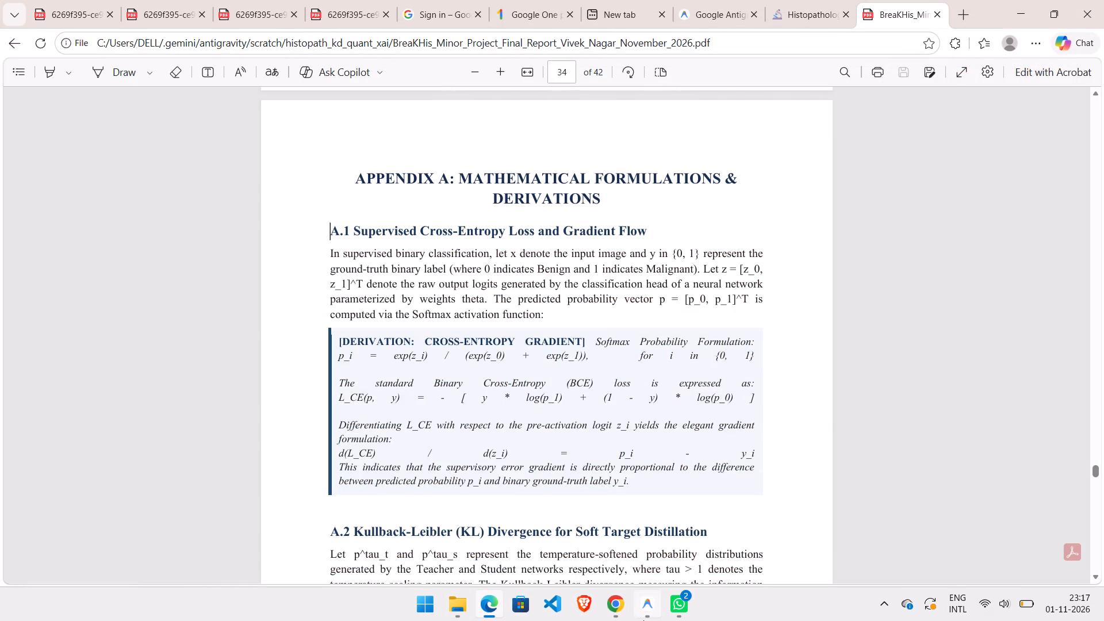
pyautogui.click(459, 603)
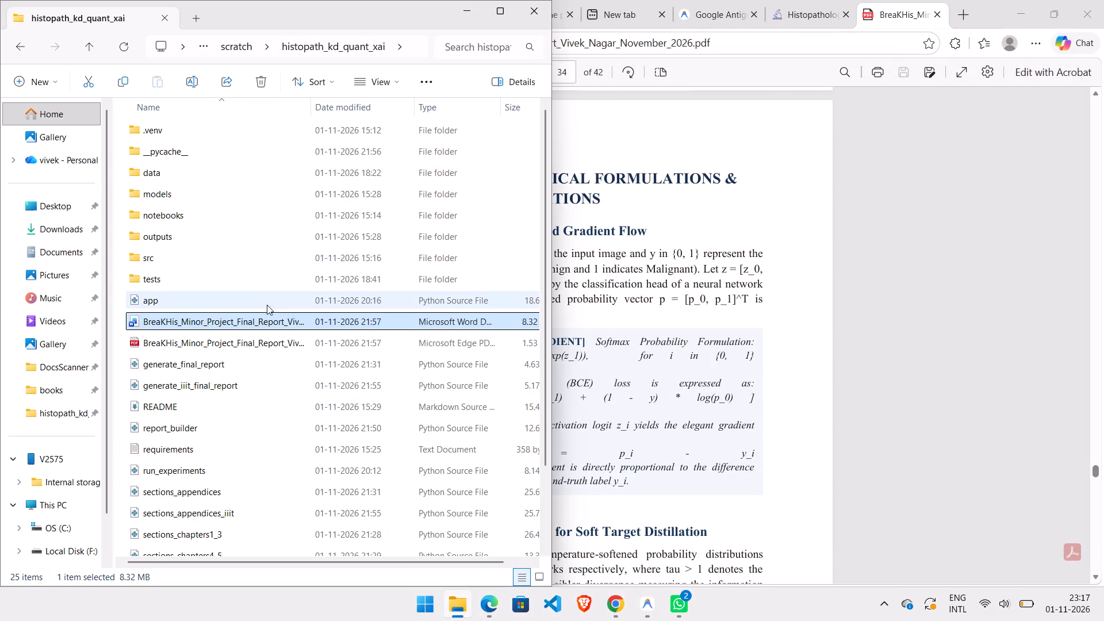
pyautogui.doubleClick(258, 318)
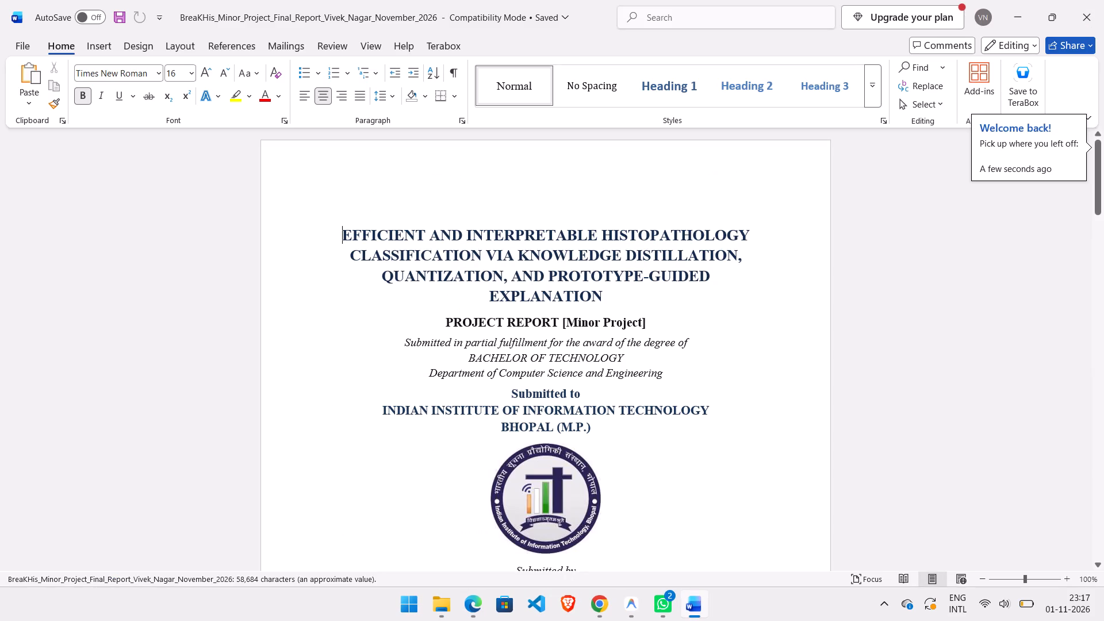
# Insert a Next Page section break on a new line below the acknowledgement's signature block, before the table of contents.
pyautogui.scroll(-6, 552, 381)
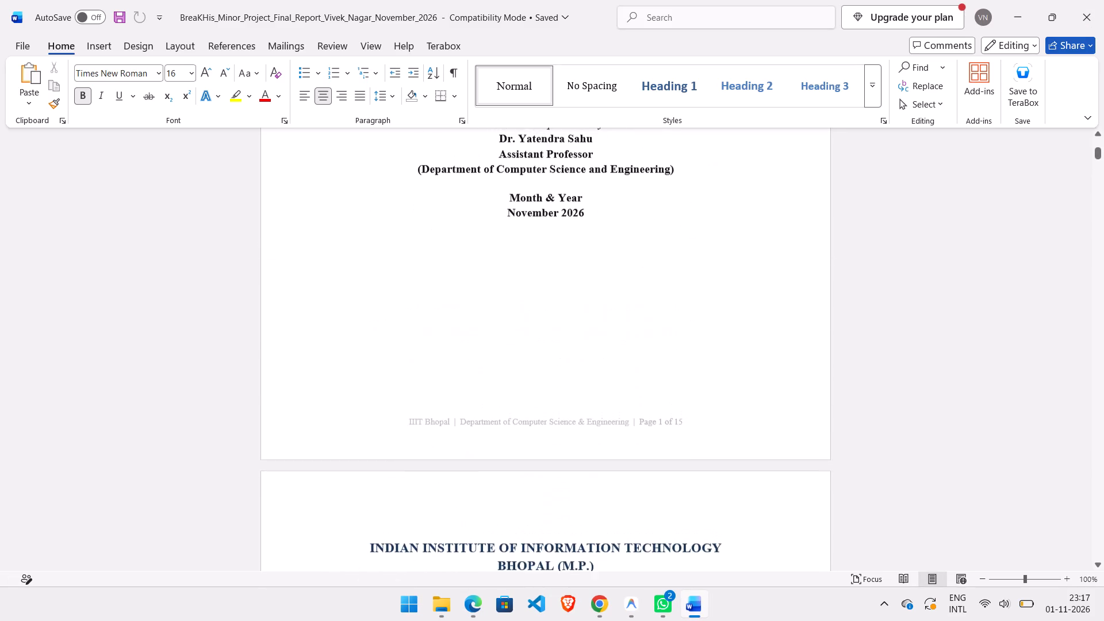
pyautogui.scroll(-10, 552, 381)
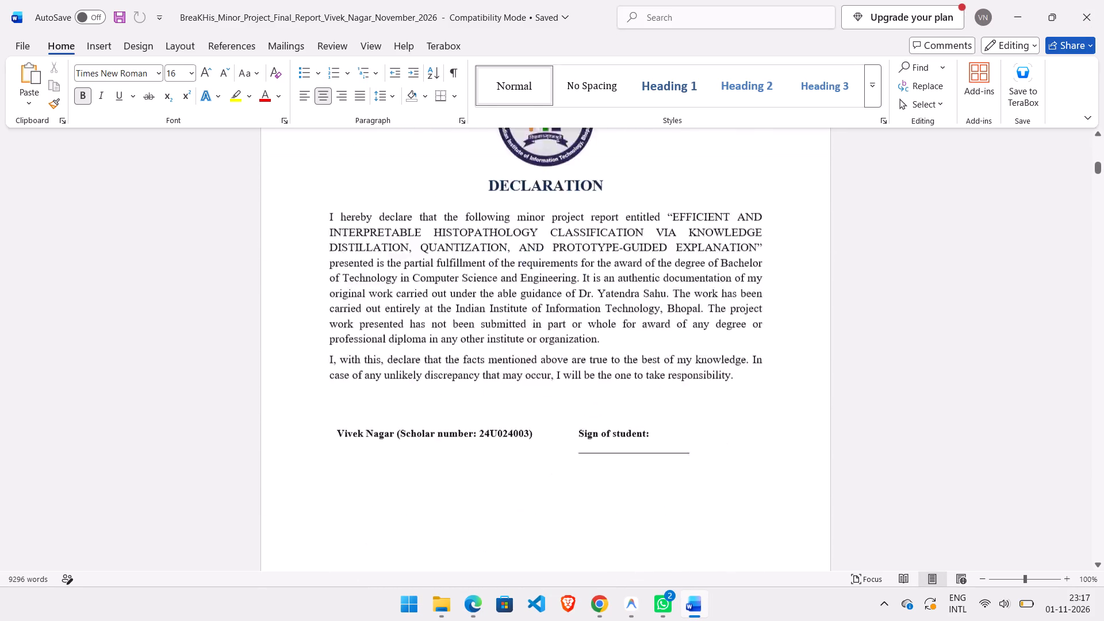
pyautogui.scroll(-2, 552, 381)
pyautogui.scroll(3, 552, 381)
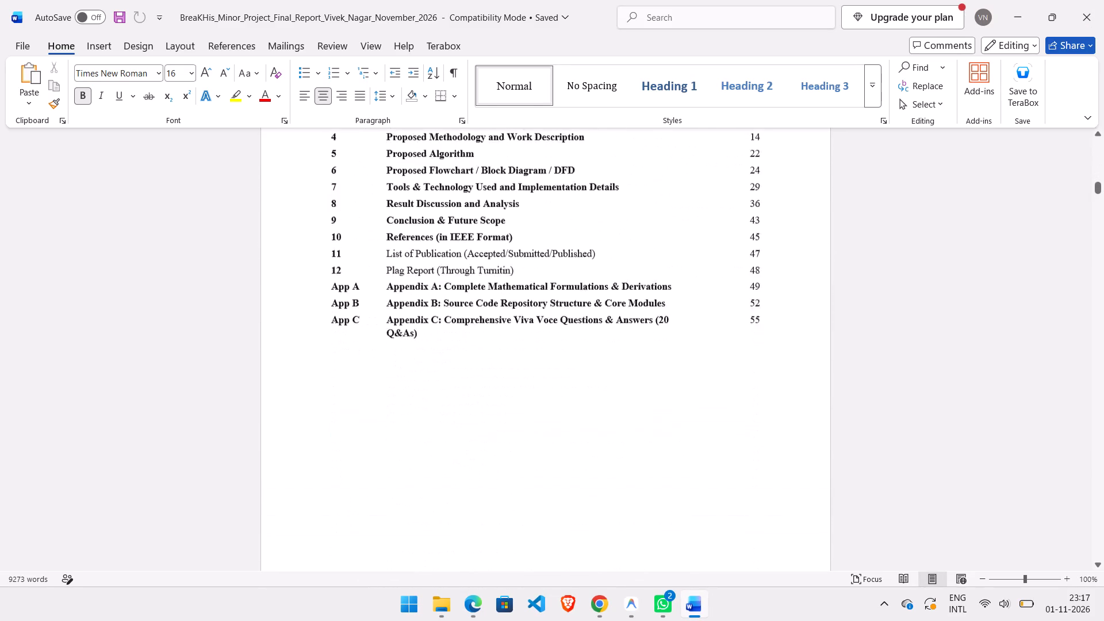
pyautogui.scroll(3, 552, 381)
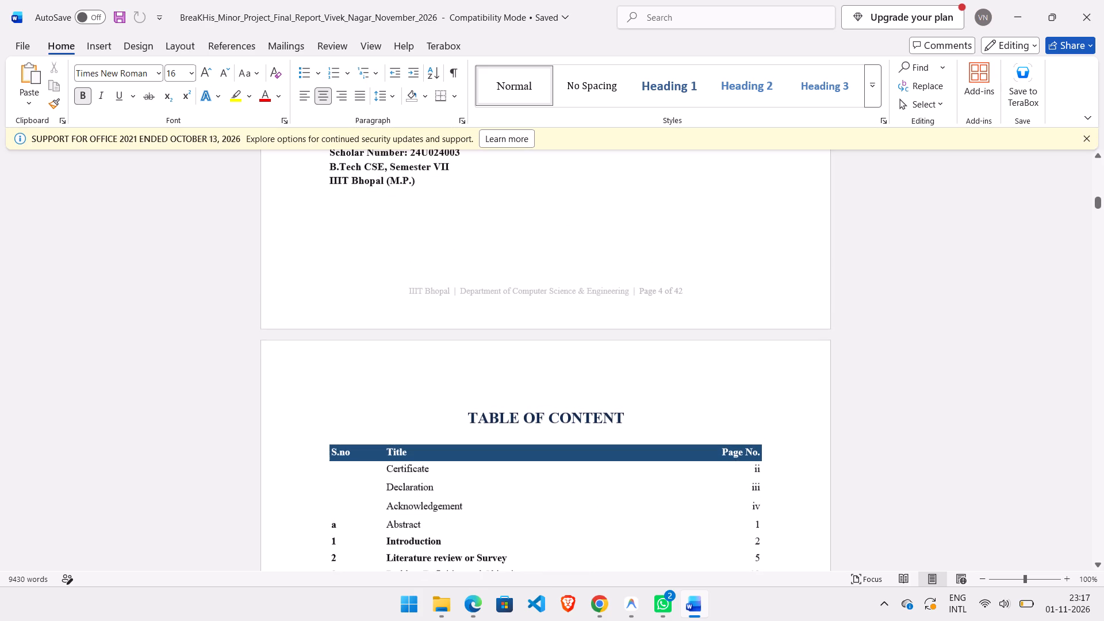
pyautogui.click(427, 179)
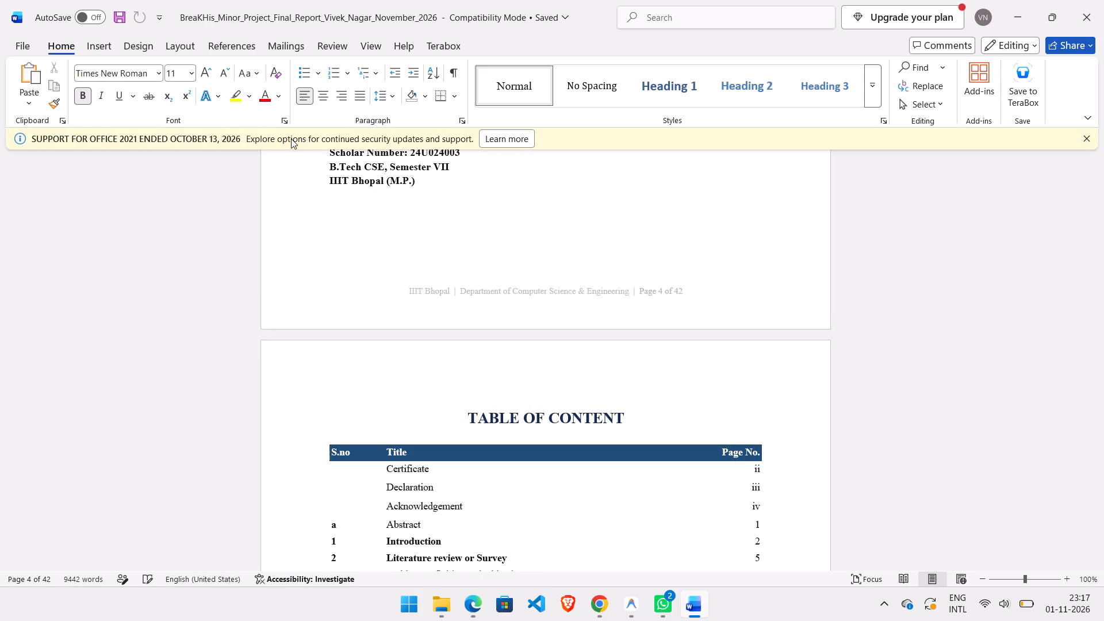
pyautogui.press('Return')
pyautogui.click(169, 41)
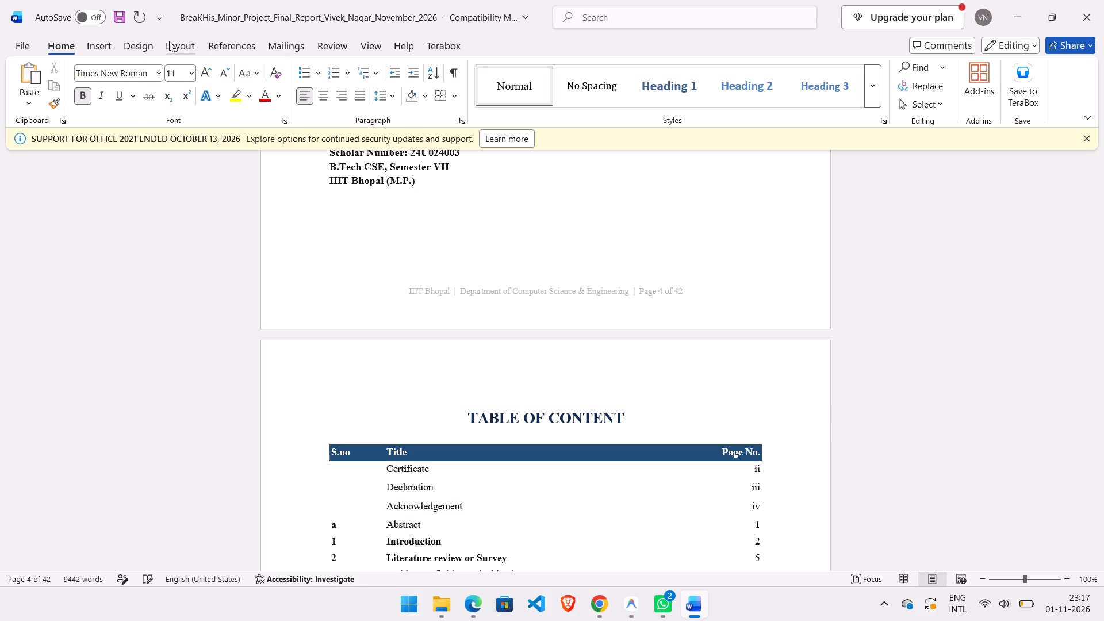
pyautogui.click(189, 63)
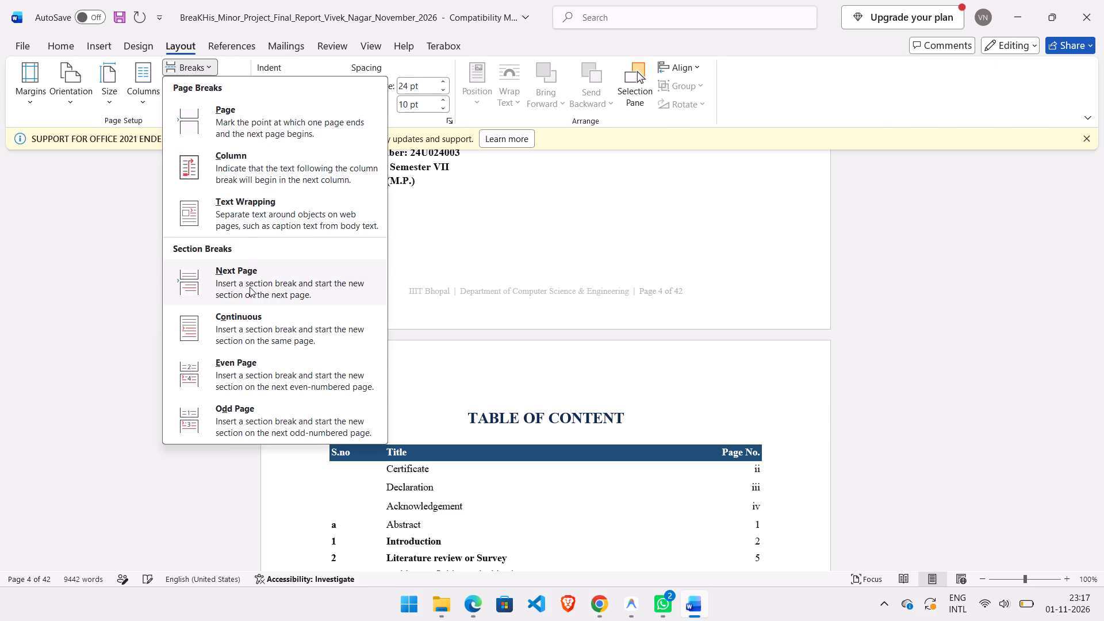
pyautogui.click(299, 294)
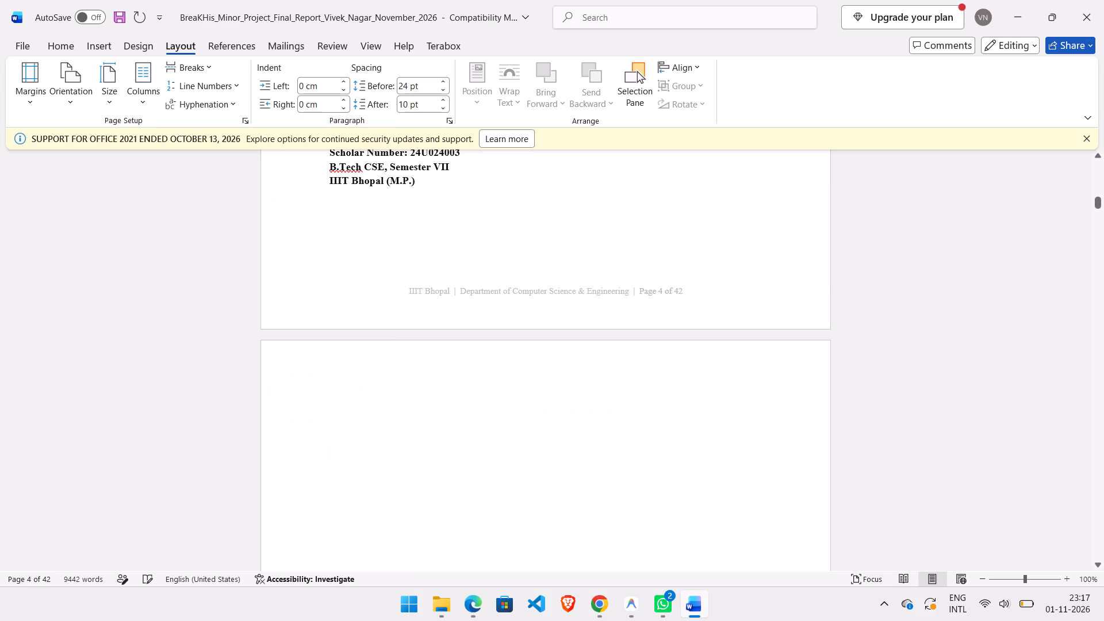
# Open the cover page's header and footer for editing and delete the whole Section 1 footer line with its page count.
pyautogui.scroll(10, 445, 269)
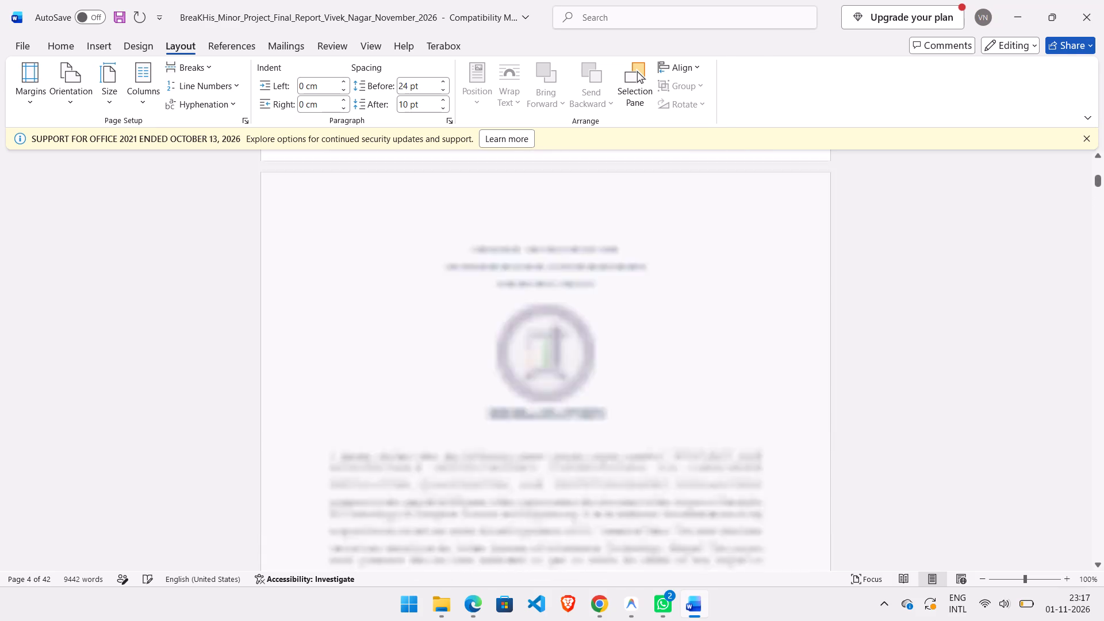
pyautogui.scroll(2, 445, 269)
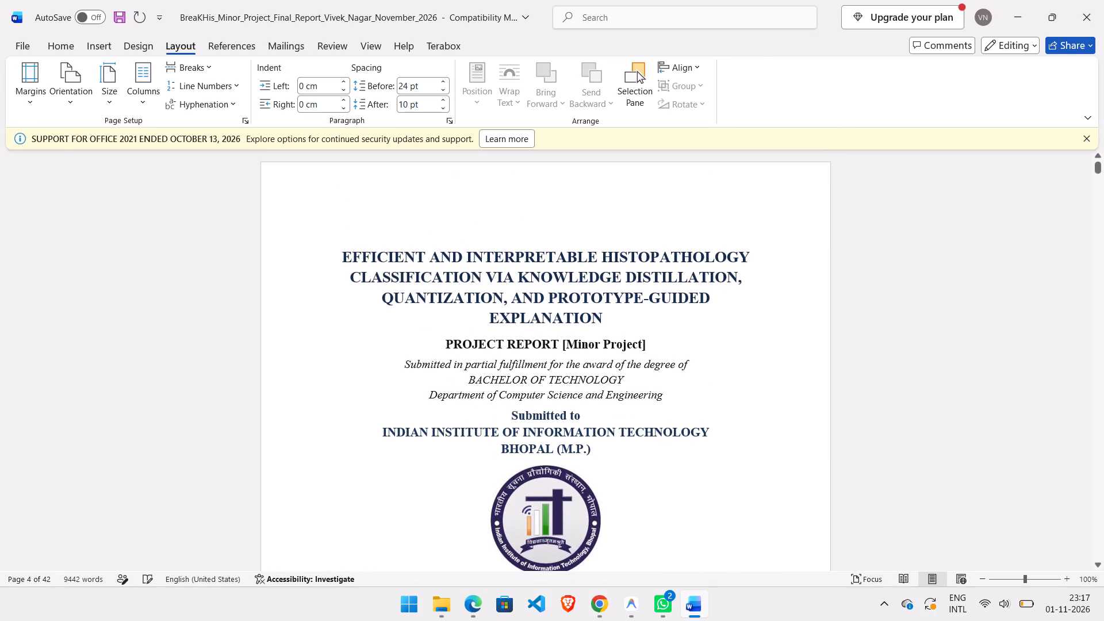
pyautogui.tripleClick(486, 202)
pyautogui.scroll(-5, 486, 202)
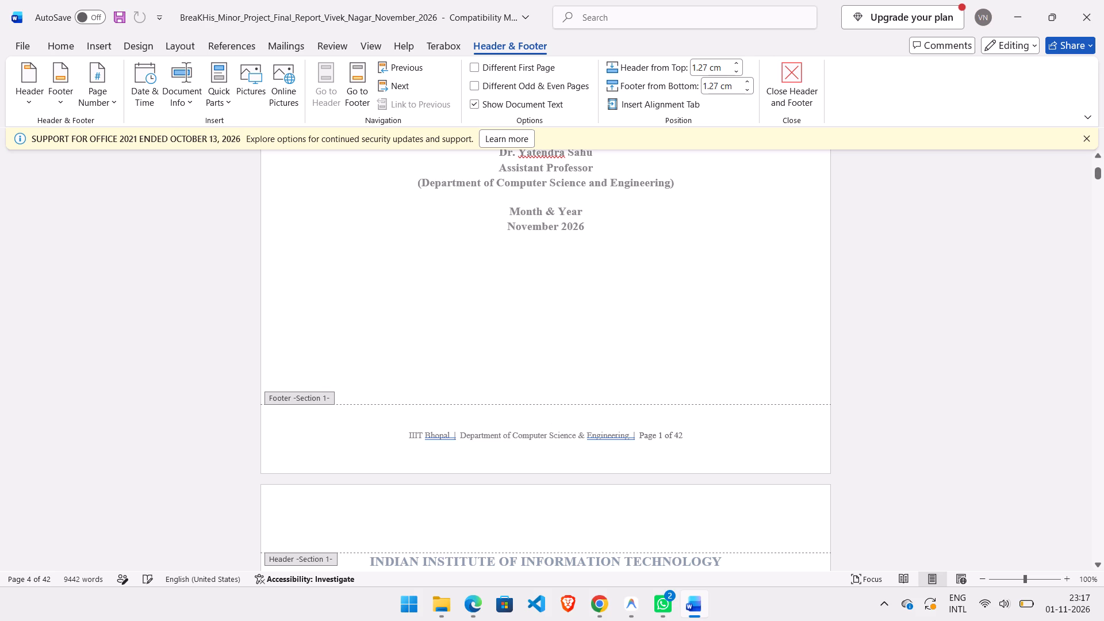
pyautogui.moveTo(685, 434); pyautogui.dragTo(413, 432)
pyautogui.press('BackSpace')
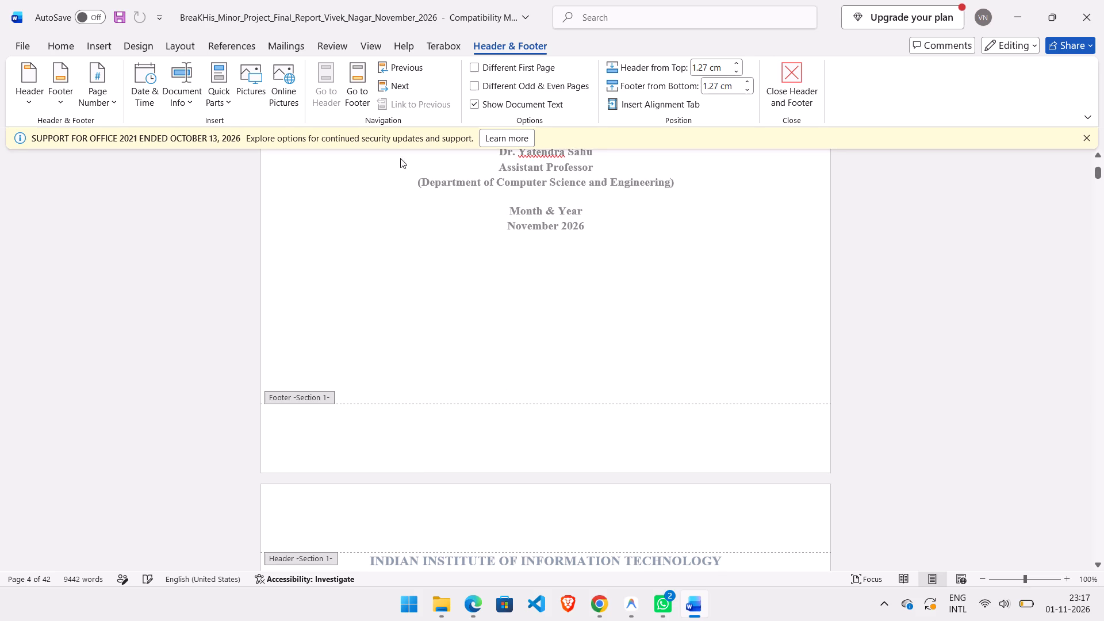
# Set the Section 1 page-number format to i, ii, iii, ..., continuing from the previous section.
pyautogui.click(95, 46)
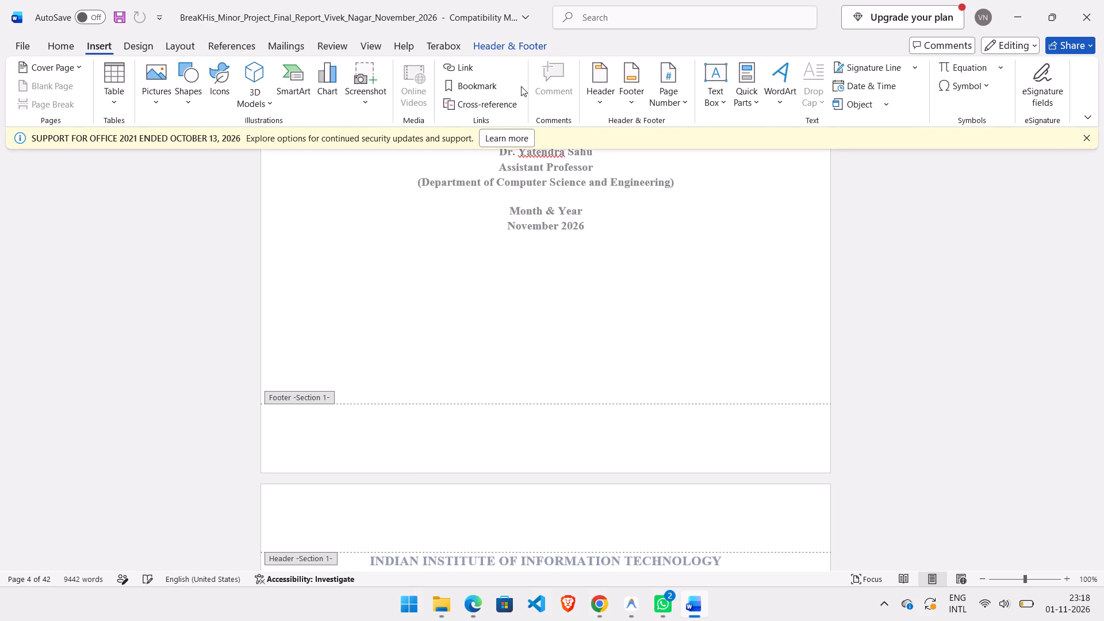
pyautogui.click(668, 98)
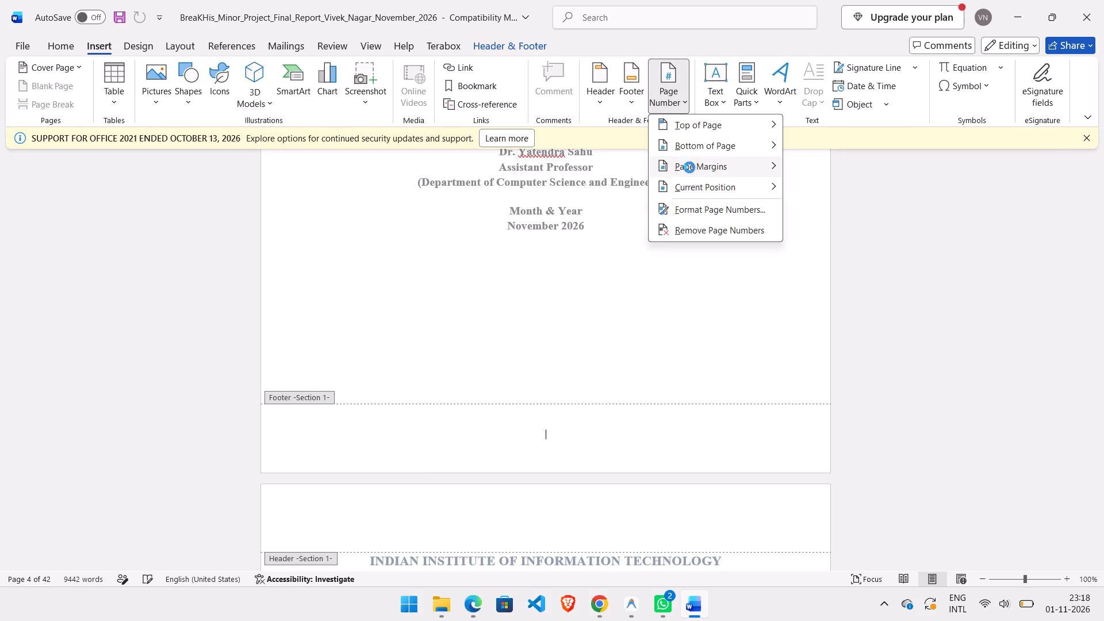
pyautogui.click(704, 210)
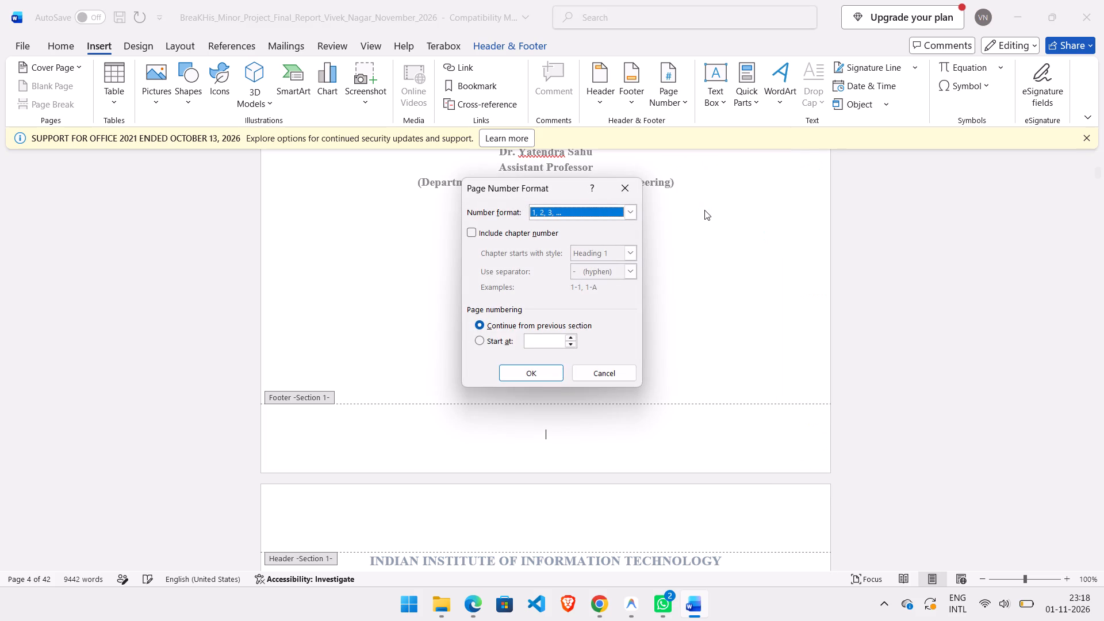
pyautogui.click(629, 213)
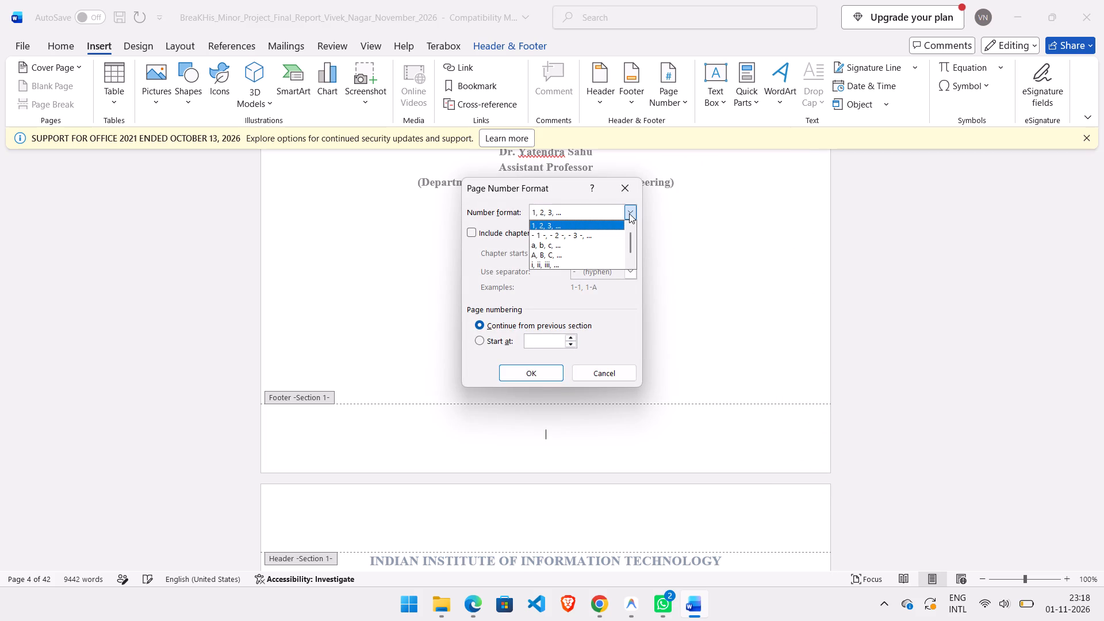
pyautogui.click(573, 265)
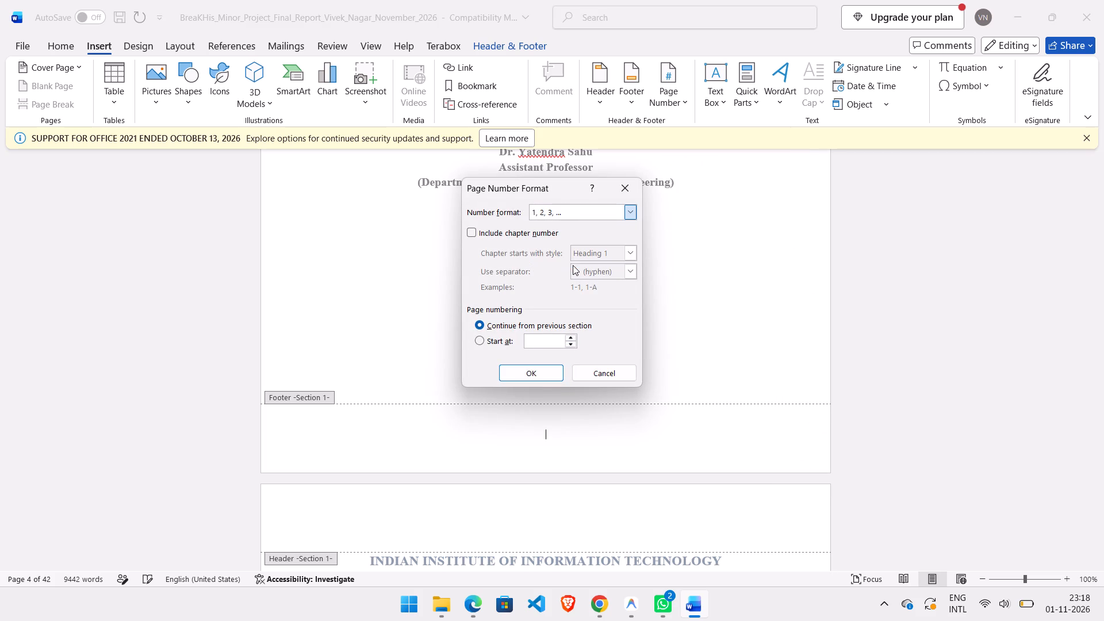
pyautogui.click(531, 366)
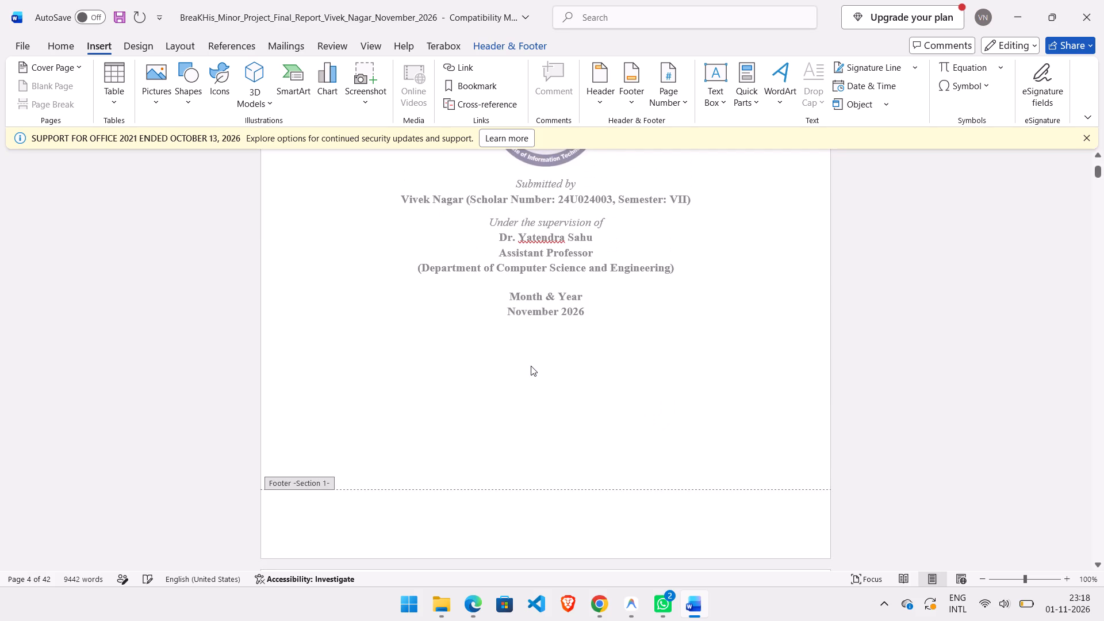
# Insert a centred Plain Number 2 page number at the bottom of the Section 1 pages.
pyautogui.scroll(-7, 531, 366)
pyautogui.scroll(1, 531, 366)
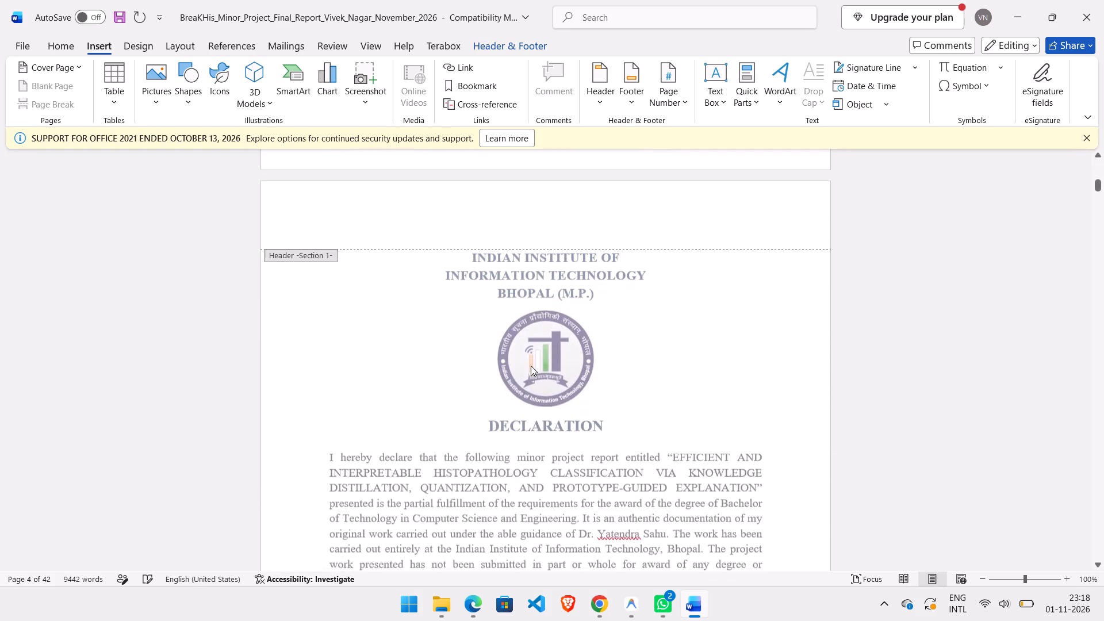
pyautogui.scroll(1, 531, 366)
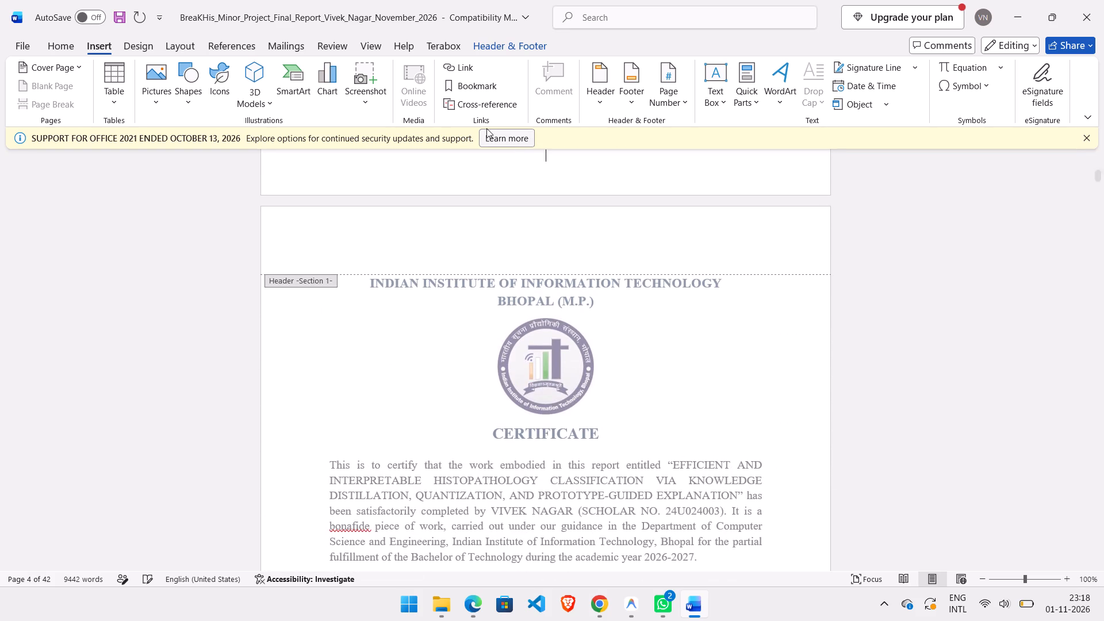
pyautogui.click(678, 93)
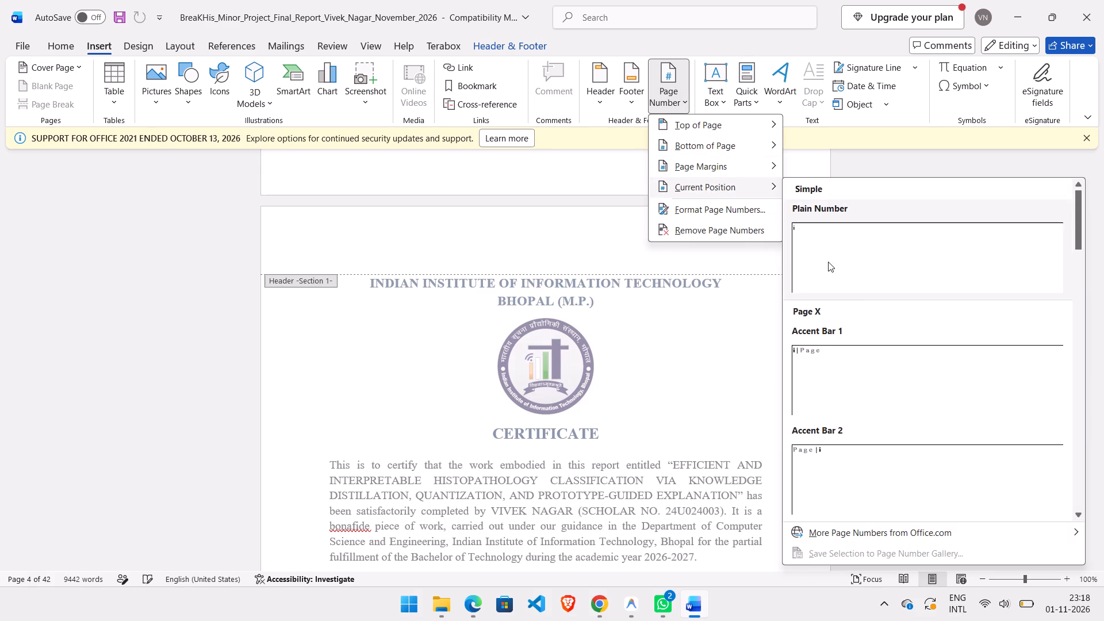
pyautogui.hscroll(-2, 869, 448)
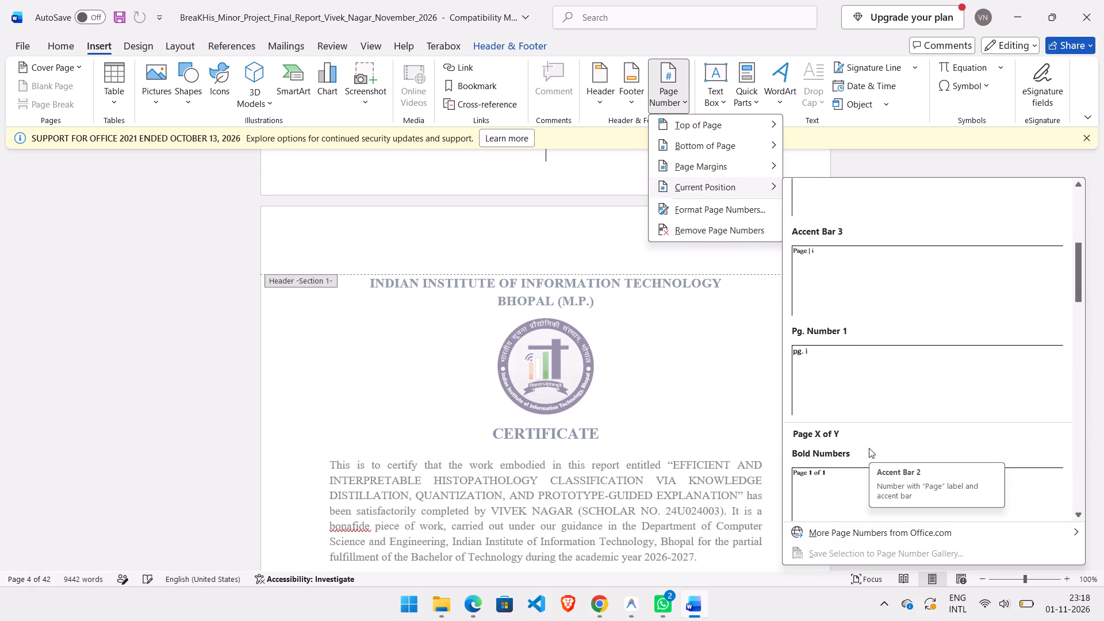
pyautogui.click(713, 143)
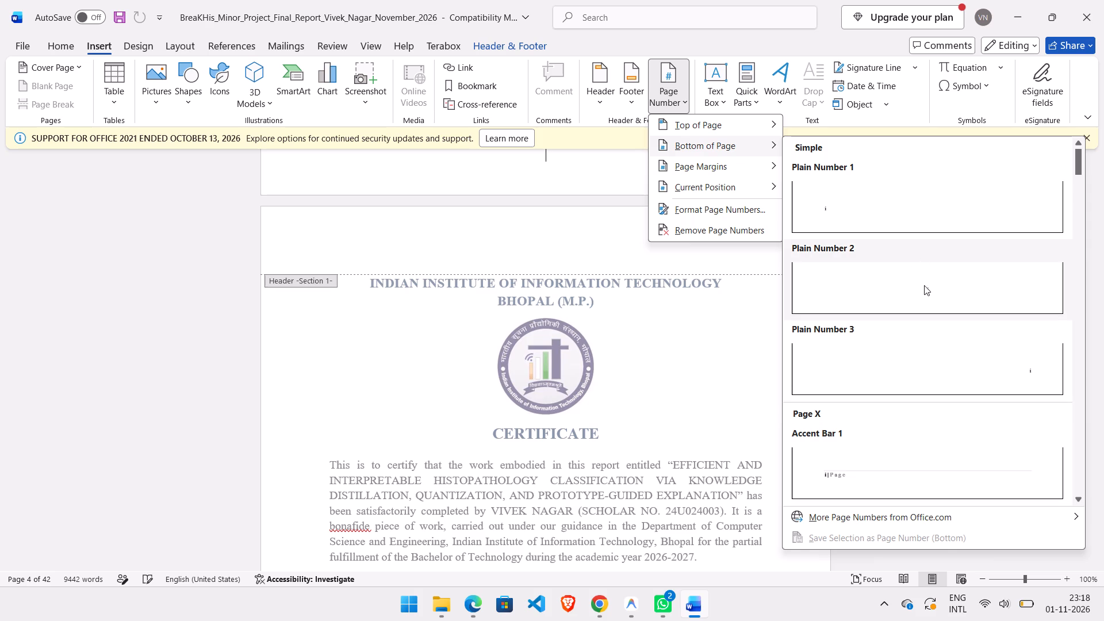
pyautogui.click(924, 289)
# Check the footer page numbers from the cover page through the table of contents, and close header and footer editing.
pyautogui.scroll(-1, 704, 320)
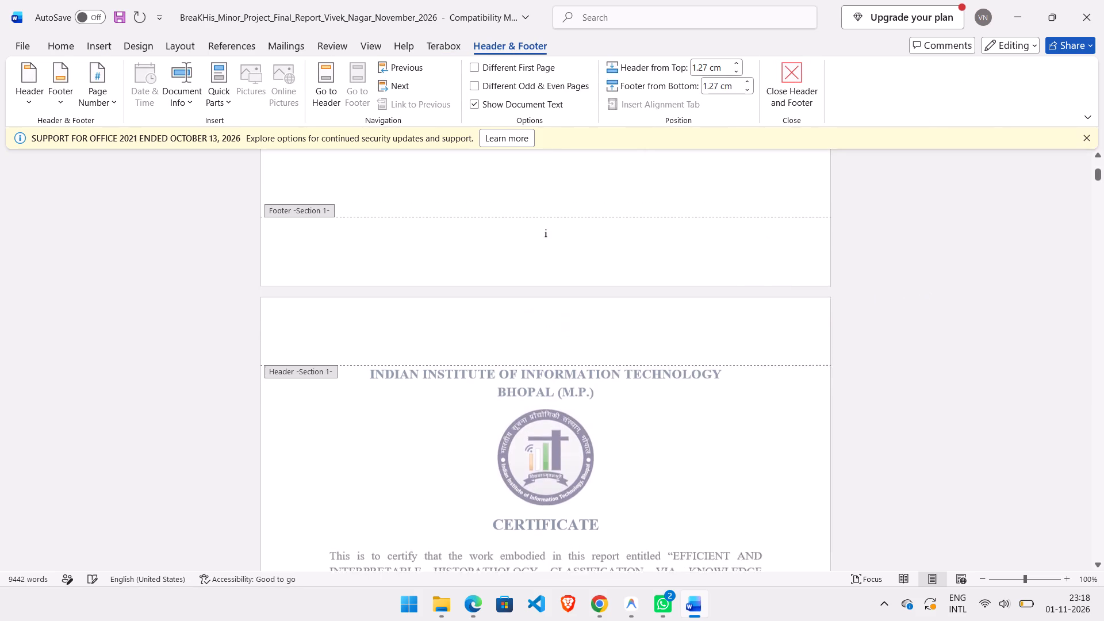
pyautogui.scroll(-5, 704, 320)
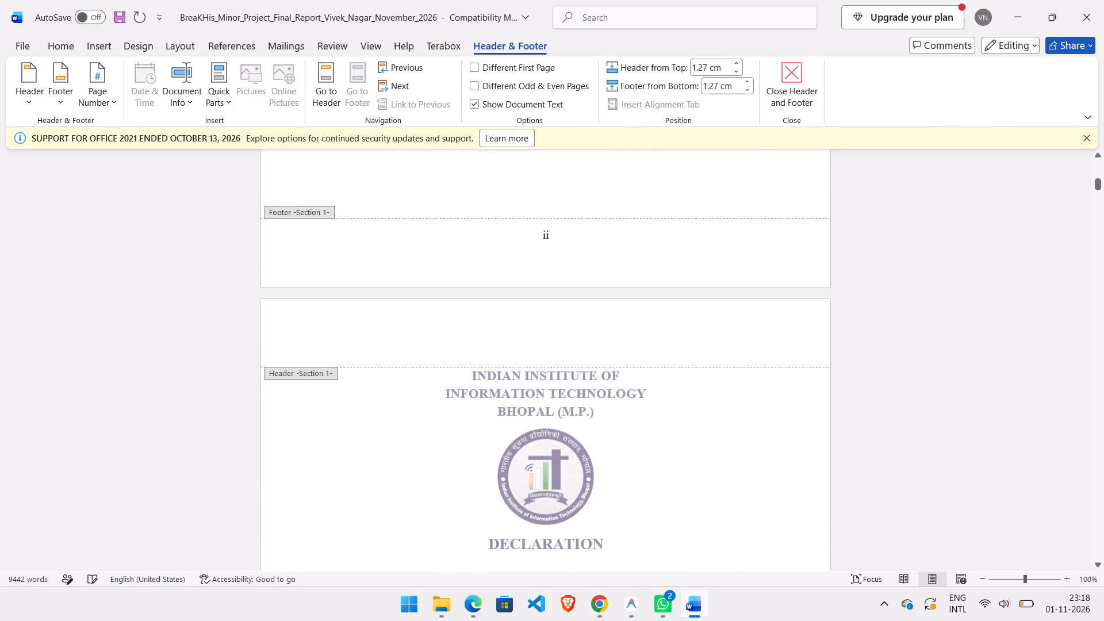
pyautogui.scroll(-7, 704, 320)
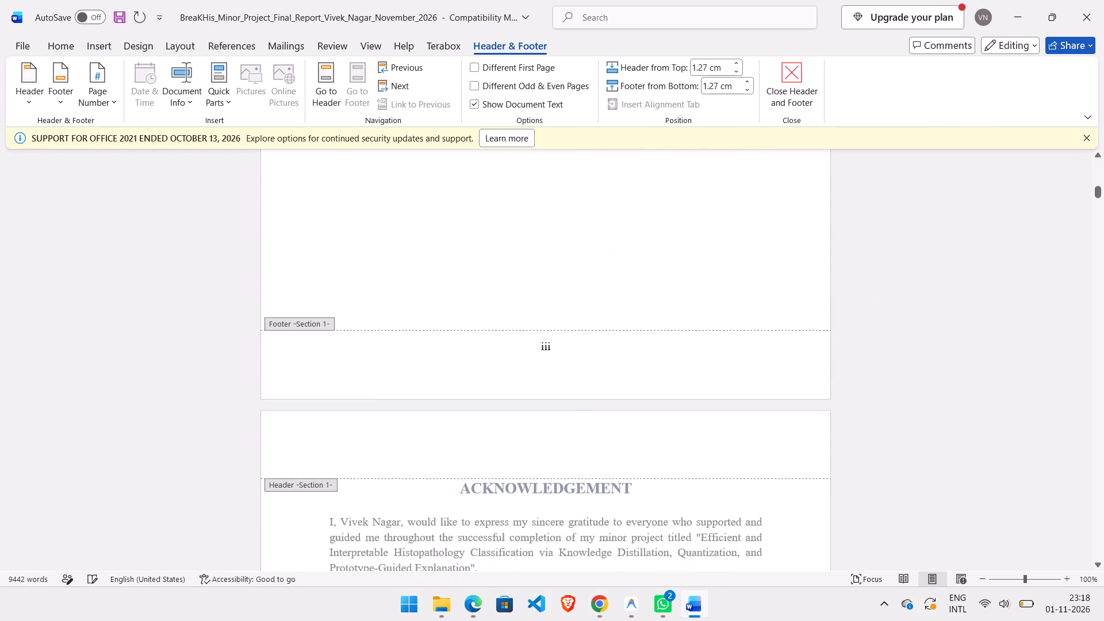
pyautogui.scroll(-8, 704, 320)
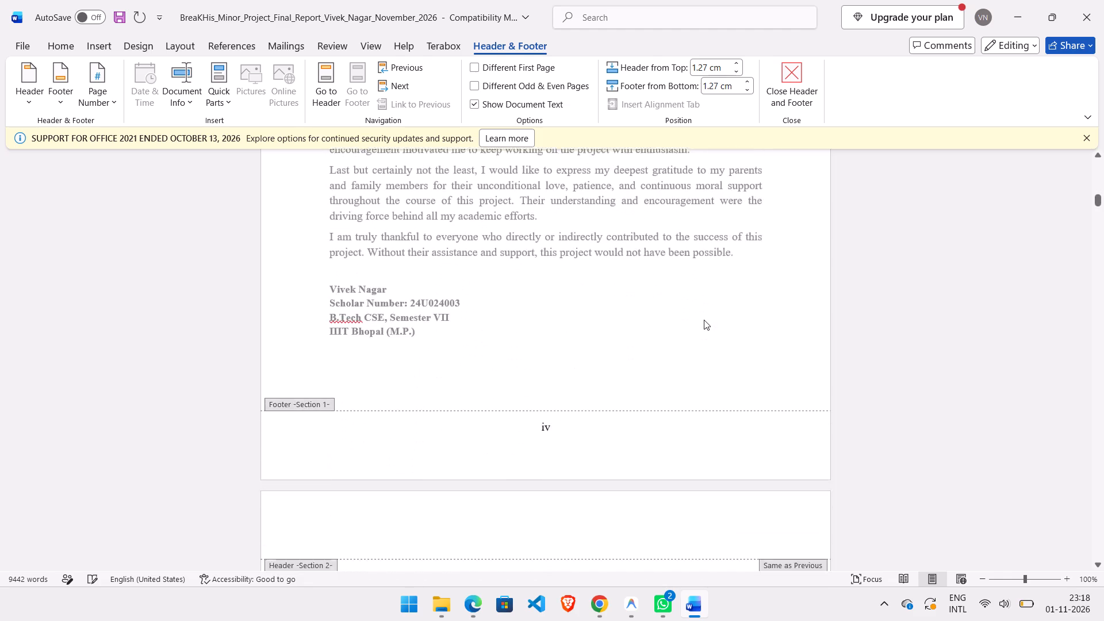
pyautogui.scroll(-8, 704, 320)
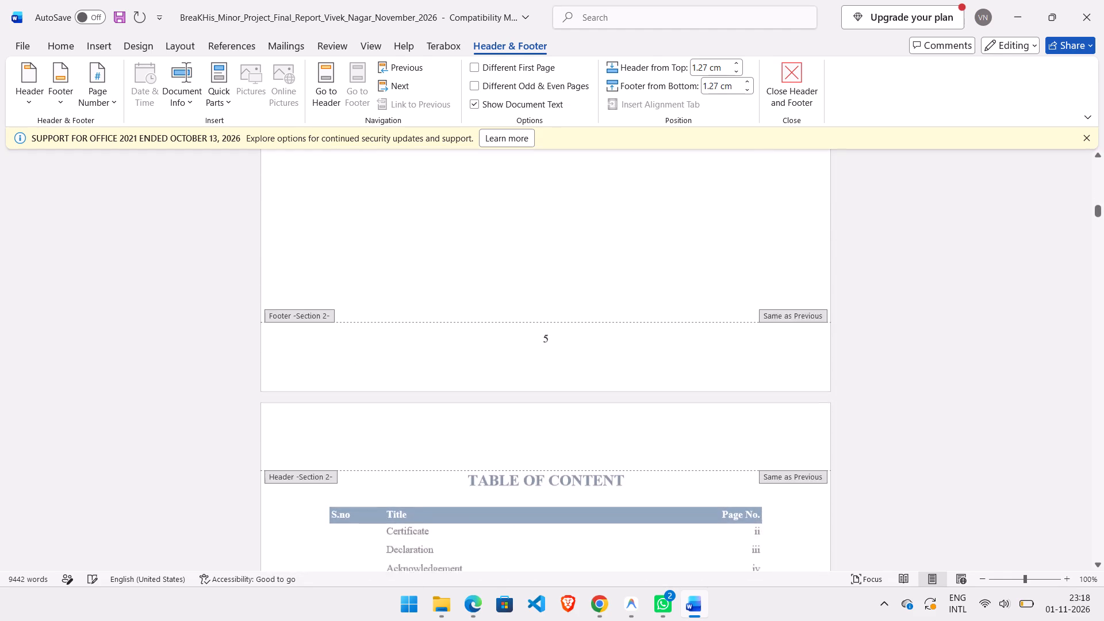
pyautogui.scroll(-3, 704, 320)
pyautogui.scroll(1, 704, 320)
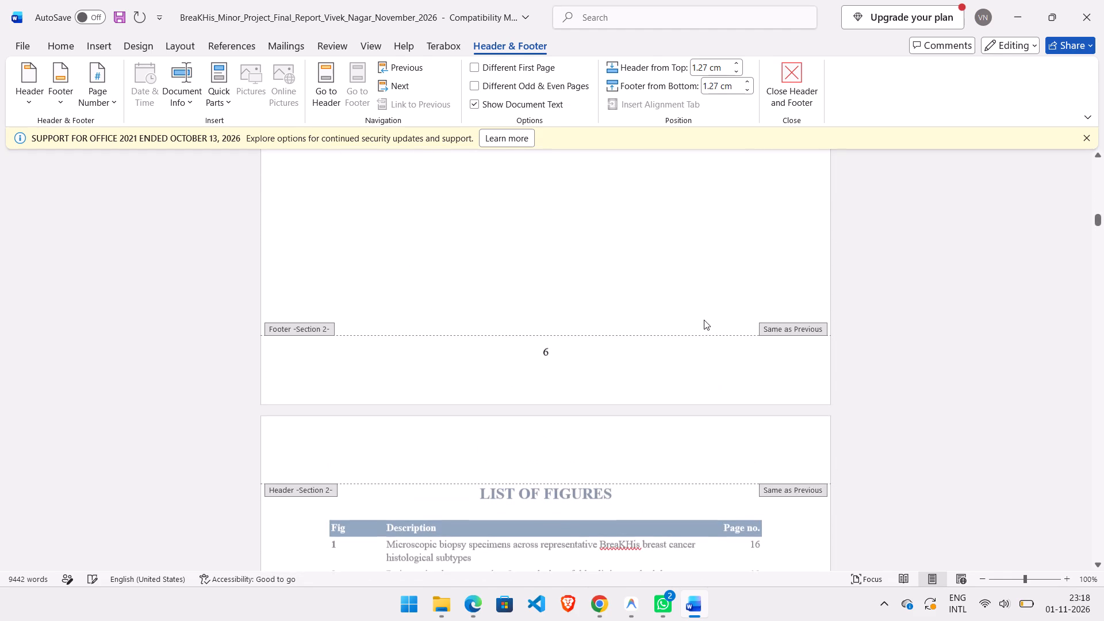
pyautogui.click(622, 293)
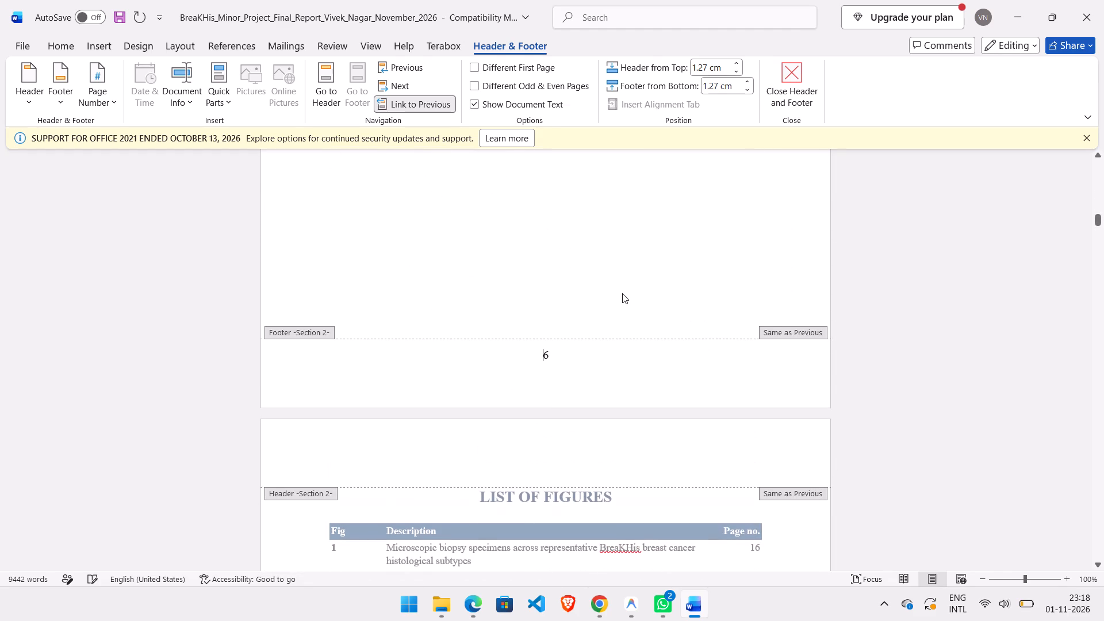
pyautogui.doubleClick(622, 293)
# Place the text cursor on the empty line below the table of contents, after the Appendix C entry.
pyautogui.scroll(-5, 622, 293)
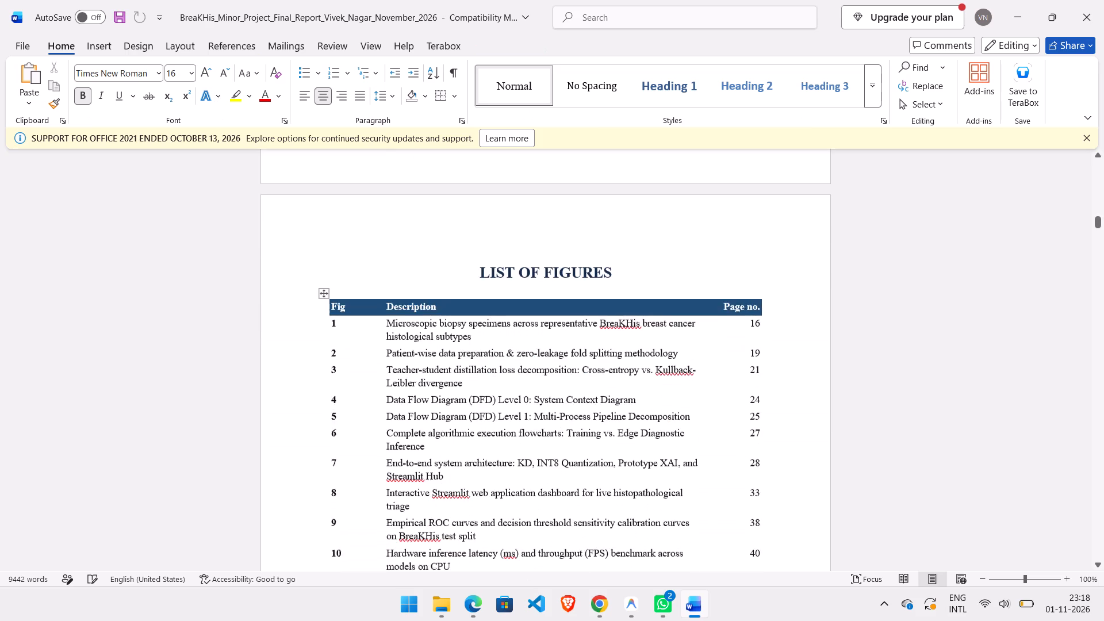
pyautogui.scroll(-6, 622, 293)
pyautogui.scroll(3, 622, 293)
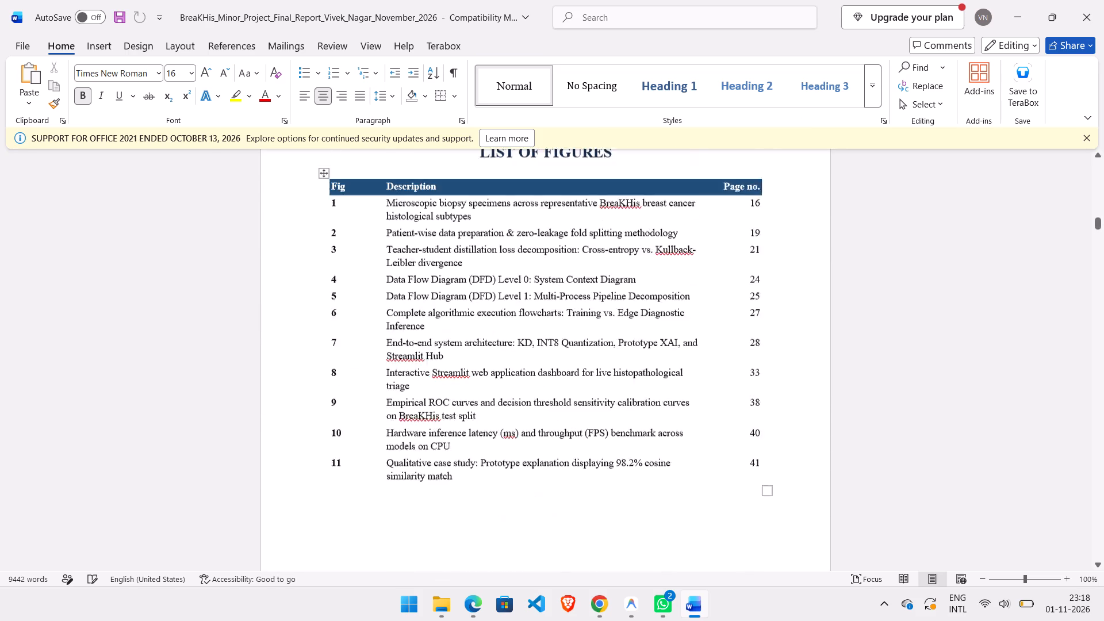
pyautogui.scroll(11, 622, 293)
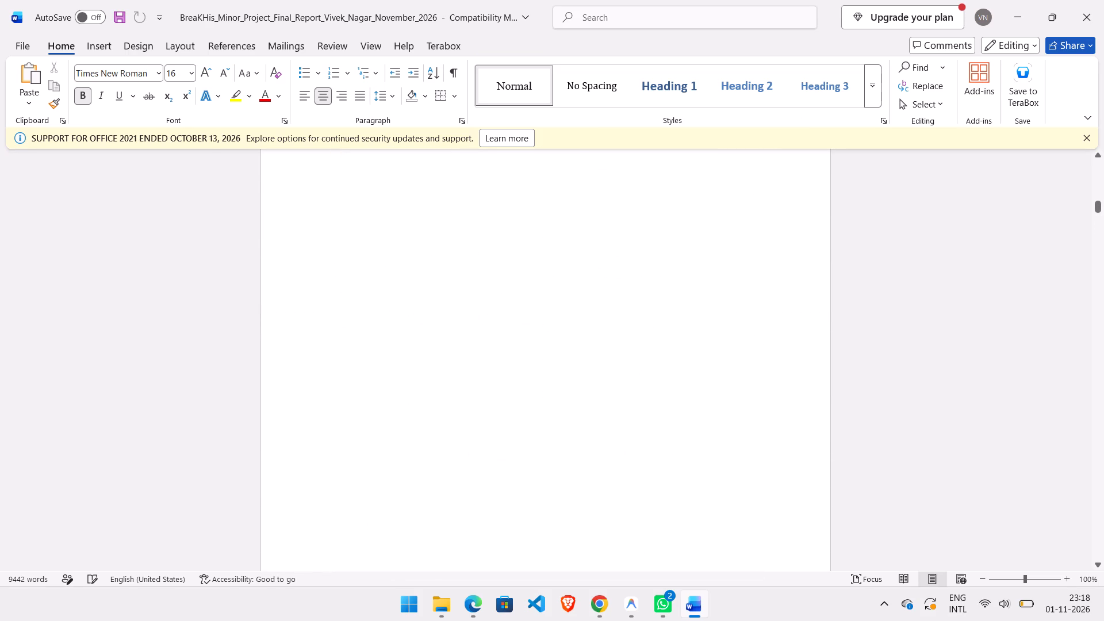
pyautogui.scroll(2, 622, 293)
pyautogui.scroll(-10, 622, 293)
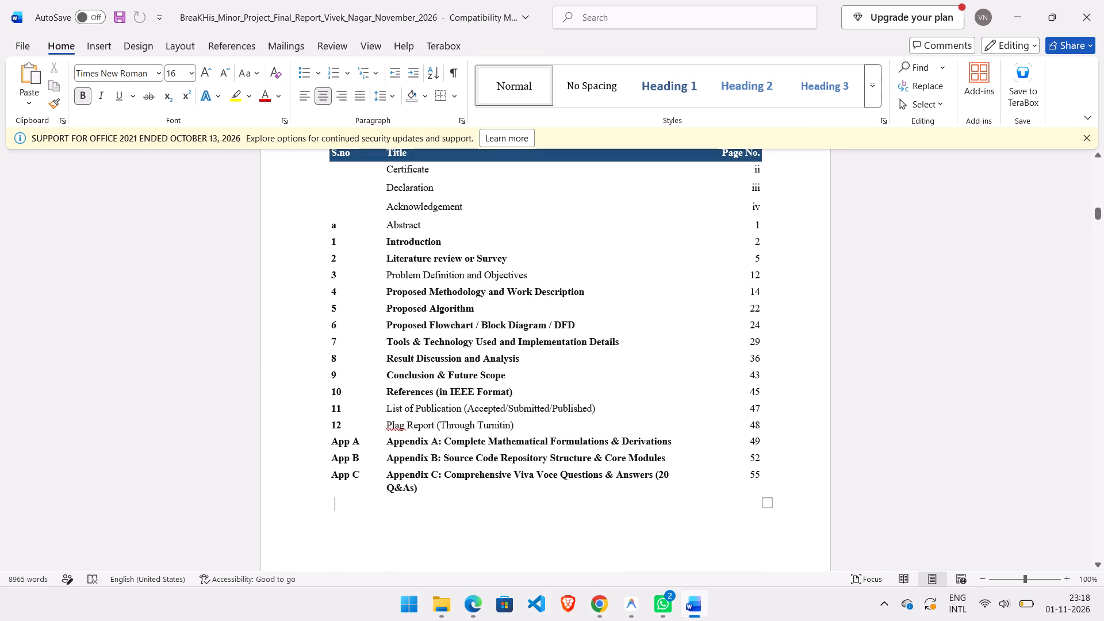
pyautogui.click(598, 519)
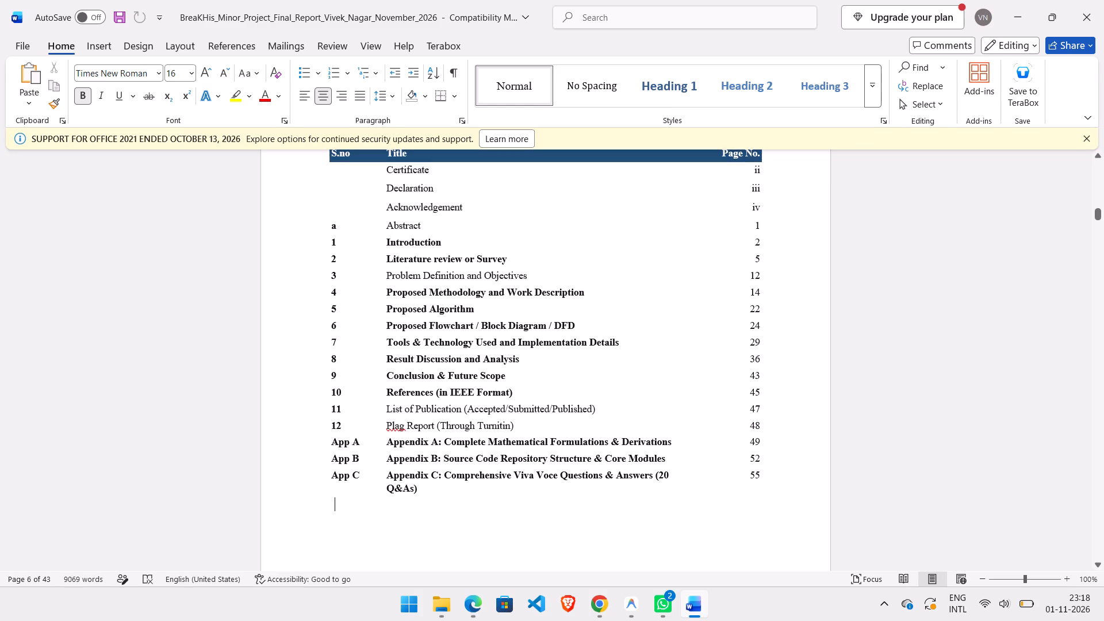
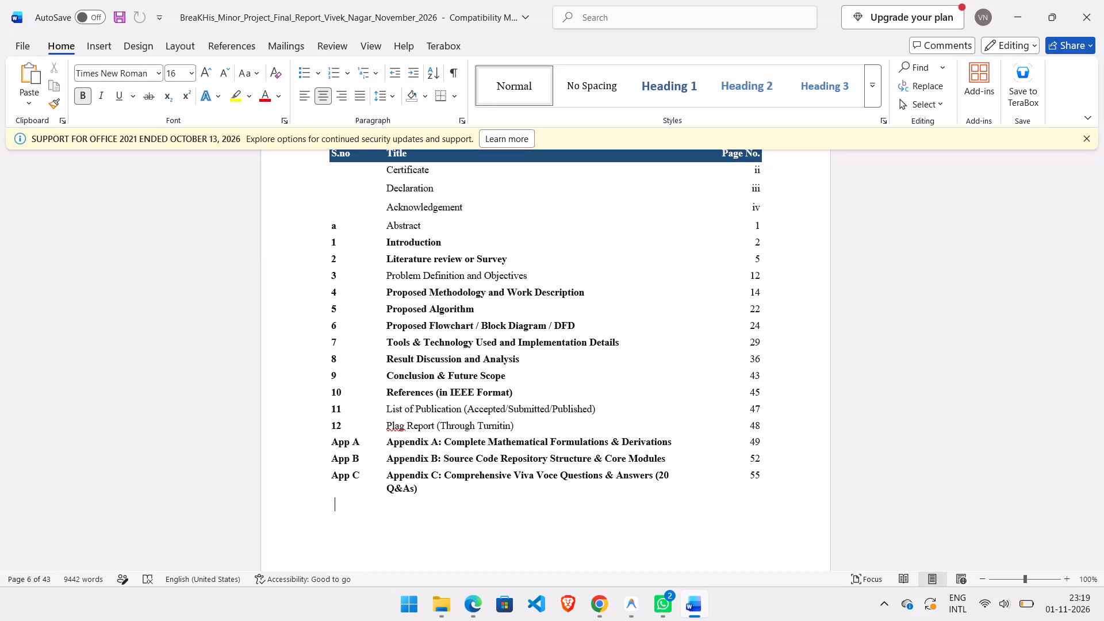
# Open the Section 2 footer on the table of contents page and turn off its link to the previous section.
pyautogui.scroll(-1, 498, 511)
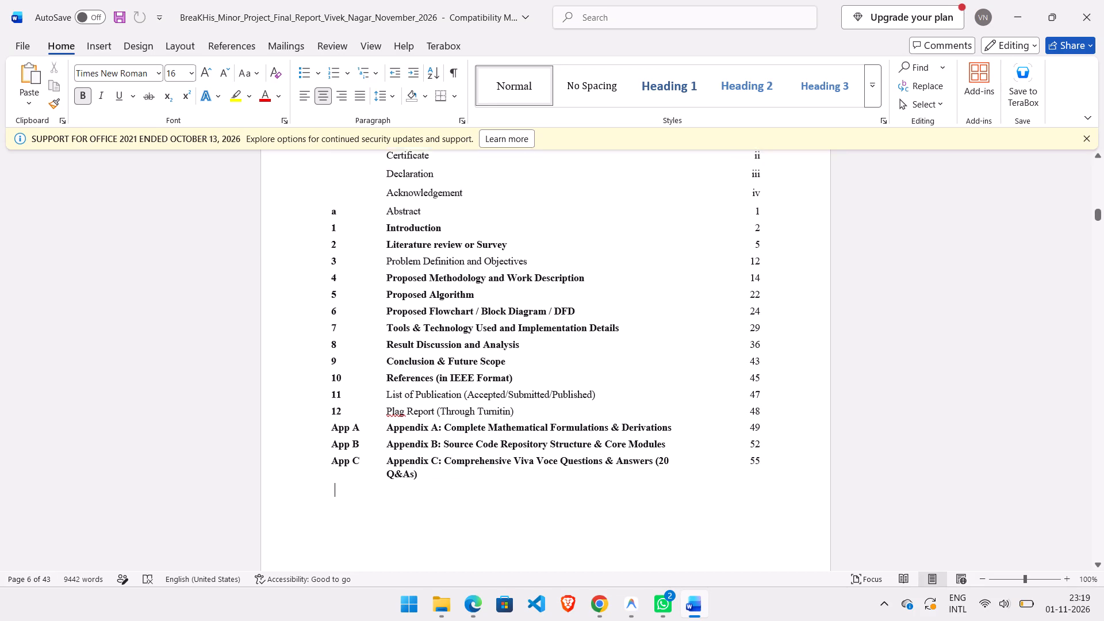
pyautogui.scroll(-2, 498, 511)
pyautogui.doubleClick(459, 489)
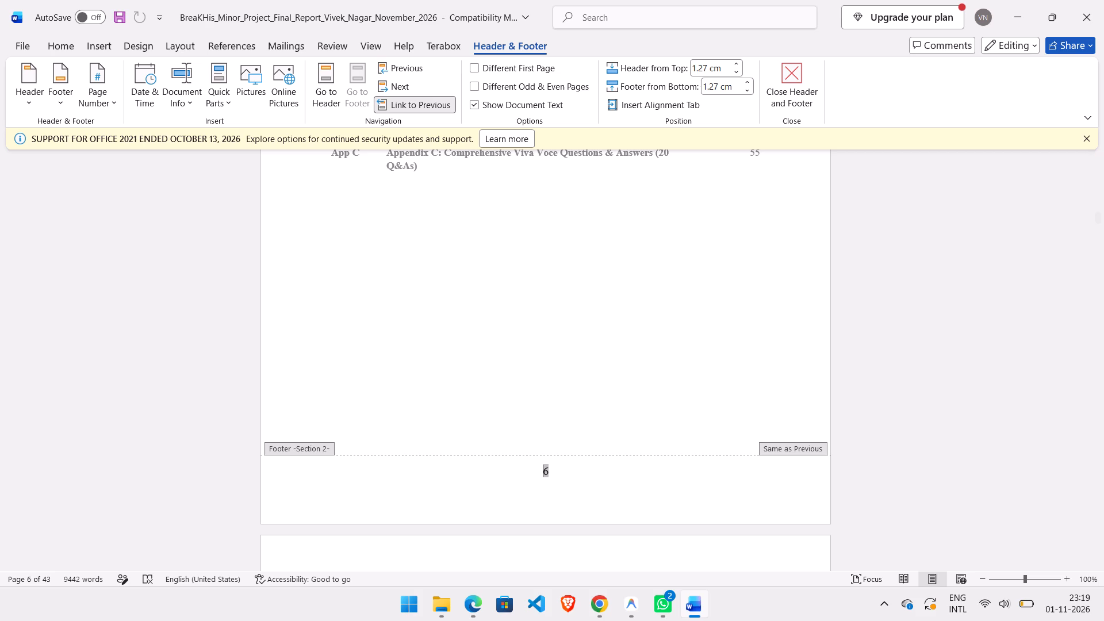
pyautogui.doubleClick(459, 489)
pyautogui.tripleClick(536, 471)
pyautogui.tripleClick(536, 471)
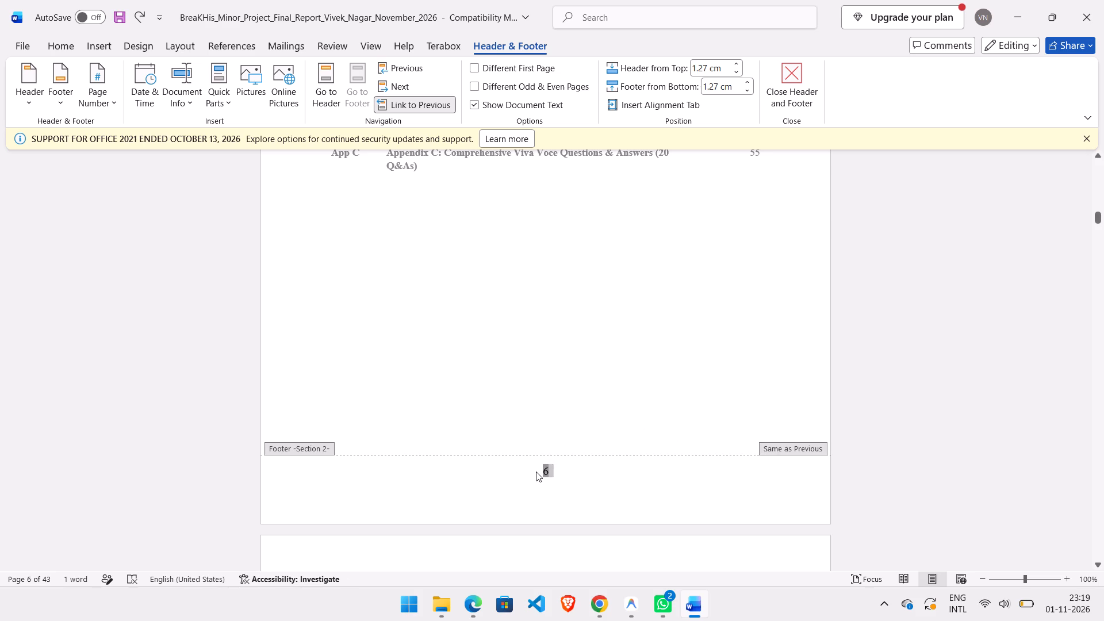
pyautogui.click(536, 471)
pyautogui.click(536, 471)
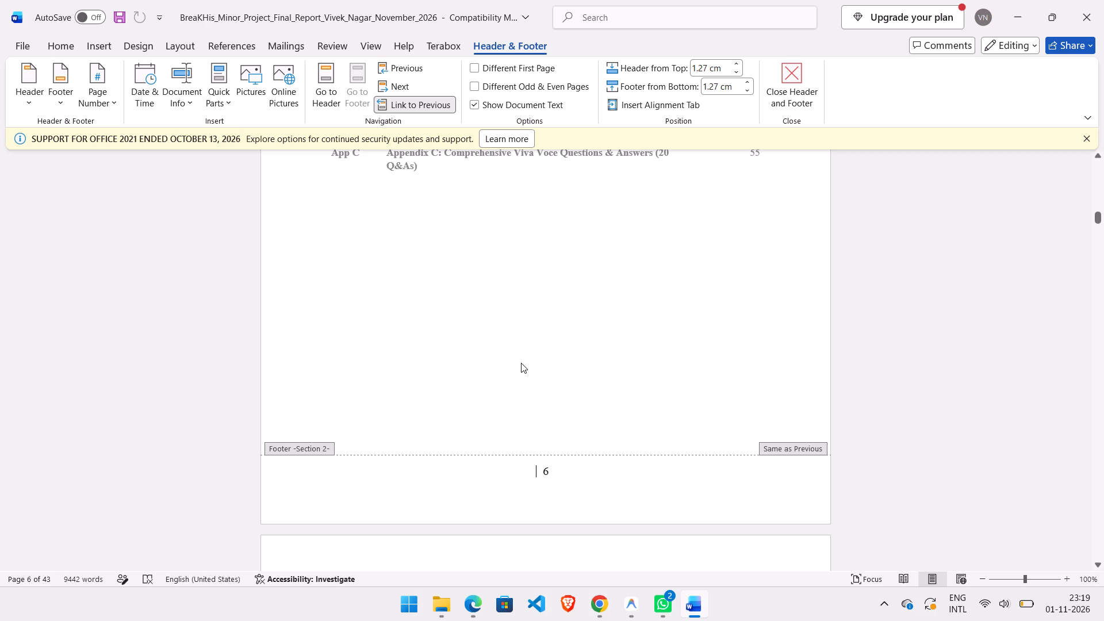
pyautogui.click(429, 101)
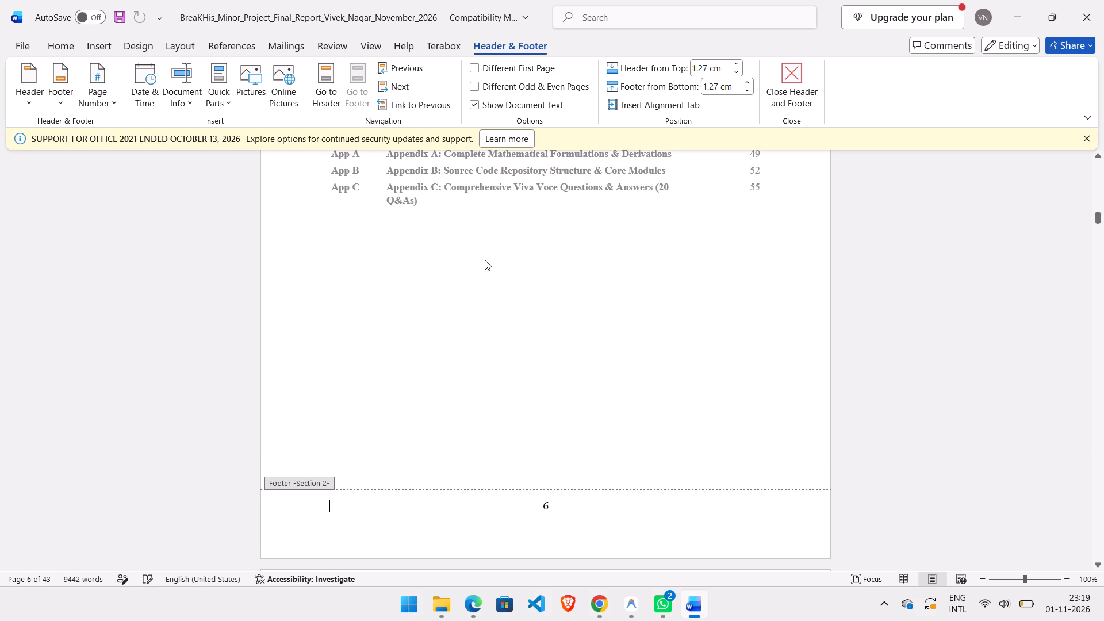
# Delete the centred page number from the Section 2 footer on the List of Tables page, just before the Abstract.
pyautogui.scroll(-10, 485, 260)
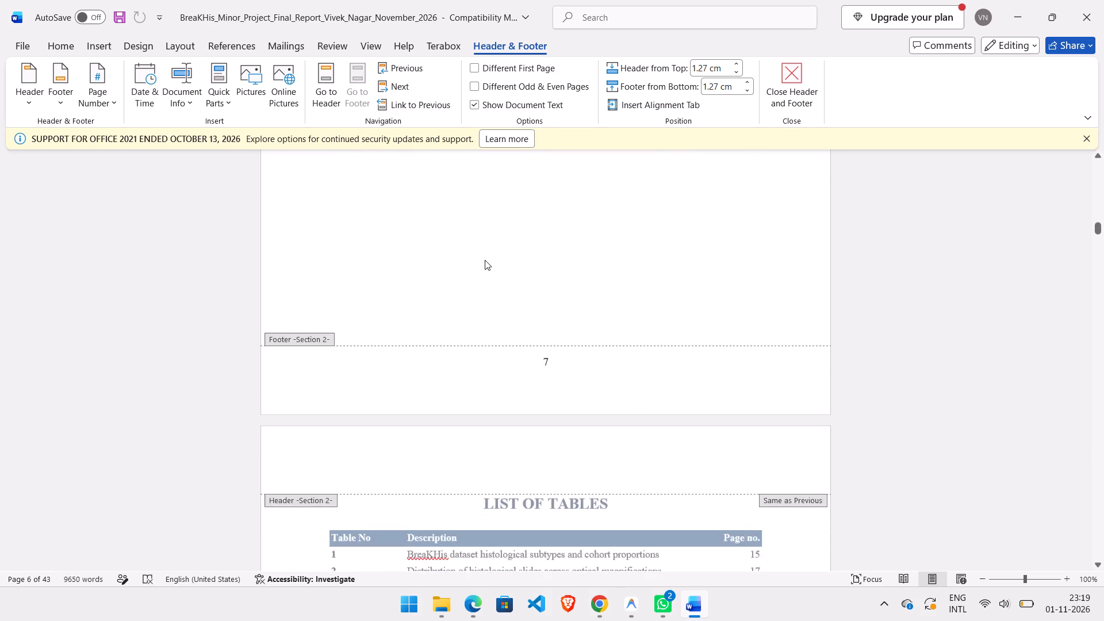
pyautogui.scroll(-1, 485, 260)
pyautogui.tripleClick(521, 302)
pyautogui.click(521, 302)
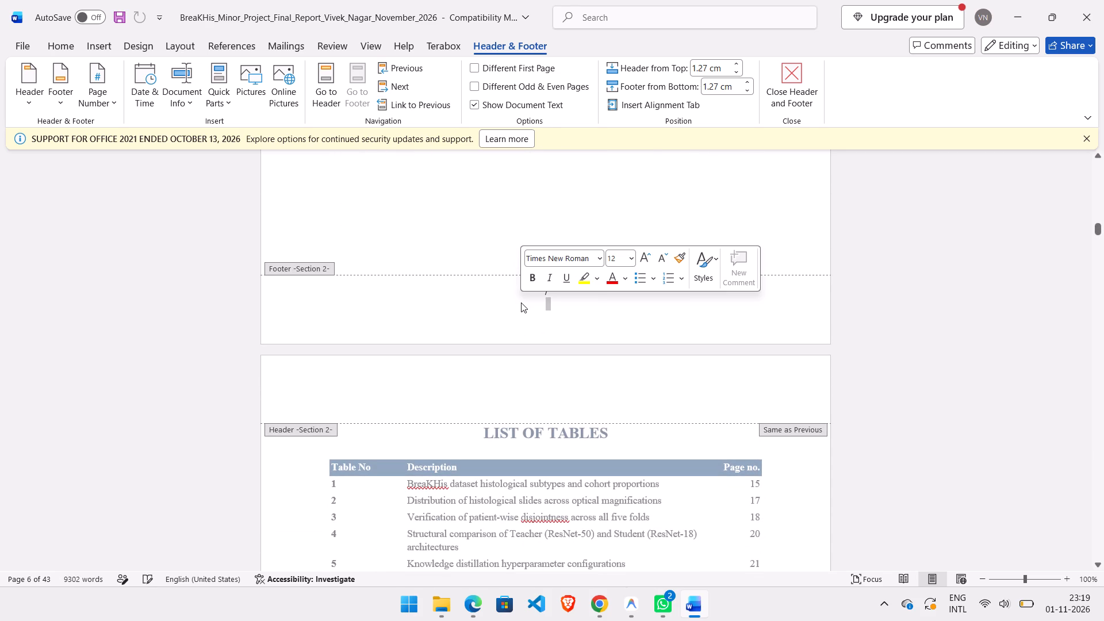
pyautogui.click(556, 289)
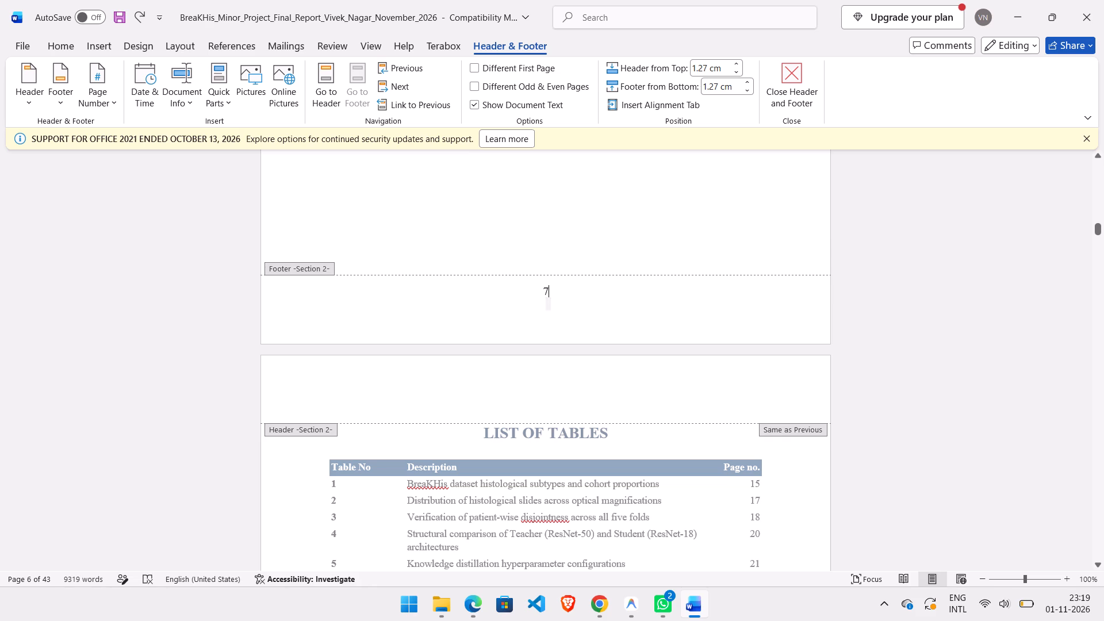
pyautogui.tripleClick(556, 289)
pyautogui.click(556, 289)
pyautogui.click(556, 289)
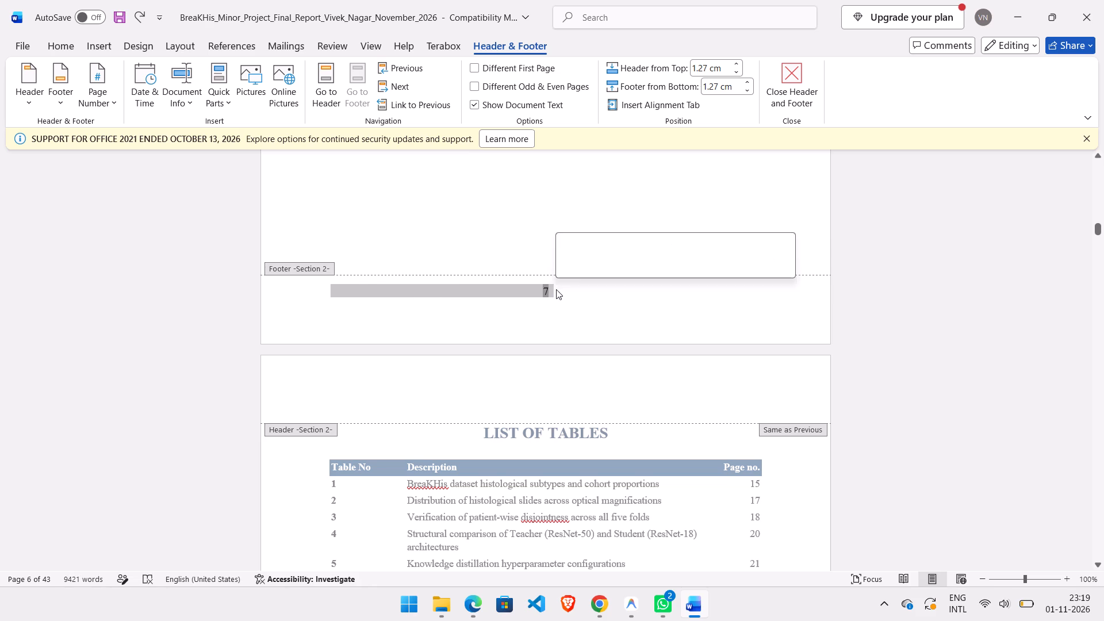
pyautogui.scroll(-6, 556, 289)
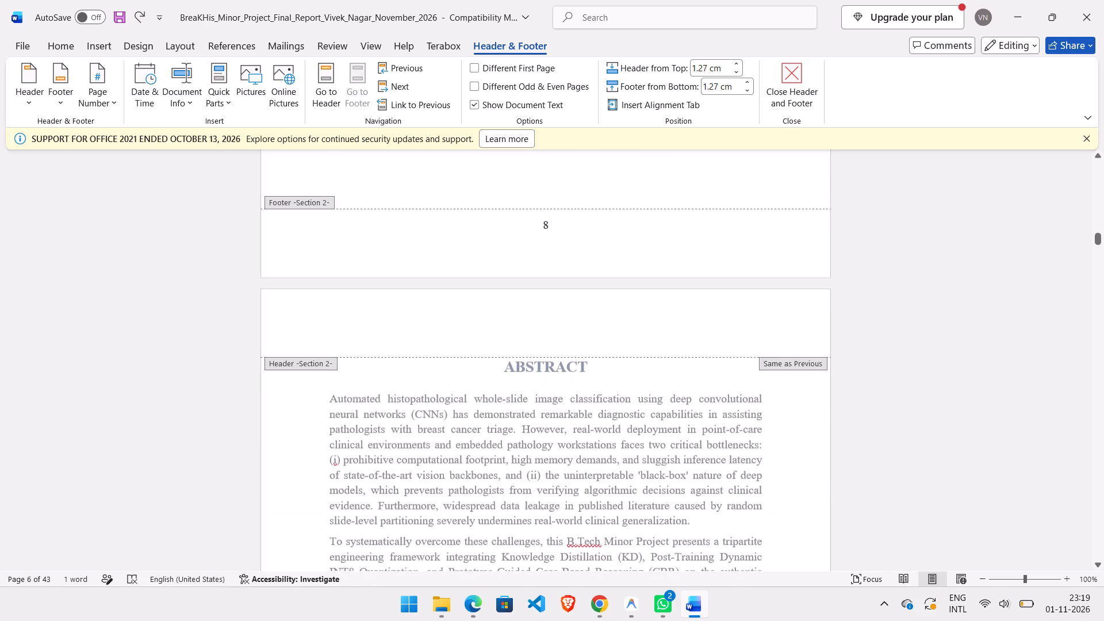
pyautogui.click(527, 323)
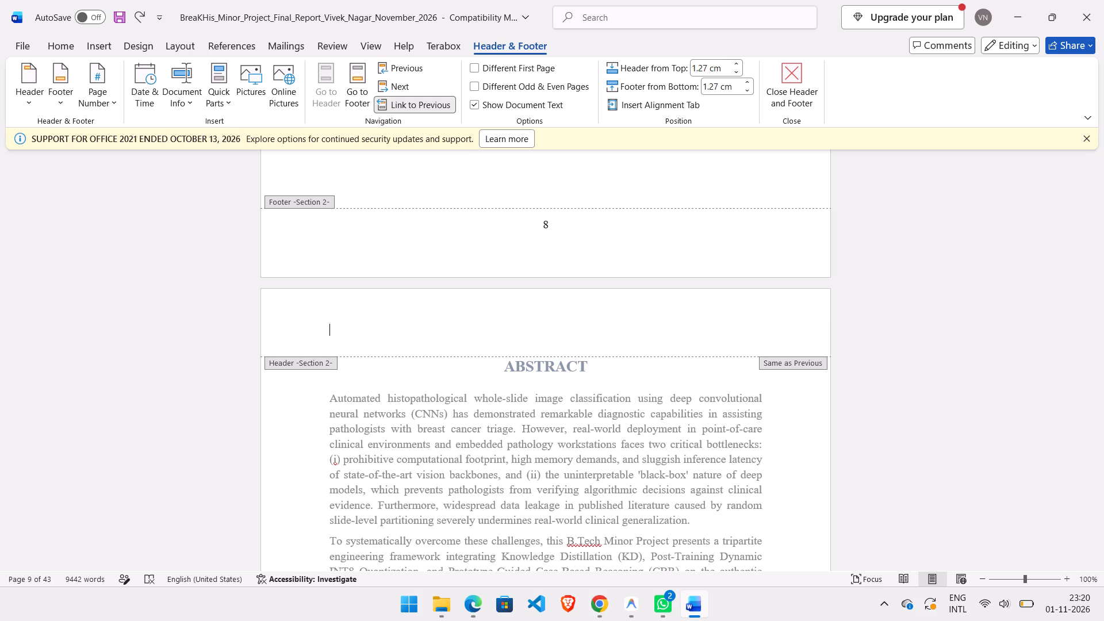
pyautogui.click(564, 227)
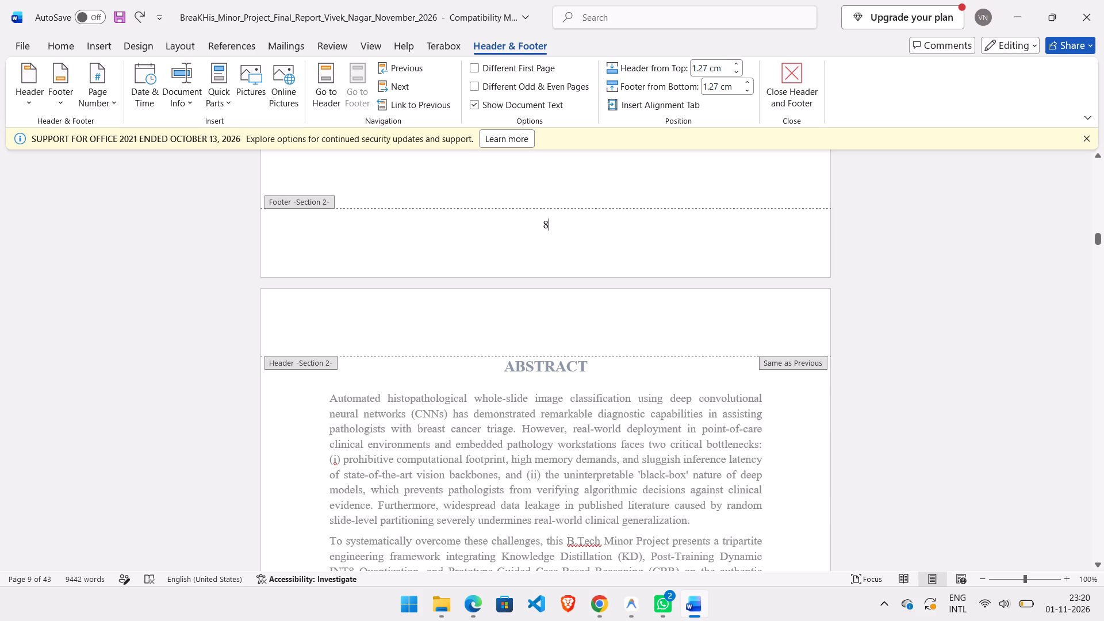
pyautogui.press('BackSpace')
pyautogui.press('BackSpace')
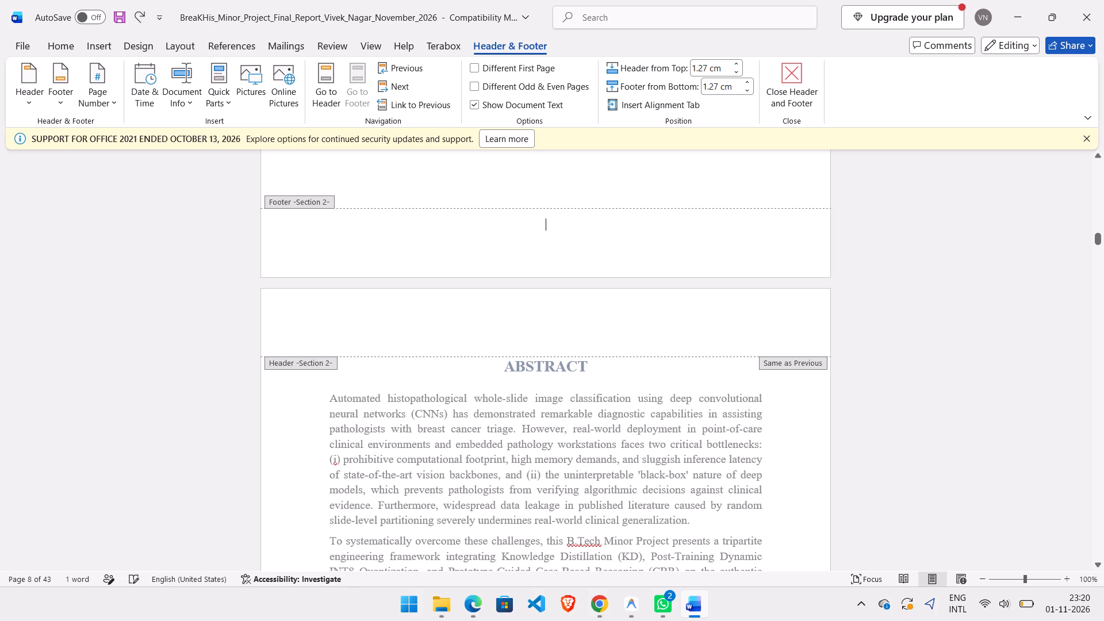
# Check the Section 2 footers on the table of contents, List of Figures and List of Tables pages.
pyautogui.scroll(1, 564, 227)
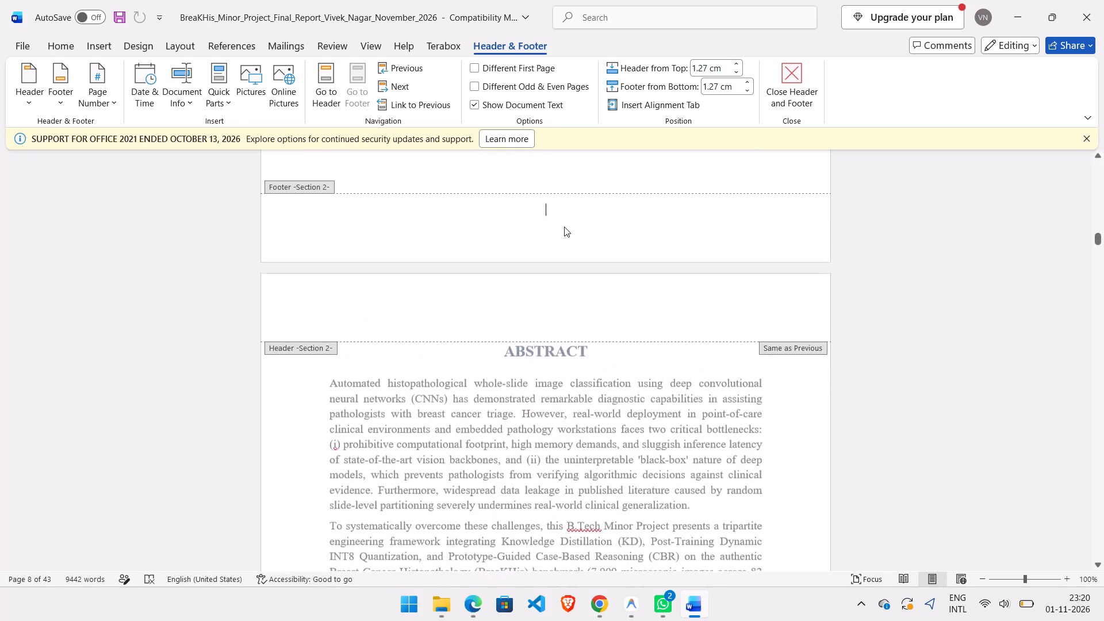
pyautogui.scroll(6, 564, 227)
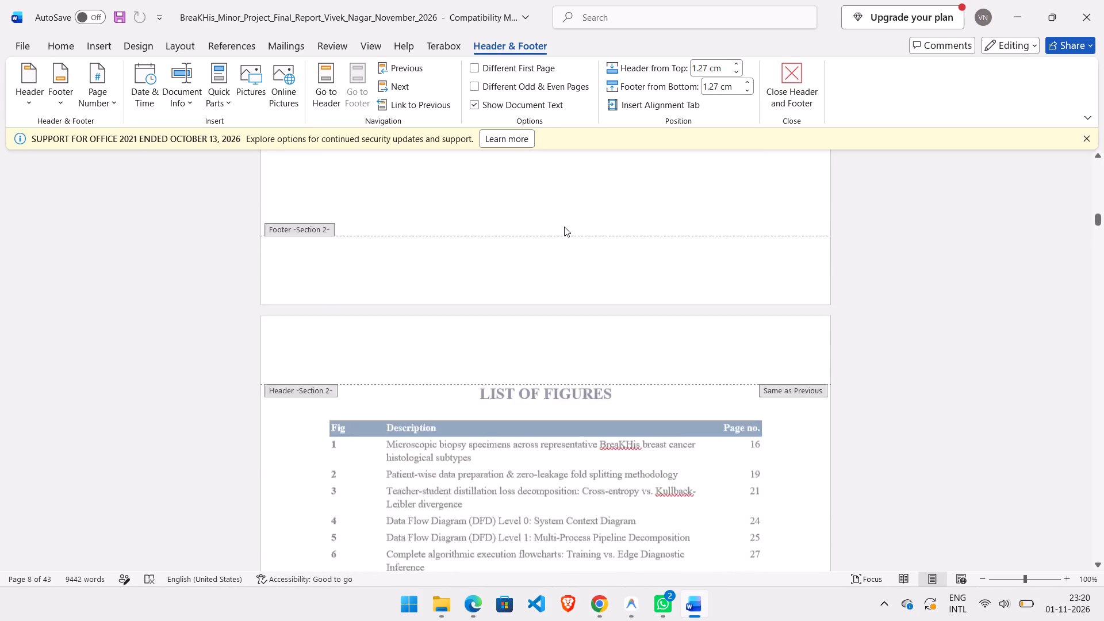
pyautogui.scroll(4, 564, 227)
pyautogui.scroll(-1, 564, 227)
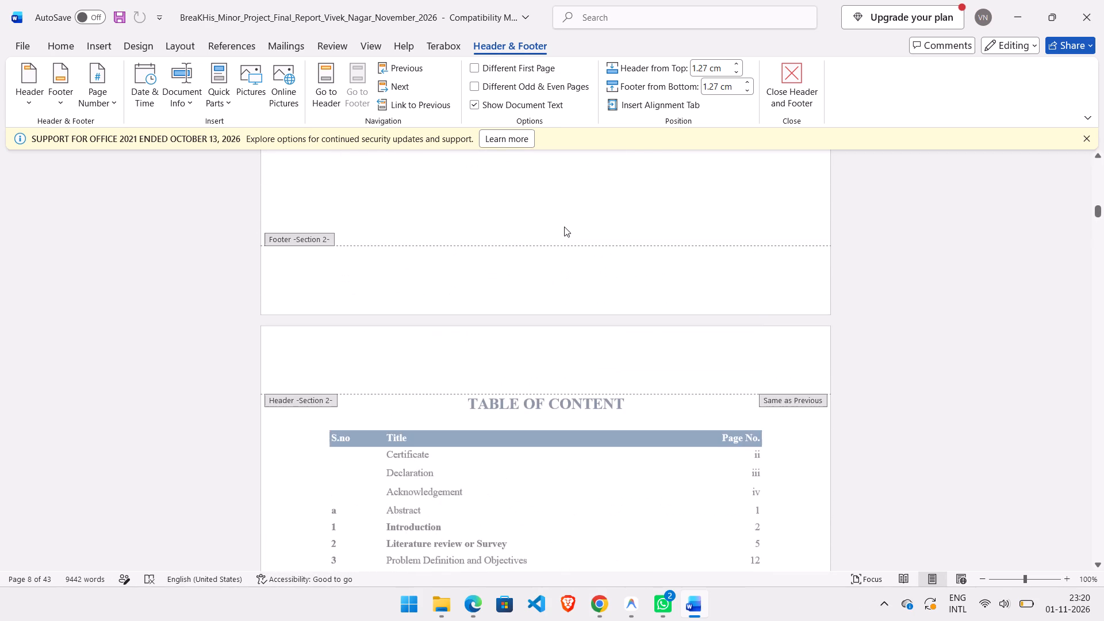
pyautogui.scroll(-3, 564, 227)
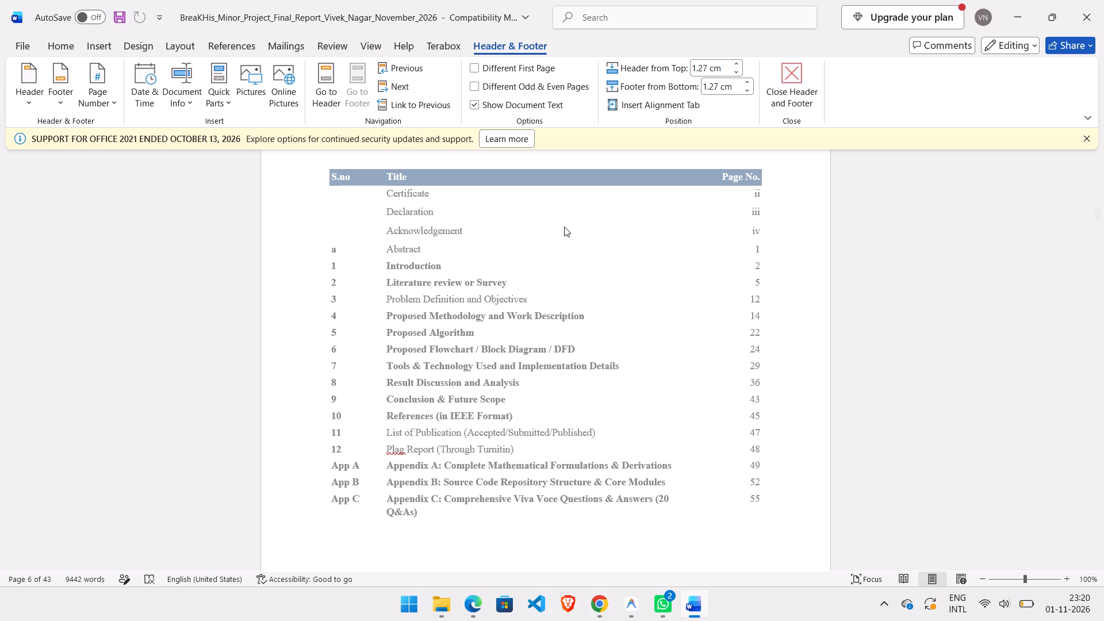
pyautogui.scroll(-2, 564, 227)
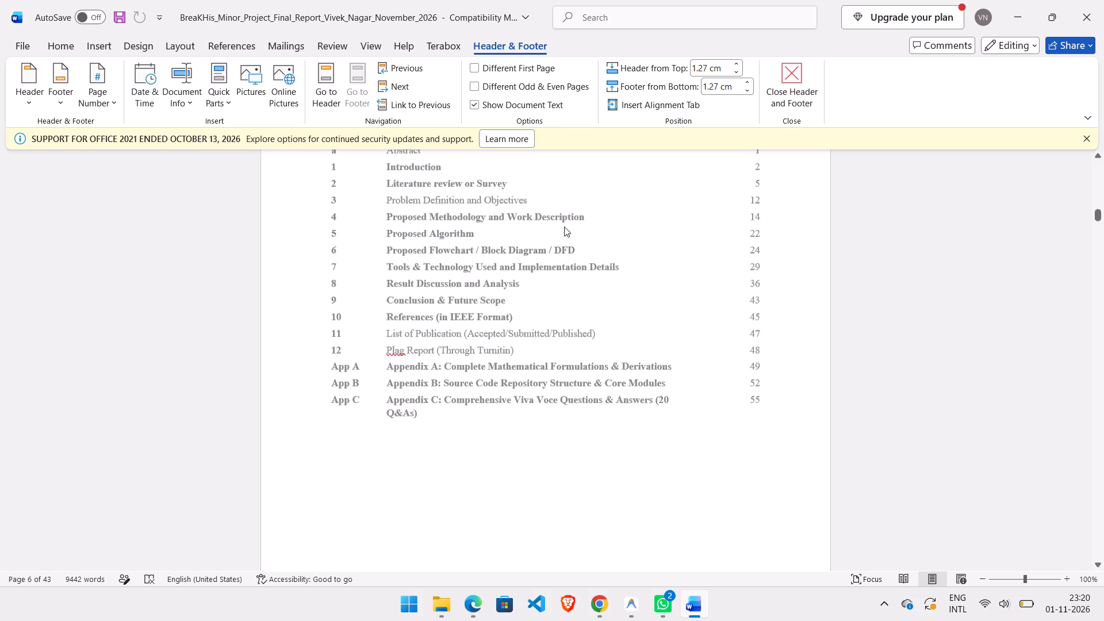
pyautogui.scroll(-7, 564, 227)
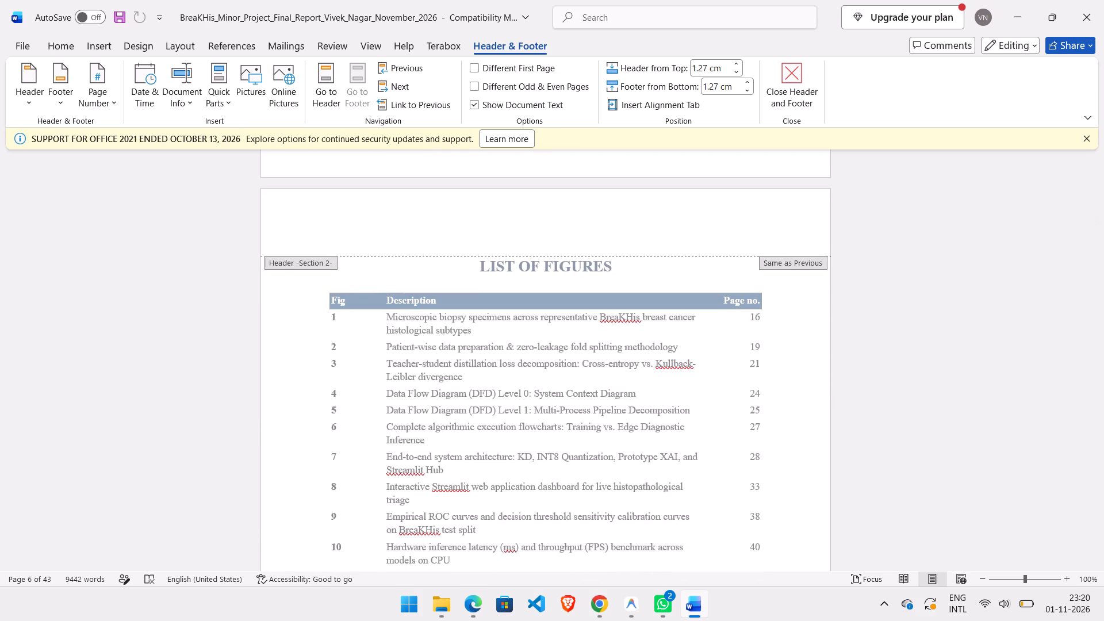
pyautogui.scroll(-1, 545, 239)
# Leave header and footer editing on the List of Figures page and reopen the footer on the Abstract page.
pyautogui.click(535, 267)
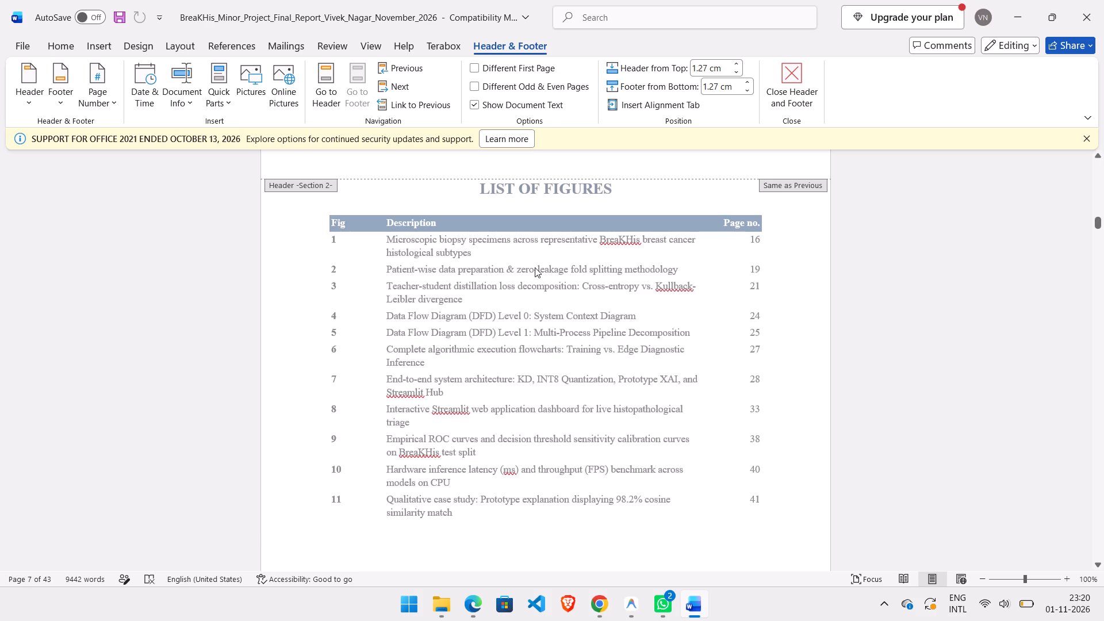
pyautogui.doubleClick(532, 273)
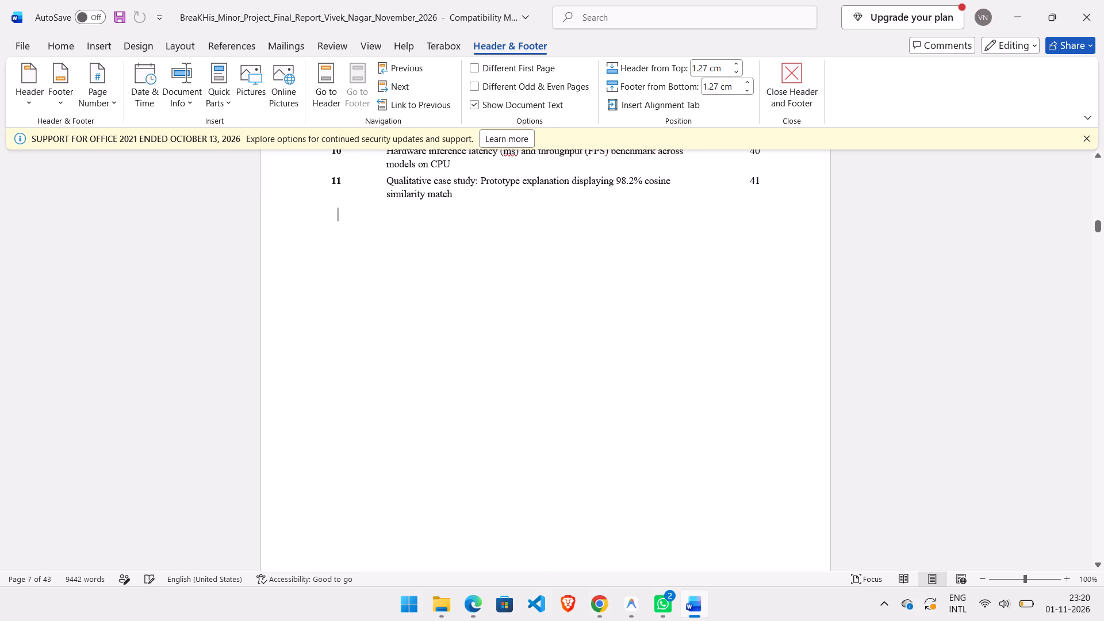
pyautogui.scroll(-8, 511, 329)
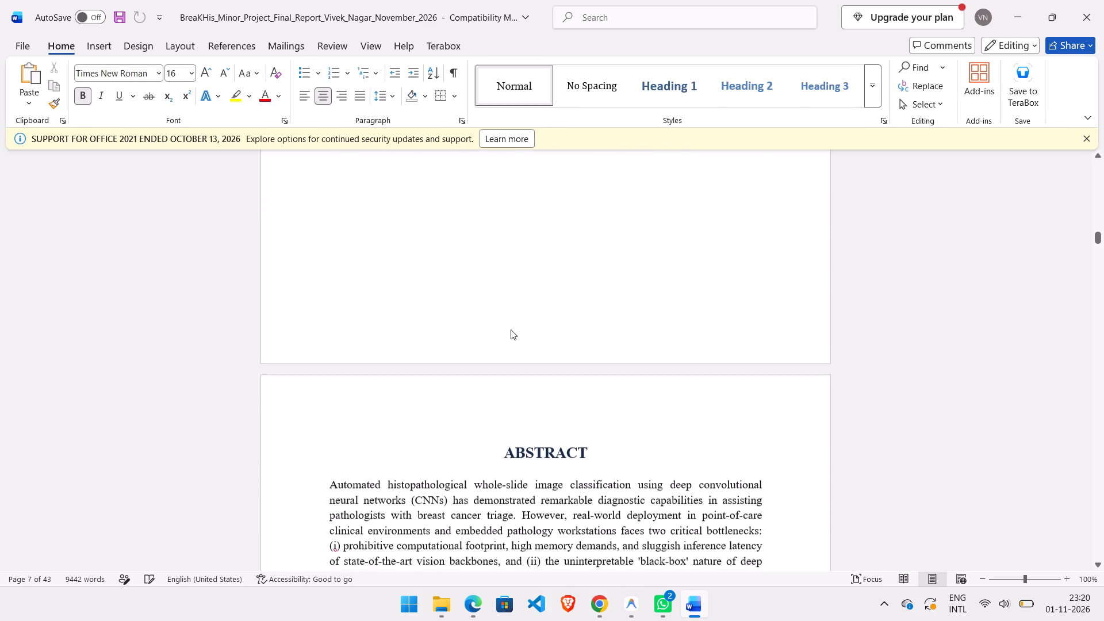
pyautogui.moveTo(505, 298); pyautogui.dragTo(499, 340)
pyautogui.doubleClick(499, 340)
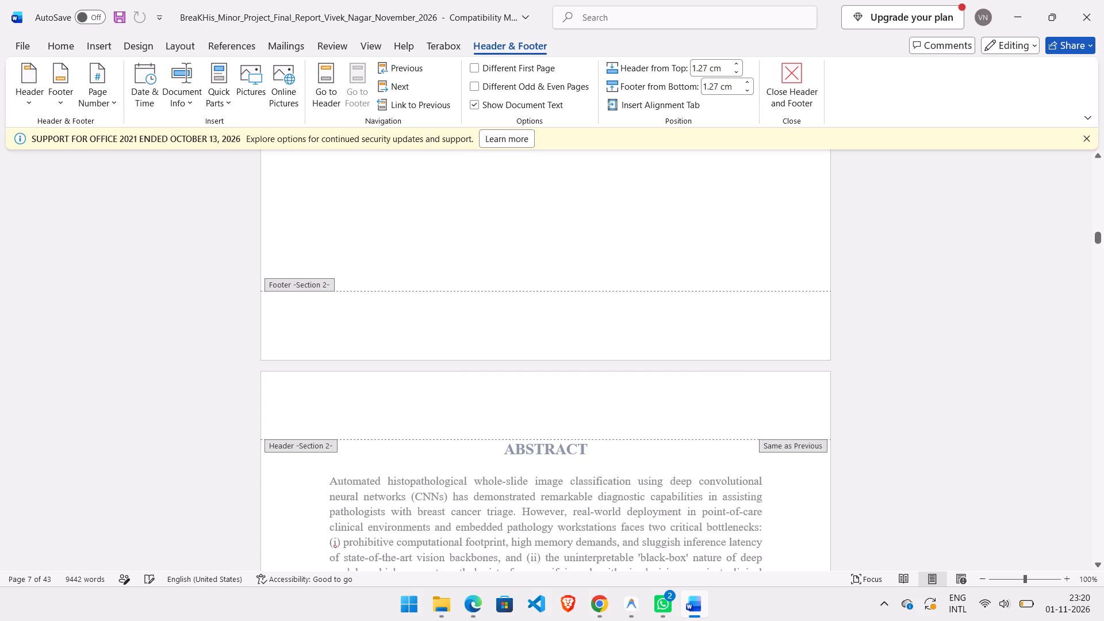
pyautogui.scroll(-6, 482, 341)
pyautogui.scroll(4, 482, 341)
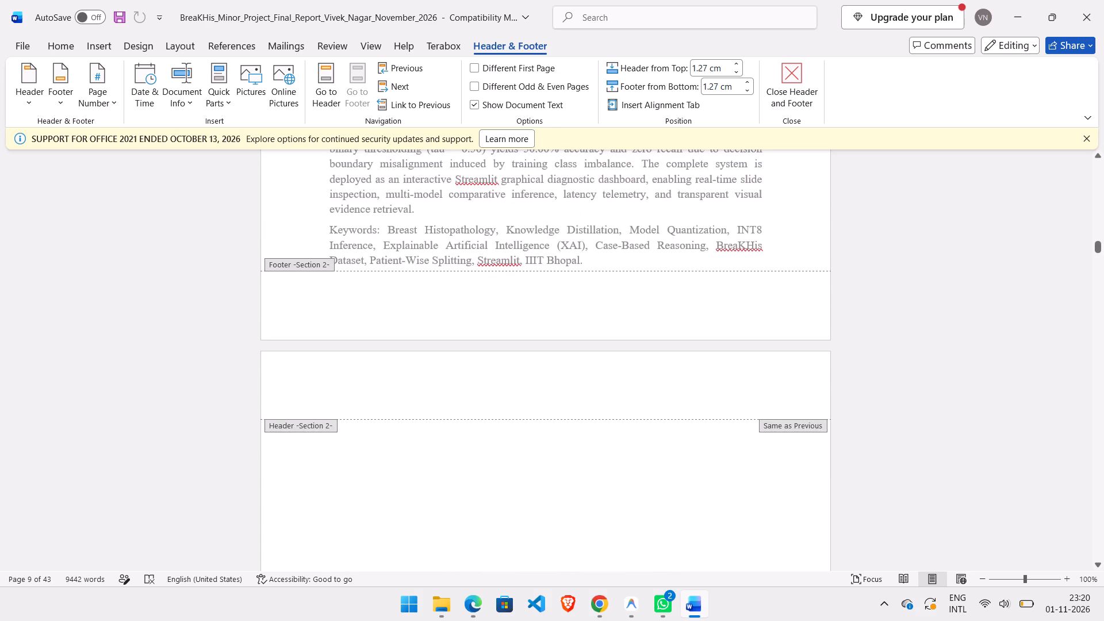
pyautogui.click(490, 321)
pyautogui.click(521, 231)
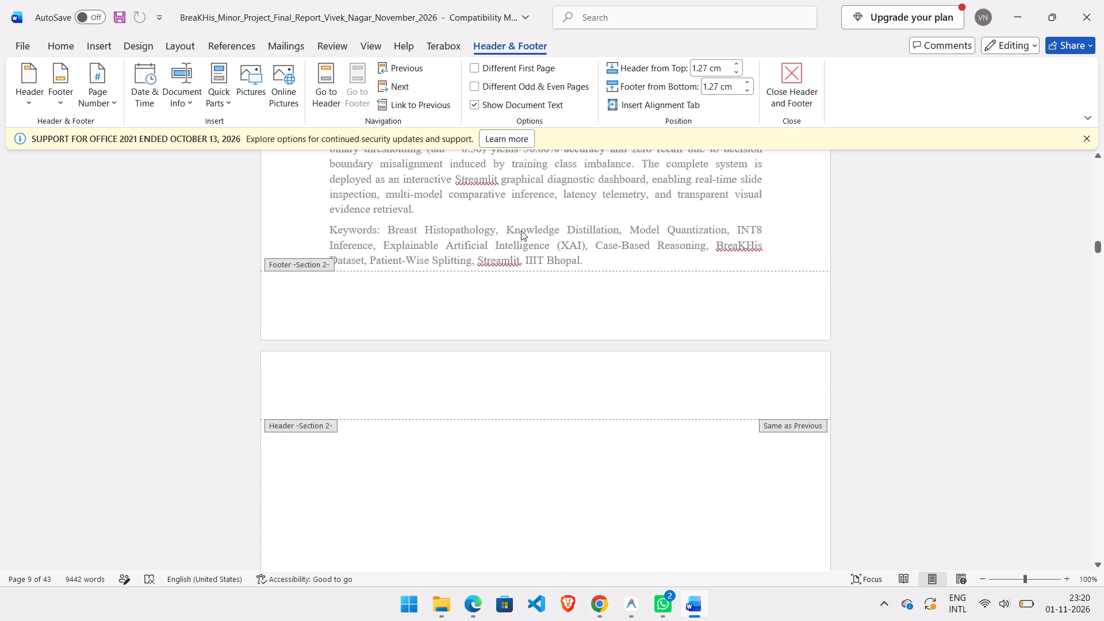
pyautogui.doubleClick(521, 231)
pyautogui.doubleClick(524, 317)
# Look over the headers and footers between the Abstract and the Introduction pages.
pyautogui.scroll(-8, 503, 304)
pyautogui.scroll(1, 503, 304)
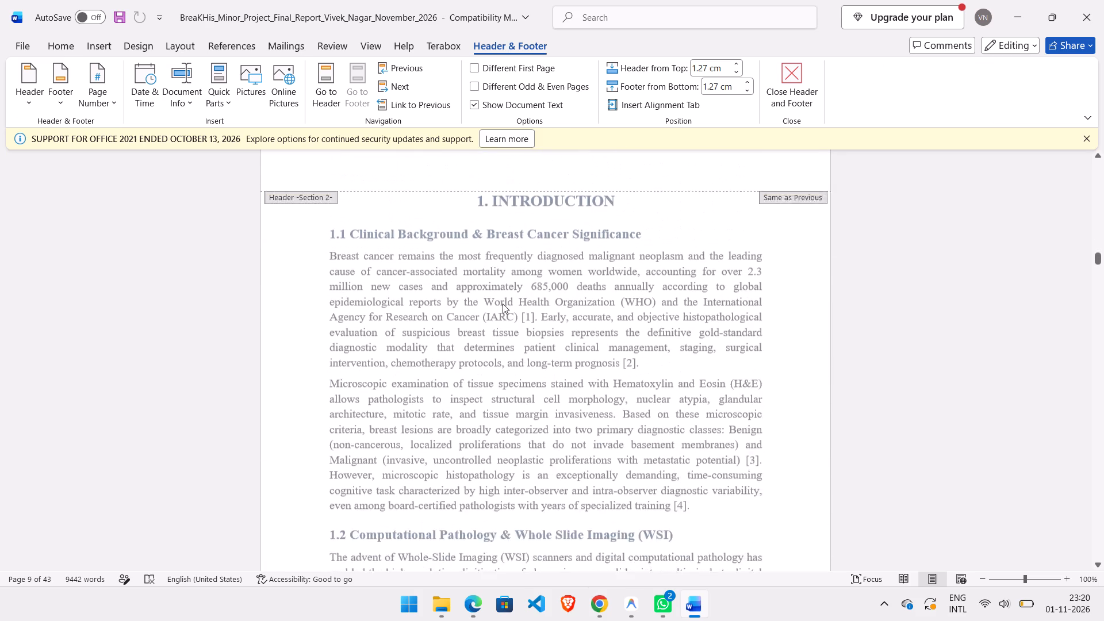
pyautogui.scroll(2, 503, 304)
pyautogui.scroll(7, 478, 218)
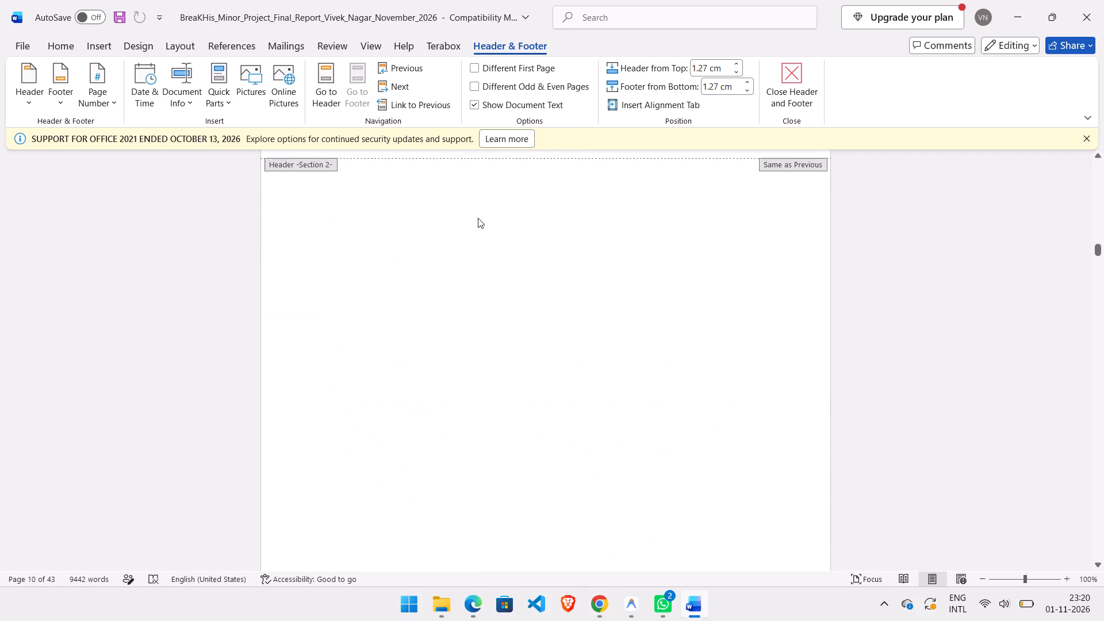
pyautogui.scroll(1, 478, 218)
pyautogui.scroll(2, 450, 260)
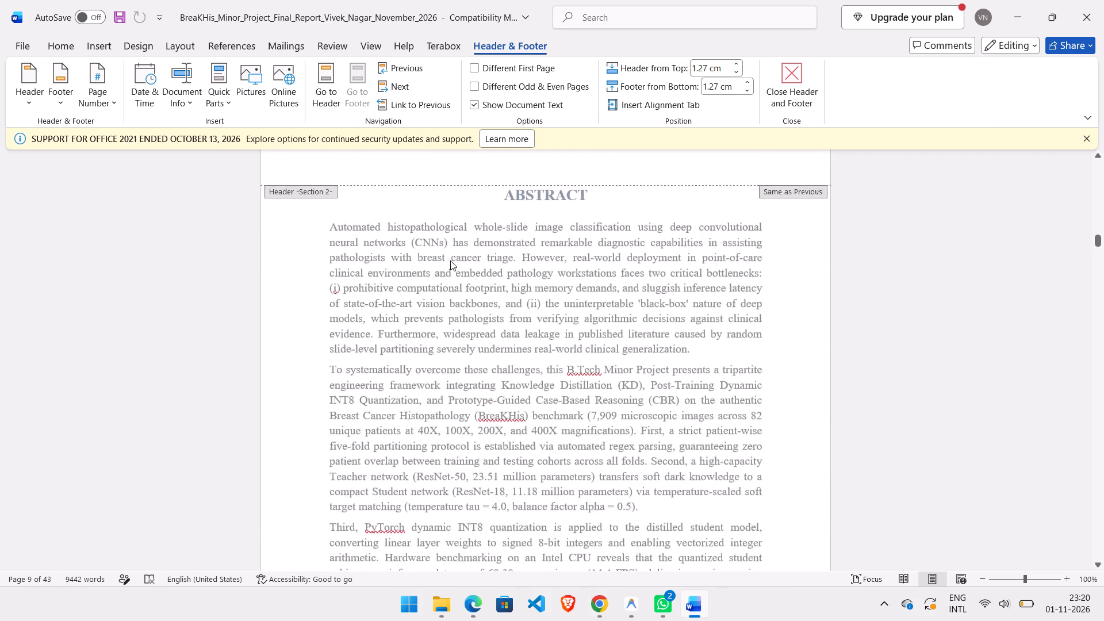
pyautogui.scroll(2, 450, 260)
pyautogui.scroll(-2, 450, 260)
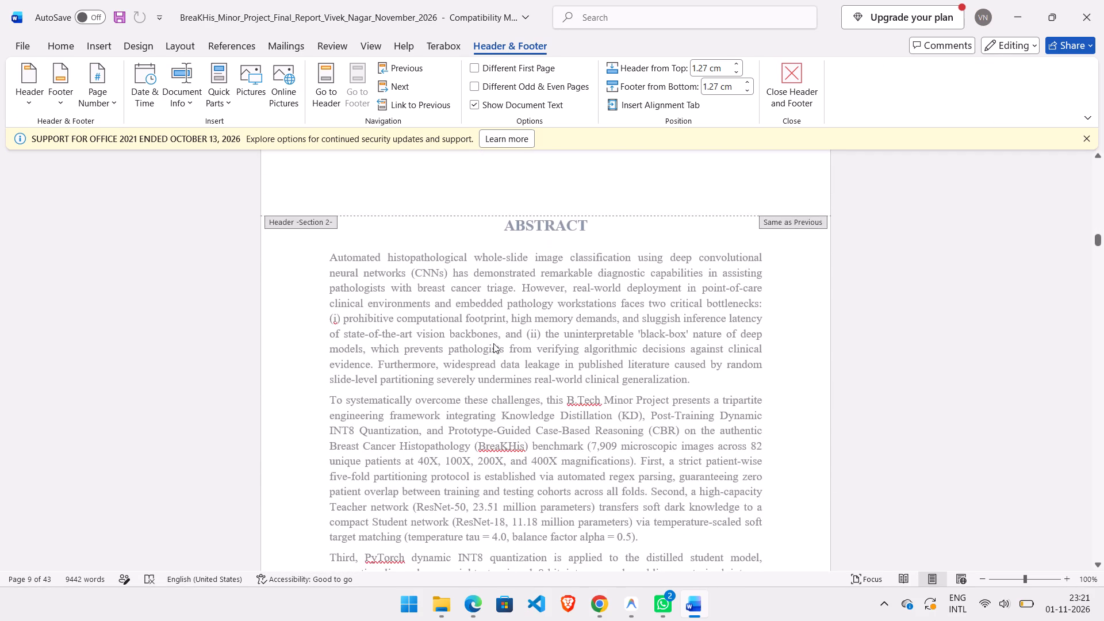
pyautogui.scroll(-4, 500, 385)
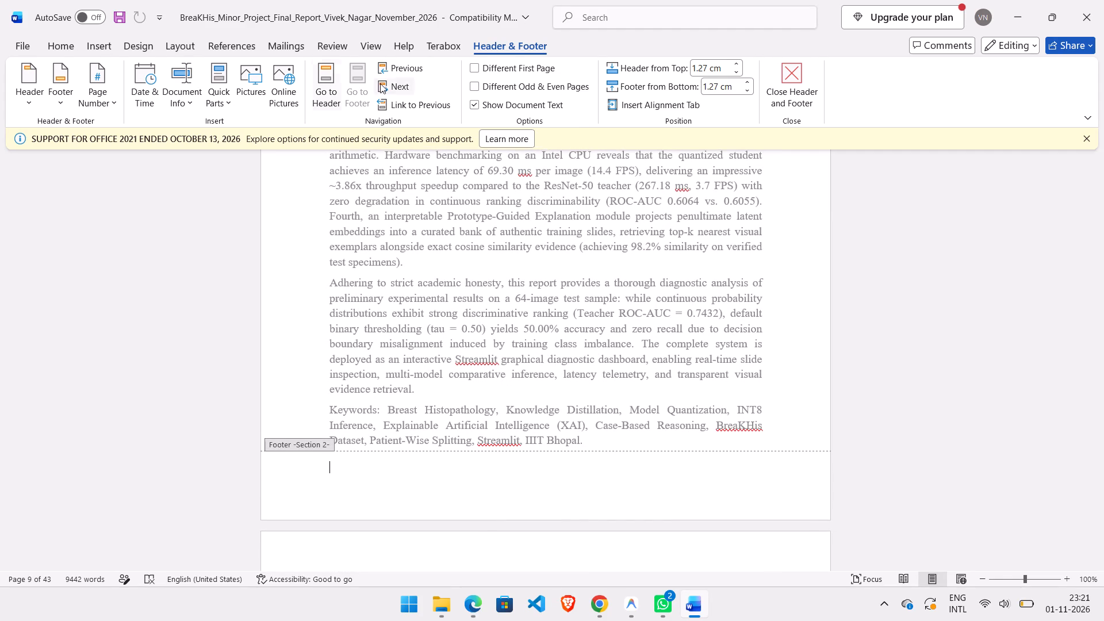
# Insert a centred Plain Number 2 page number at the bottom of the page from the Abstract page's Section 2 footer.
pyautogui.click(105, 77)
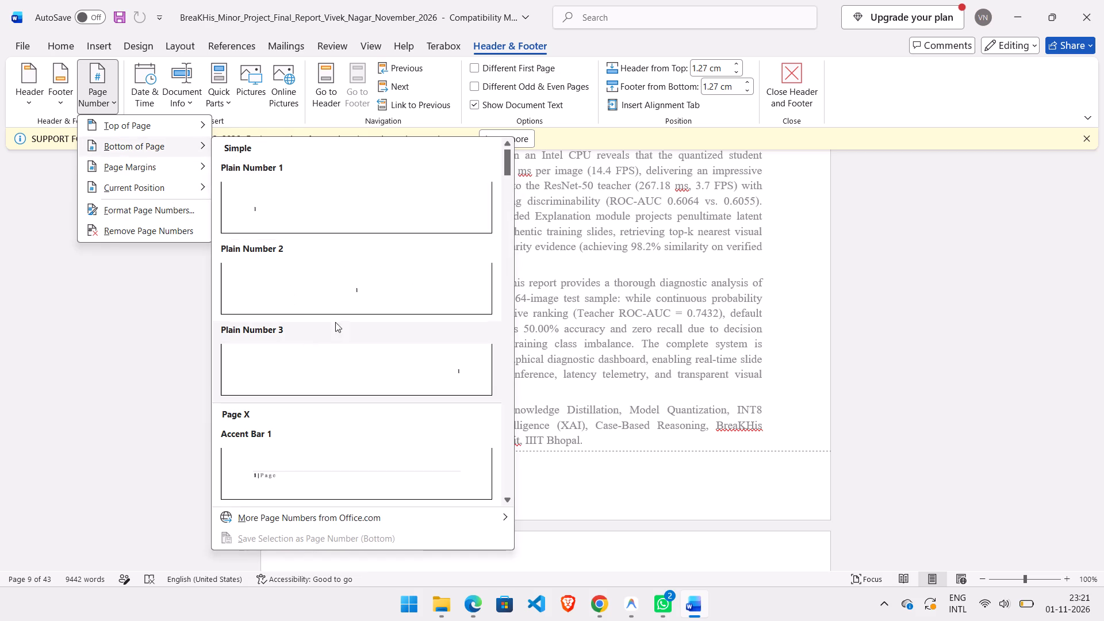
pyautogui.click(346, 287)
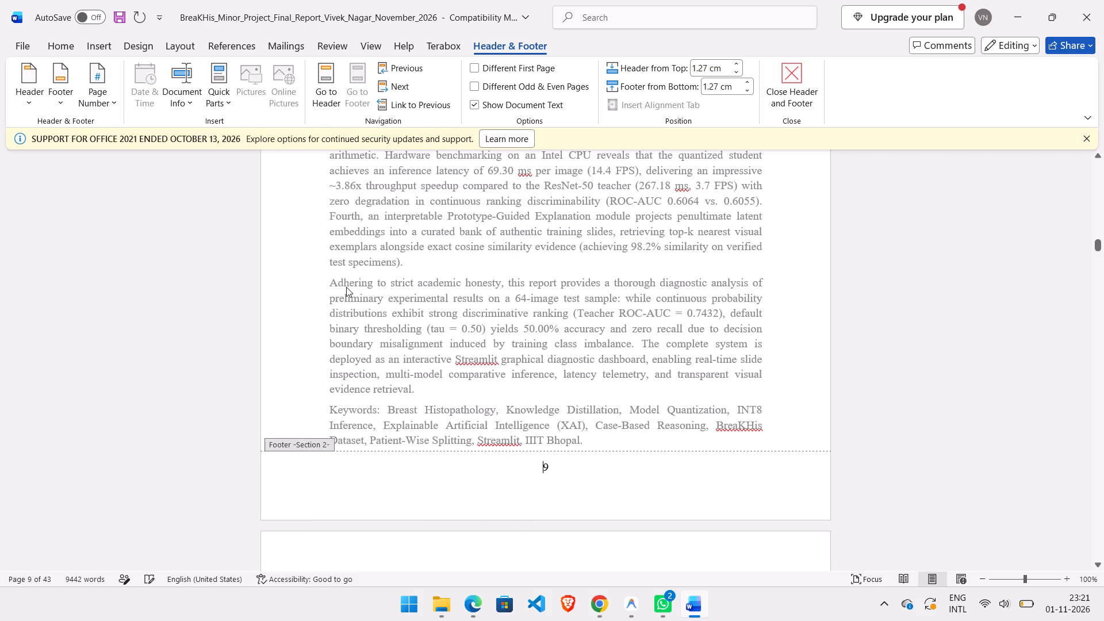
# Delete the page number from the Section 2 footer on page 5, the section's first page.
pyautogui.scroll(7, 486, 362)
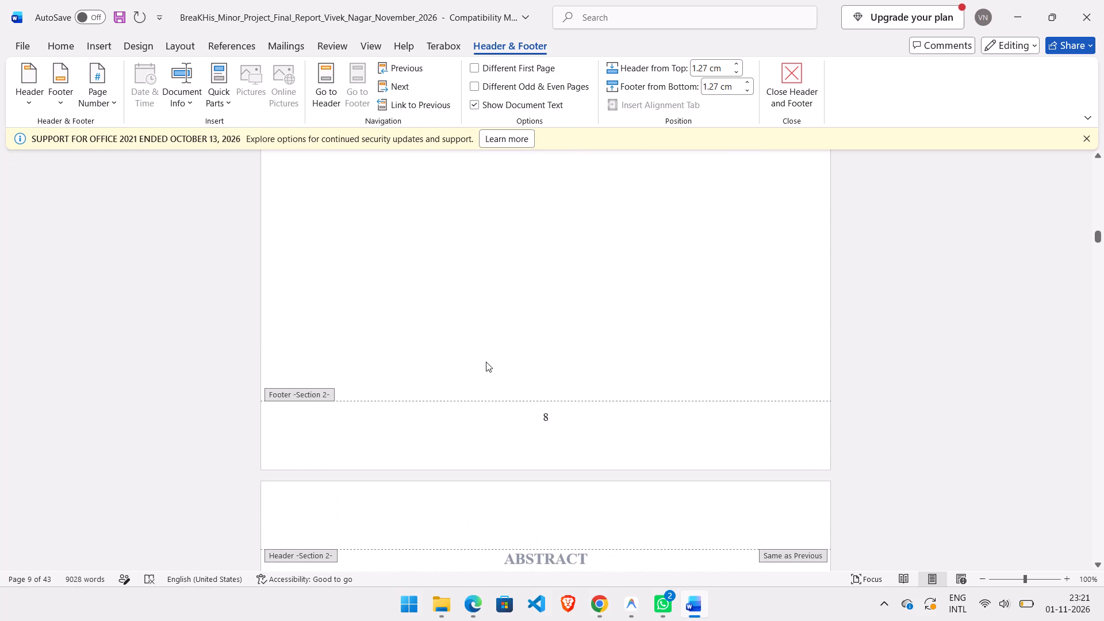
pyautogui.scroll(1, 486, 362)
pyautogui.click(400, 91)
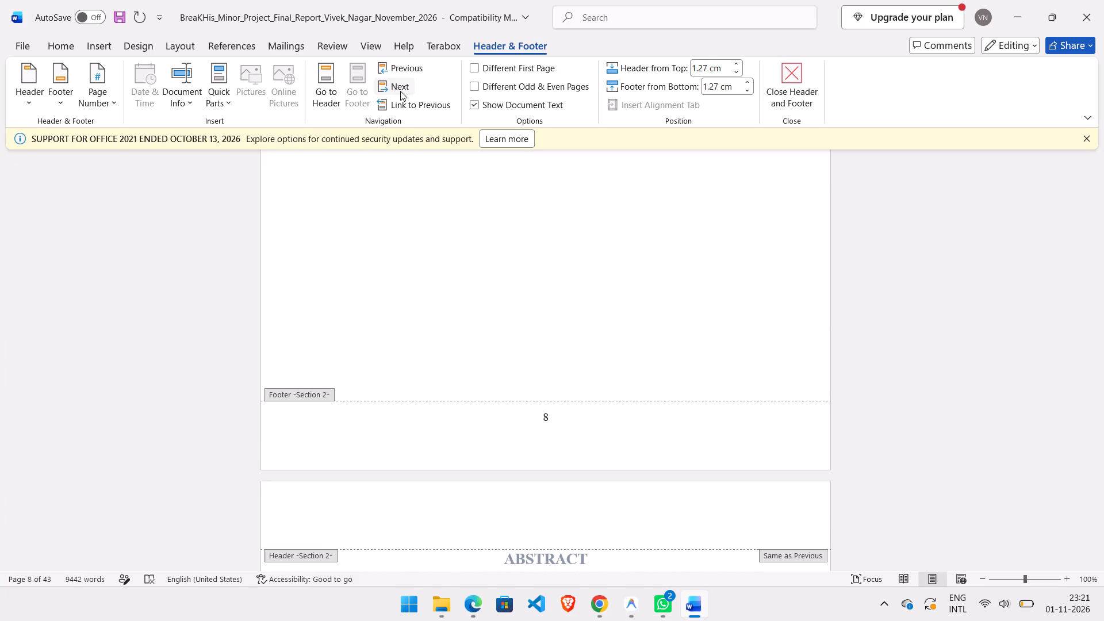
pyautogui.click(400, 91)
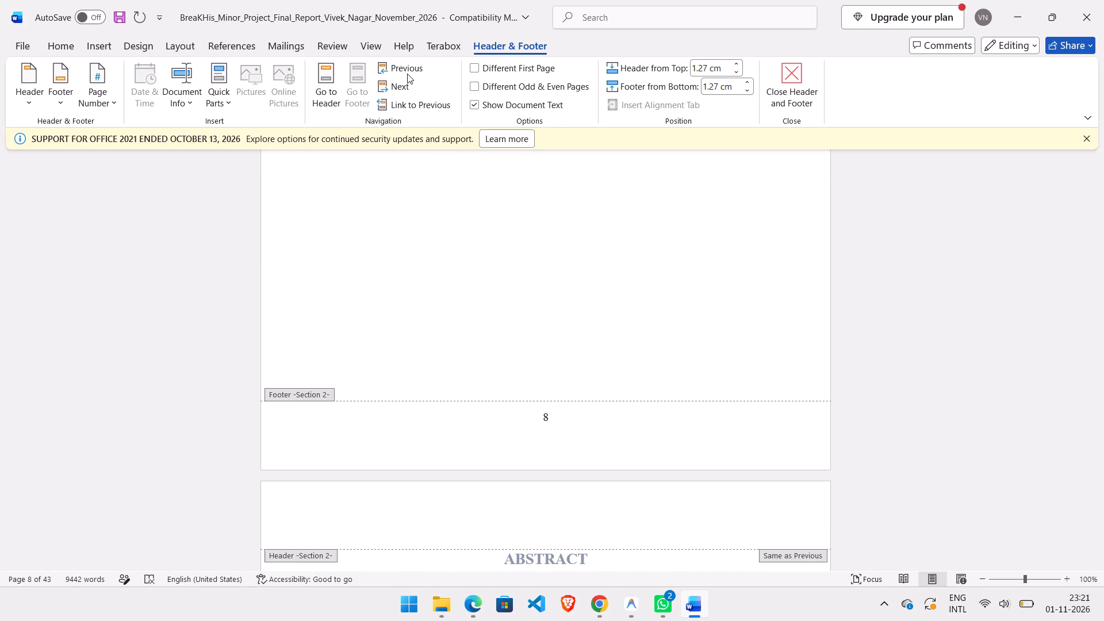
pyautogui.click(407, 74)
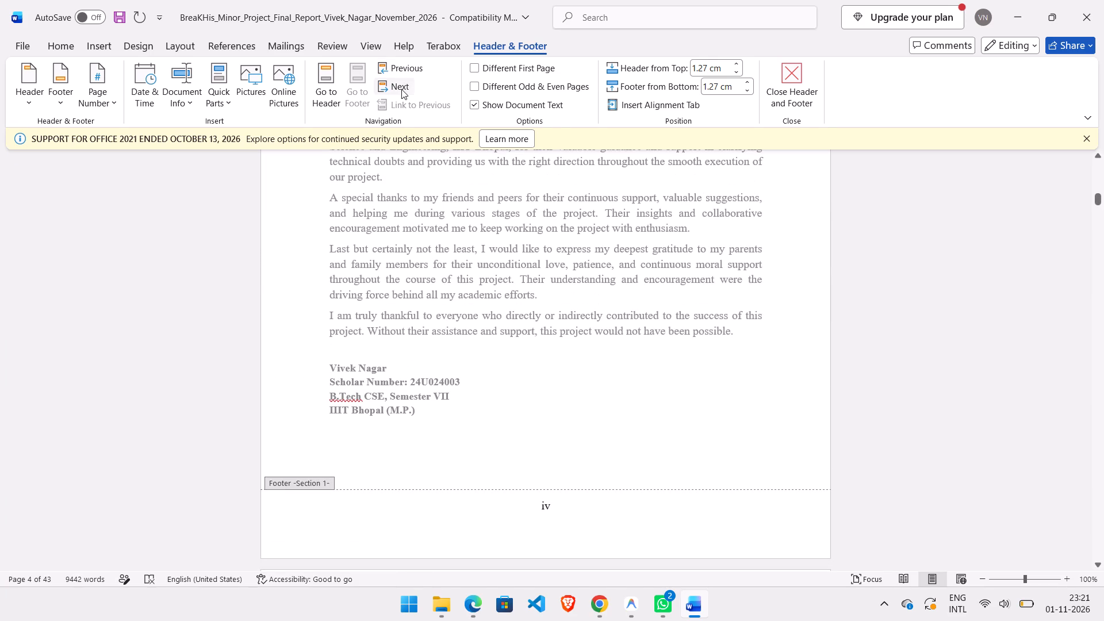
pyautogui.click(401, 89)
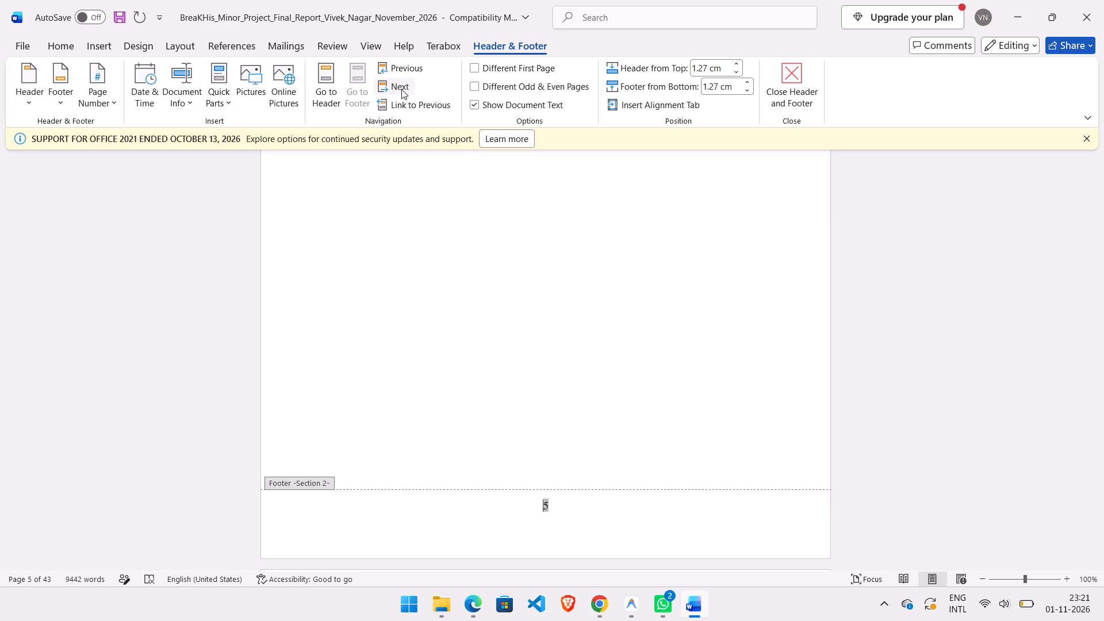
pyautogui.press('BackSpace')
pyautogui.hotkey('ctrl', 'z')
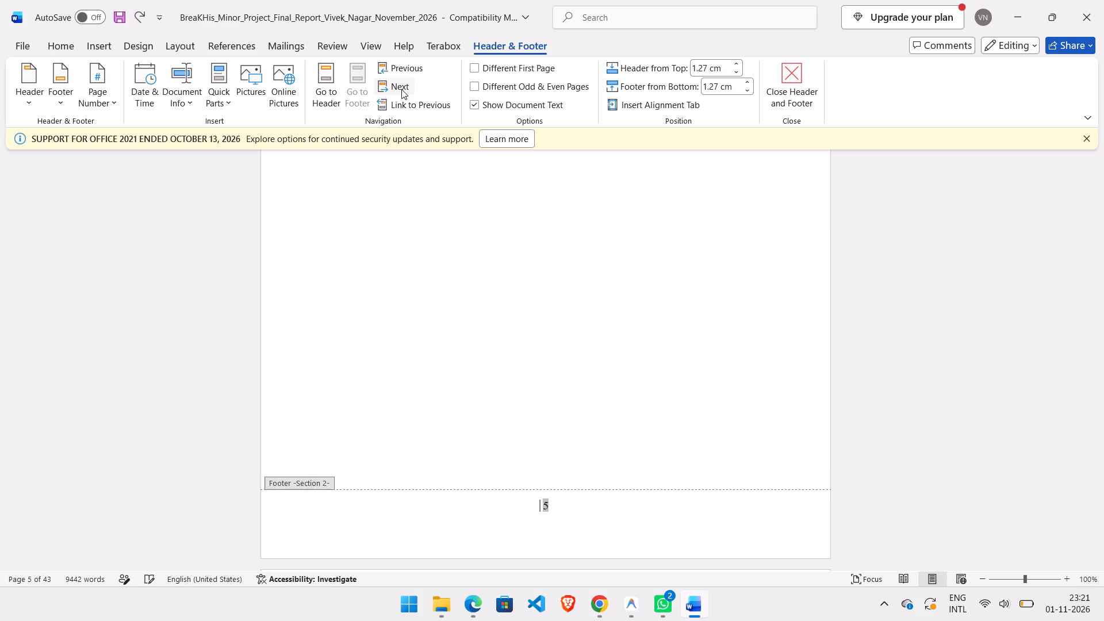
pyautogui.press('Right')
pyautogui.press('BackSpace')
pyautogui.press('BackSpace')
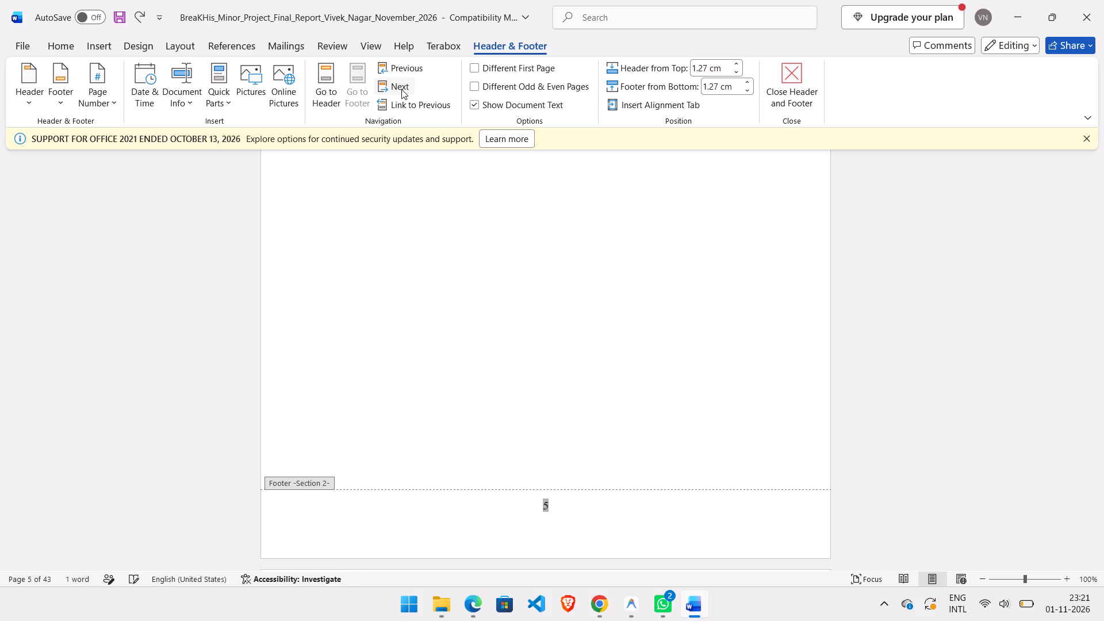
# Check the Section 2 footers around the List of Figures and List of Tables pages, and leave header and footer editing.
pyautogui.scroll(-6, 401, 89)
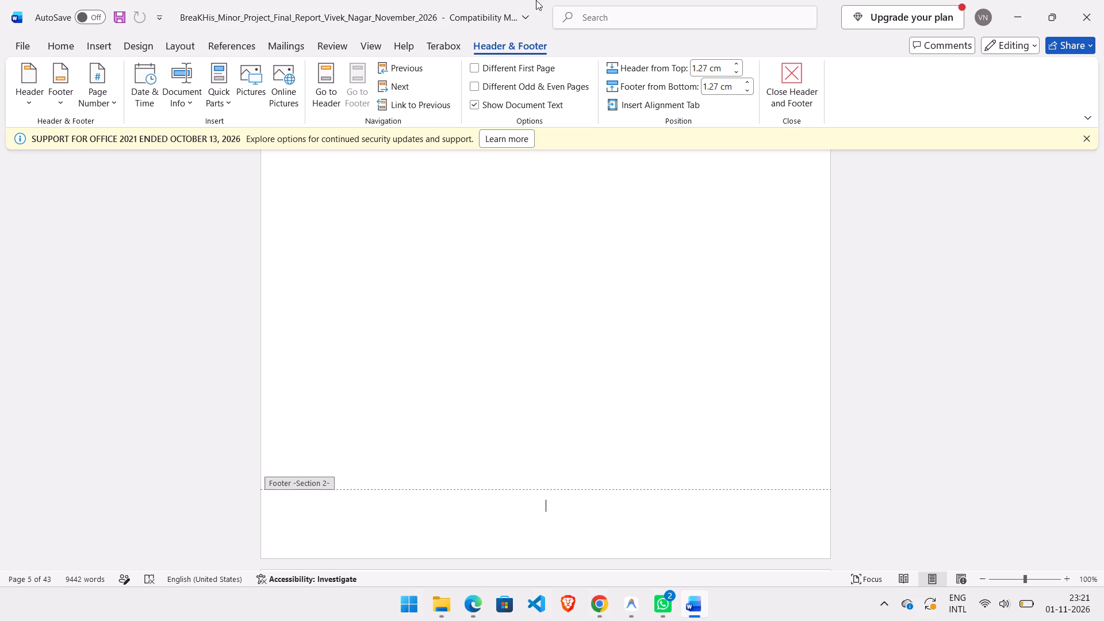
pyautogui.scroll(-6, 487, 266)
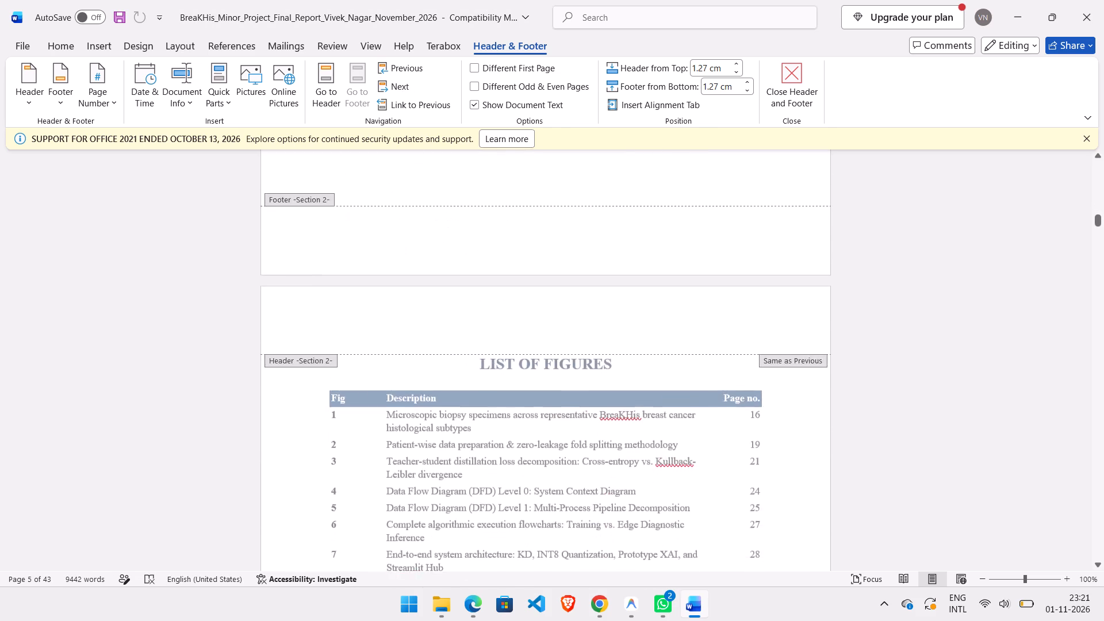
pyautogui.scroll(-6, 487, 266)
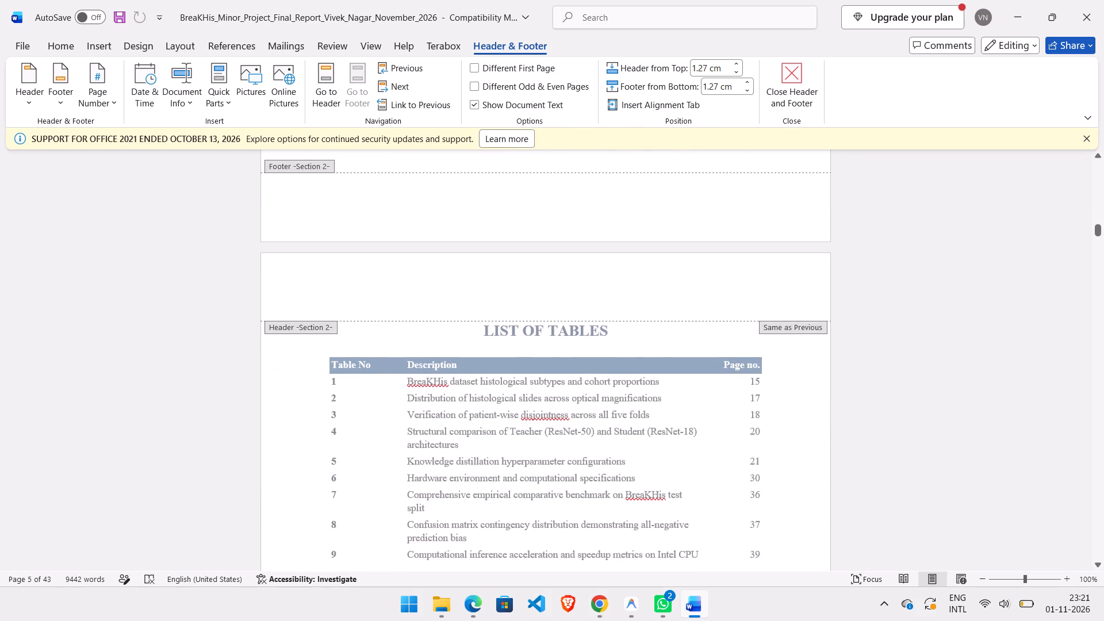
pyautogui.scroll(-1, 487, 266)
pyautogui.click(542, 365)
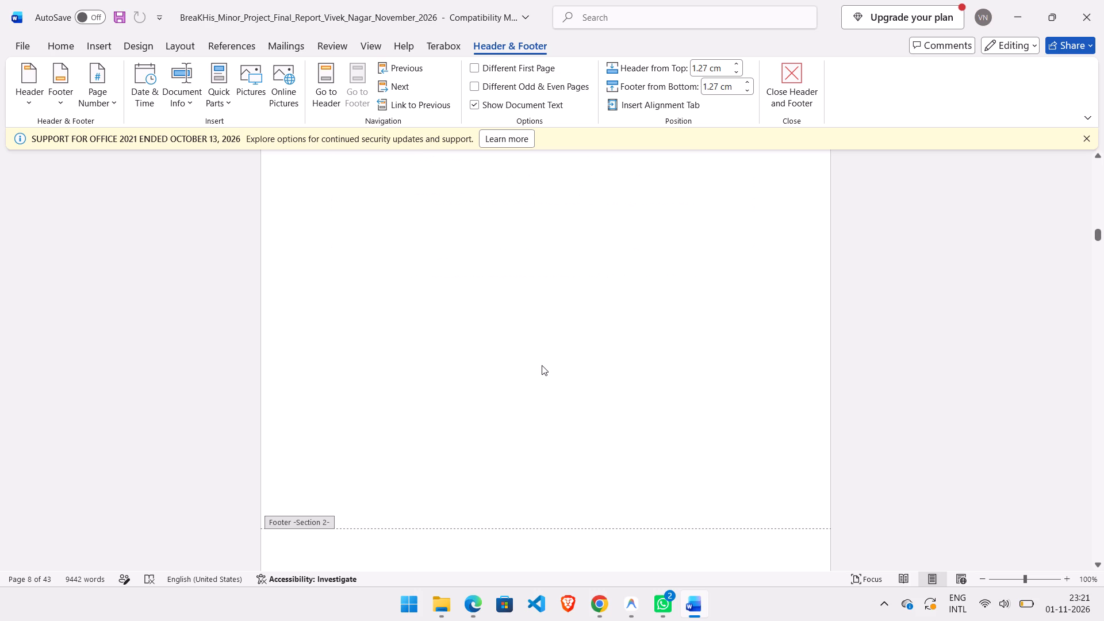
pyautogui.tripleClick(542, 365)
# Look over the Abstract page from its heading to its end and the page boundaries around it.
pyautogui.scroll(-3, 542, 365)
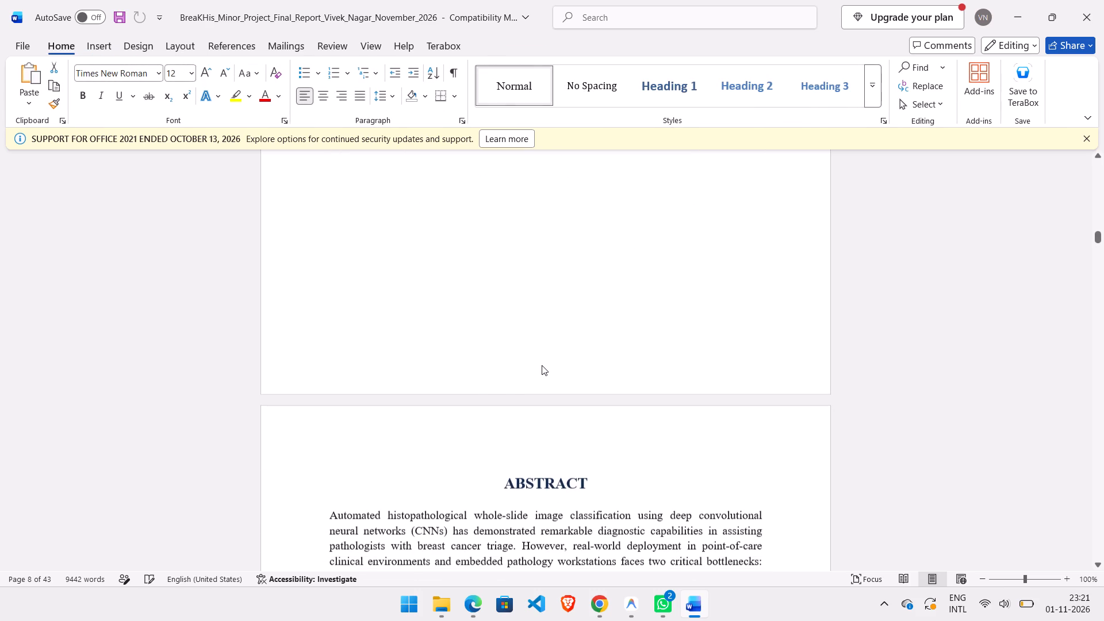
pyautogui.scroll(-6, 542, 365)
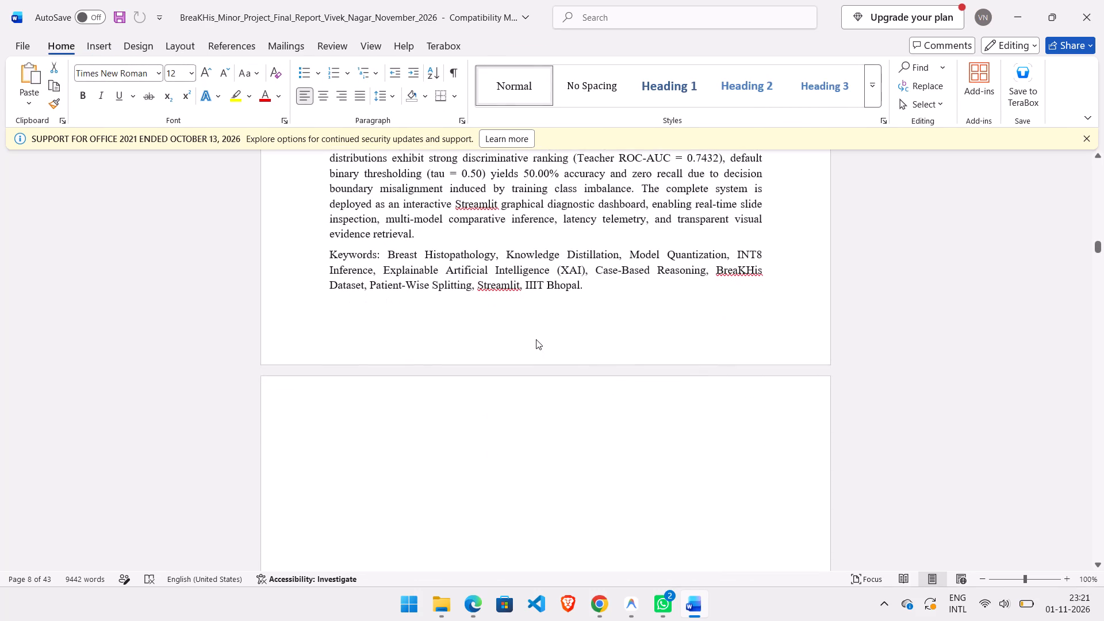
pyautogui.click(536, 339)
pyautogui.scroll(5, 536, 339)
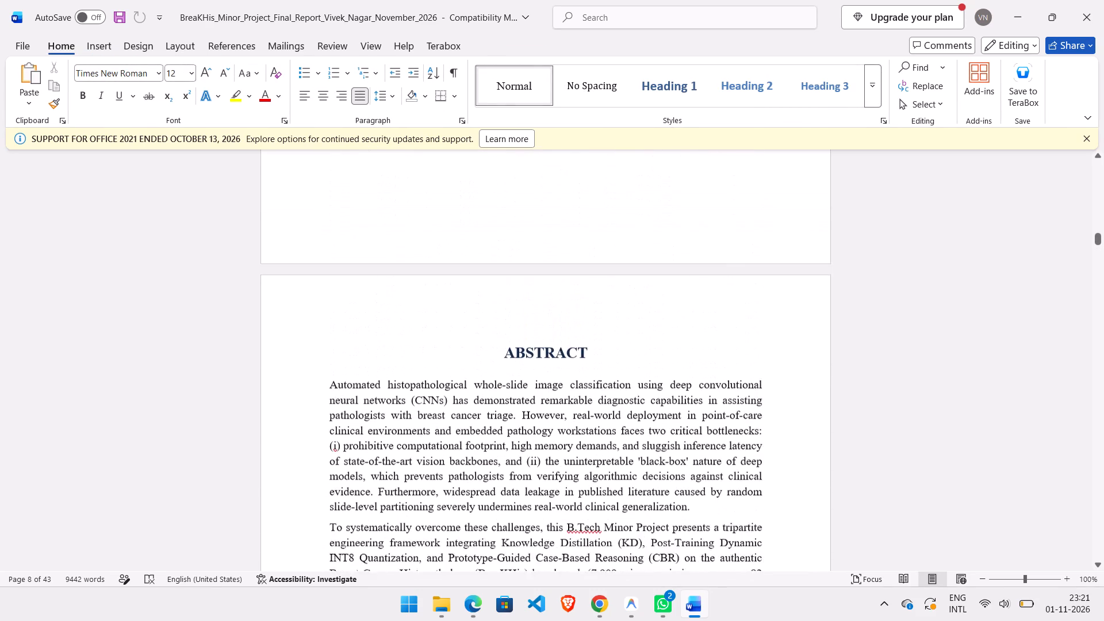
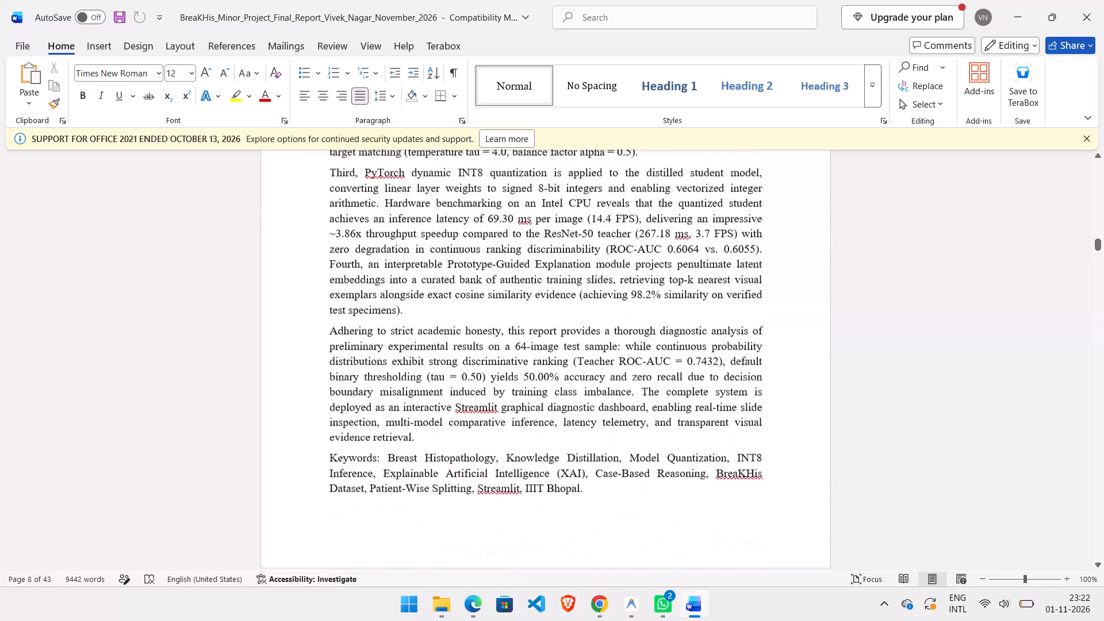
# Set the page numbering from the Abstract page's Section 2 footer to the 1, 2, 3 format, starting at 1.
pyautogui.scroll(-1, 536, 339)
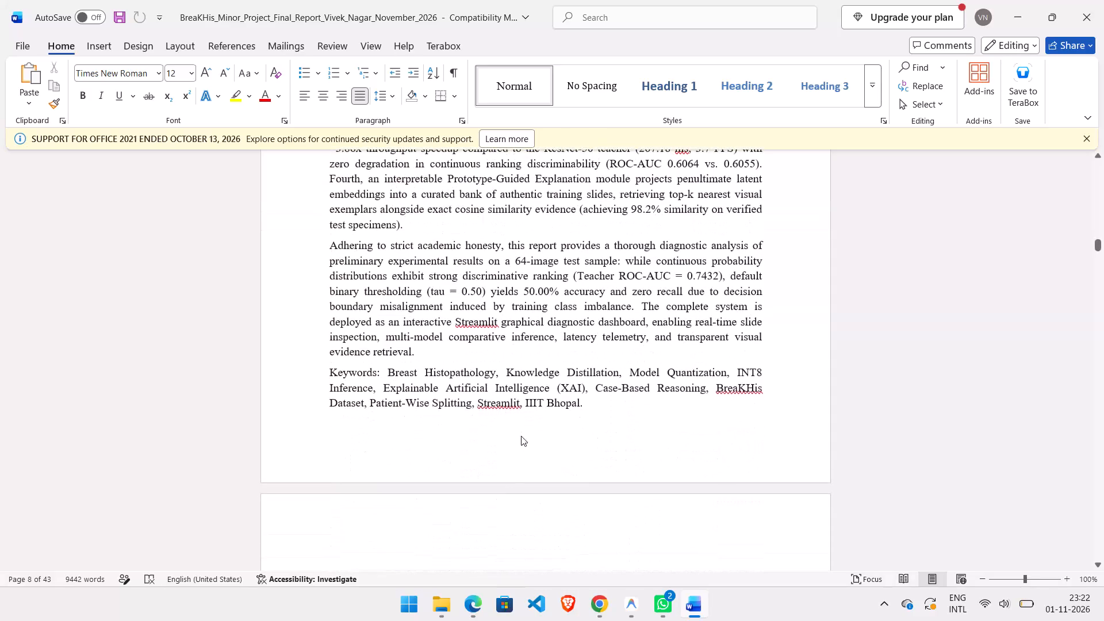
pyautogui.doubleClick(521, 450)
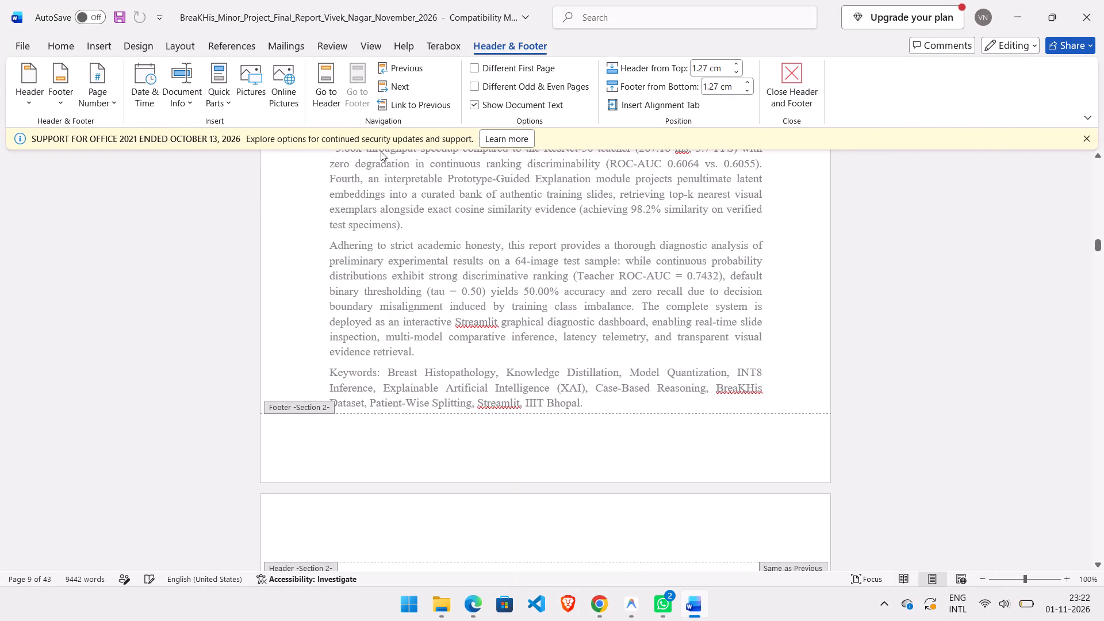
pyautogui.click(170, 51)
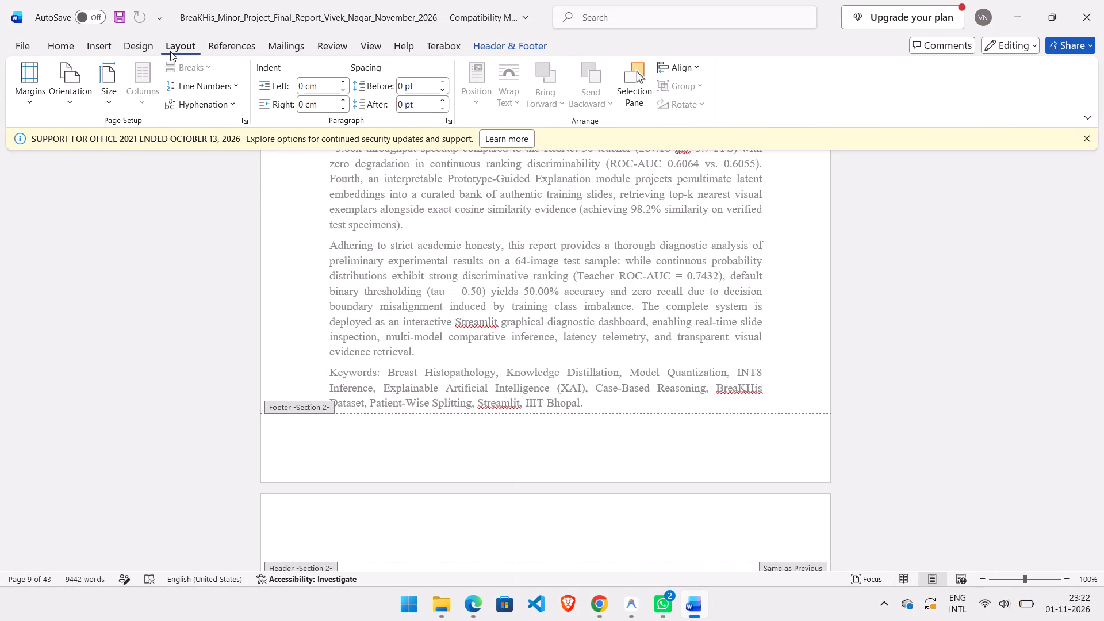
pyautogui.click(97, 44)
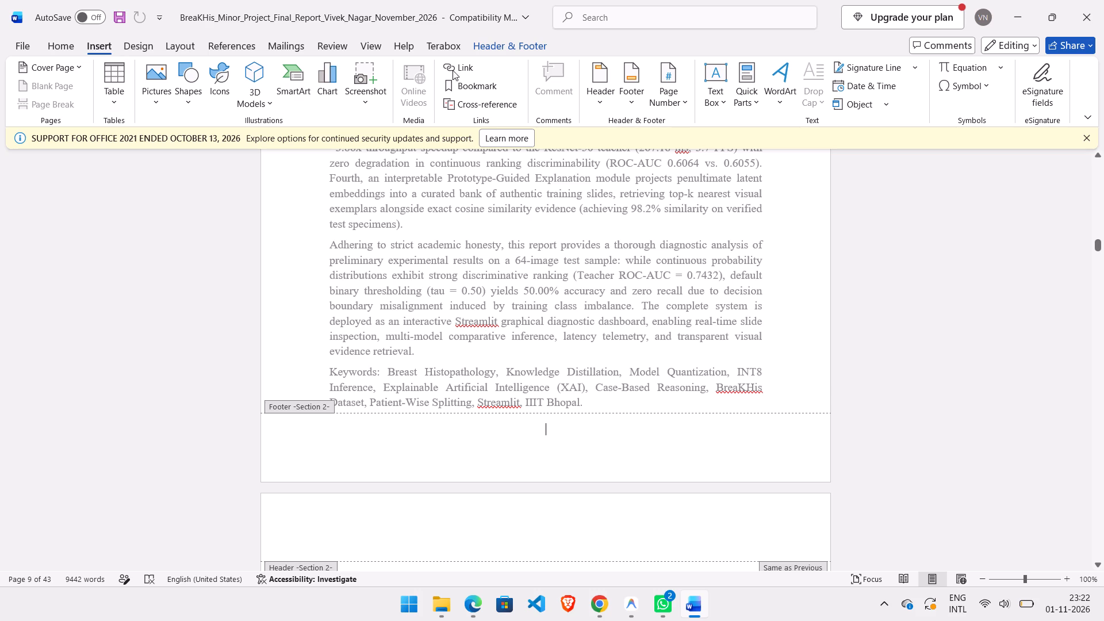
pyautogui.click(660, 94)
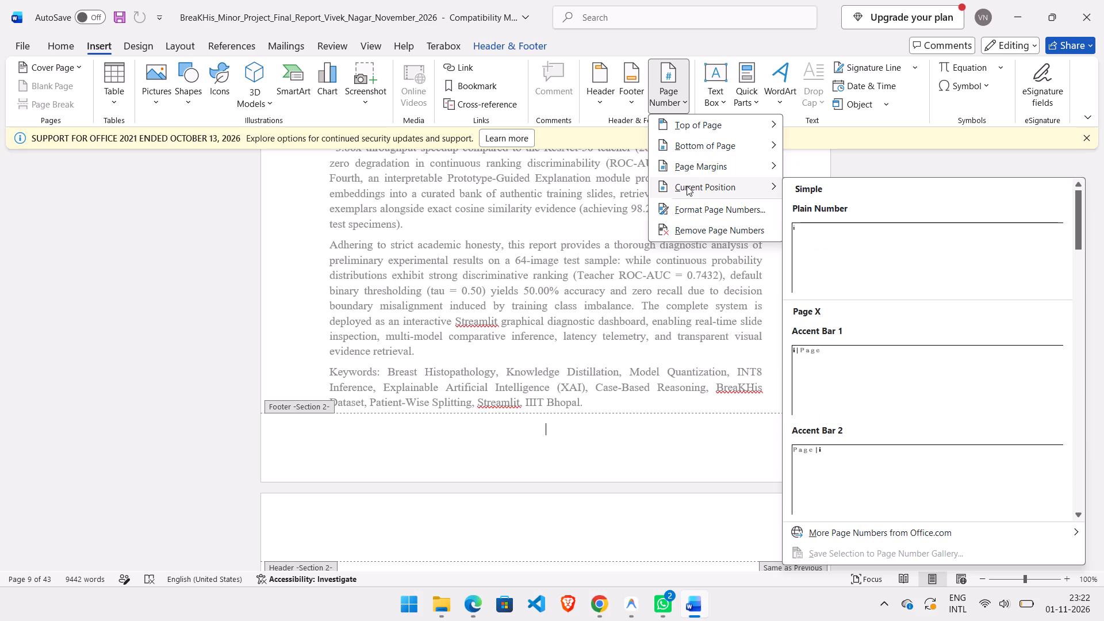
pyautogui.click(683, 145)
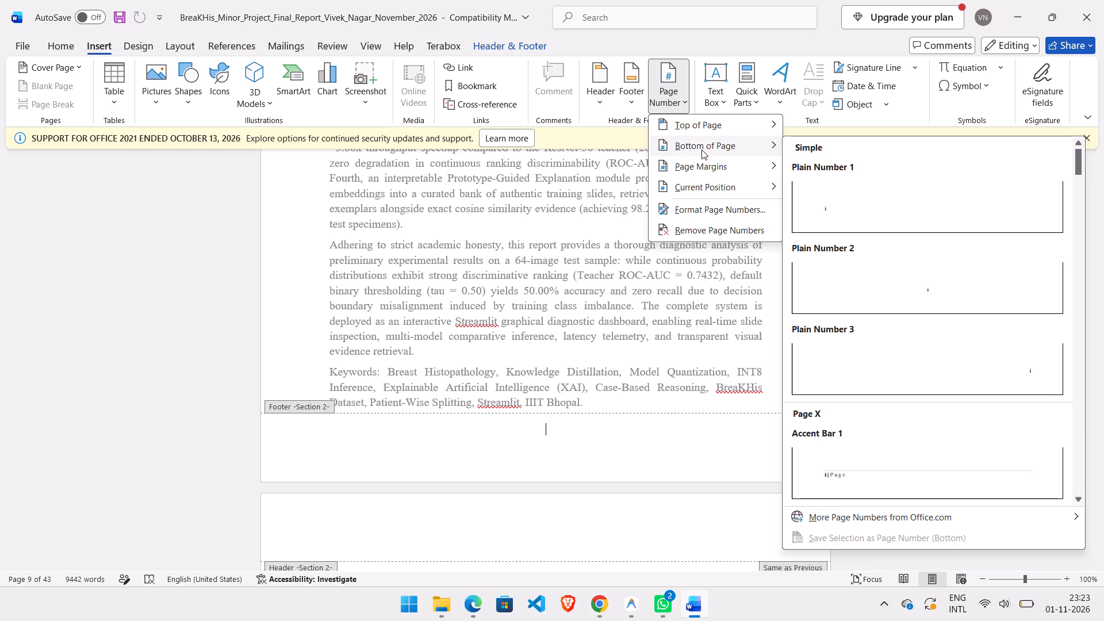
pyautogui.click(701, 208)
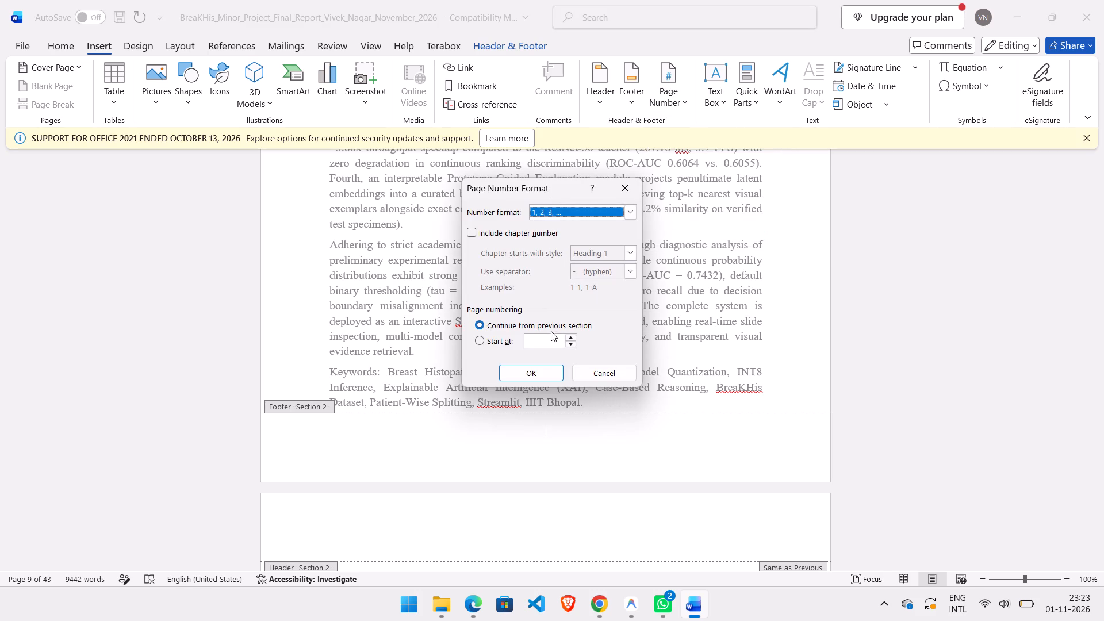
pyautogui.click(551, 337)
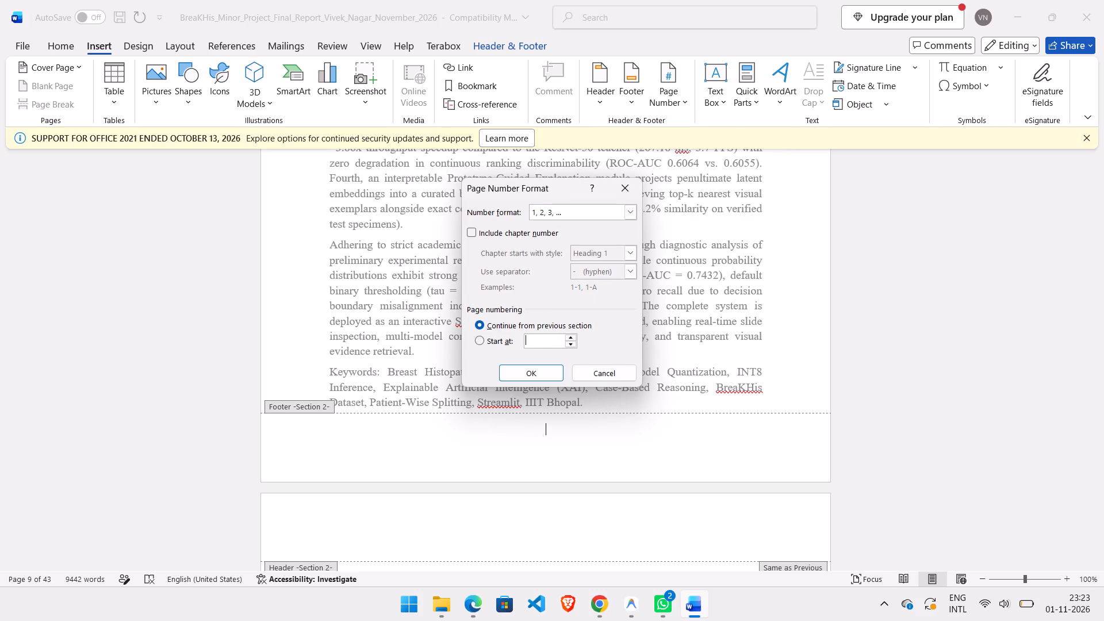
pyautogui.press('1')
pyautogui.click(547, 364)
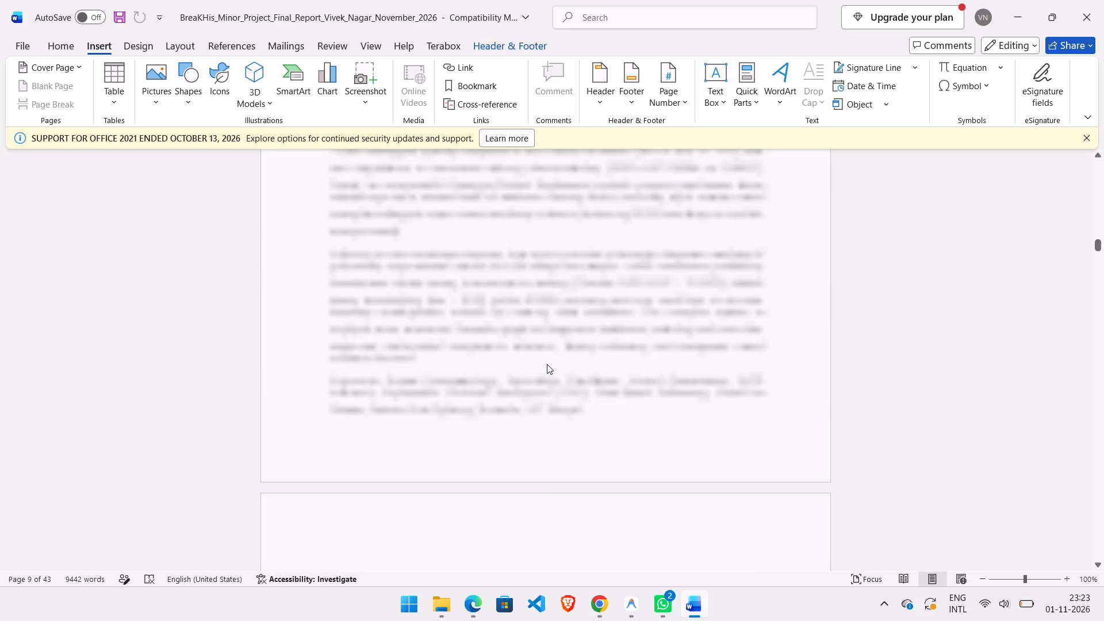
# Insert a centred Plain Number 2 page number at the bottom of the page from the Abstract page's footer.
pyautogui.scroll(-8, 547, 364)
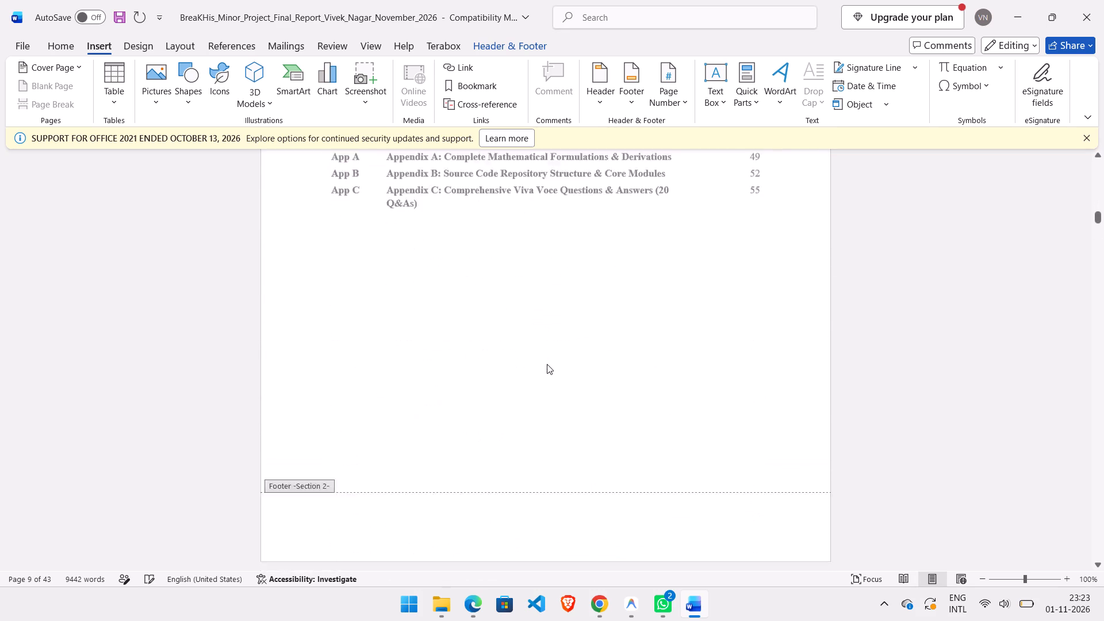
pyautogui.scroll(-5, 547, 364)
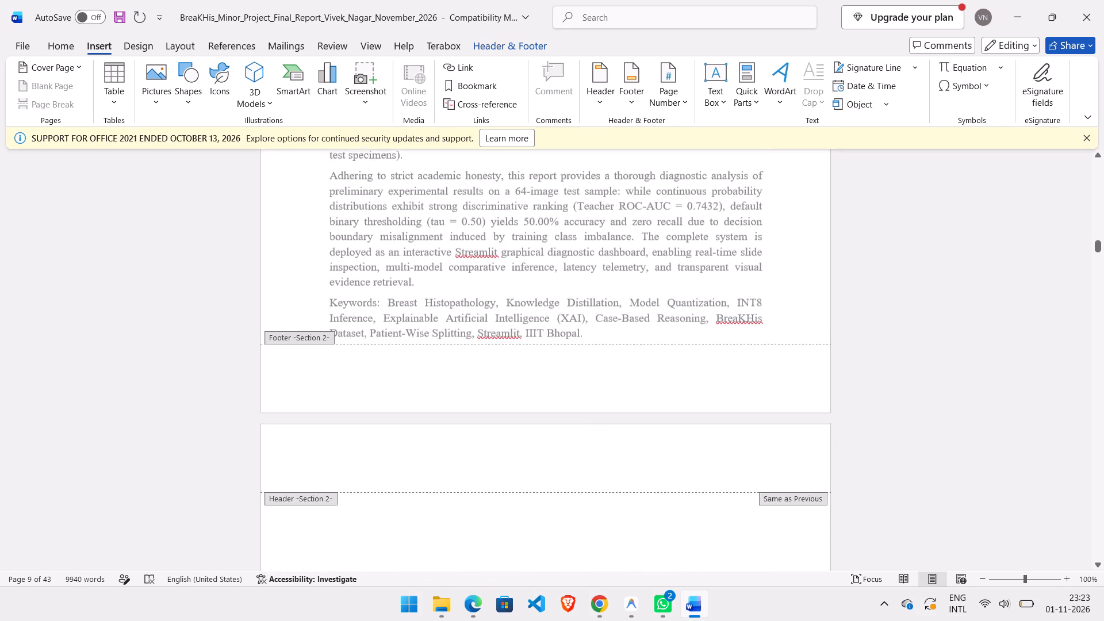
pyautogui.scroll(-1, 547, 364)
pyautogui.doubleClick(549, 333)
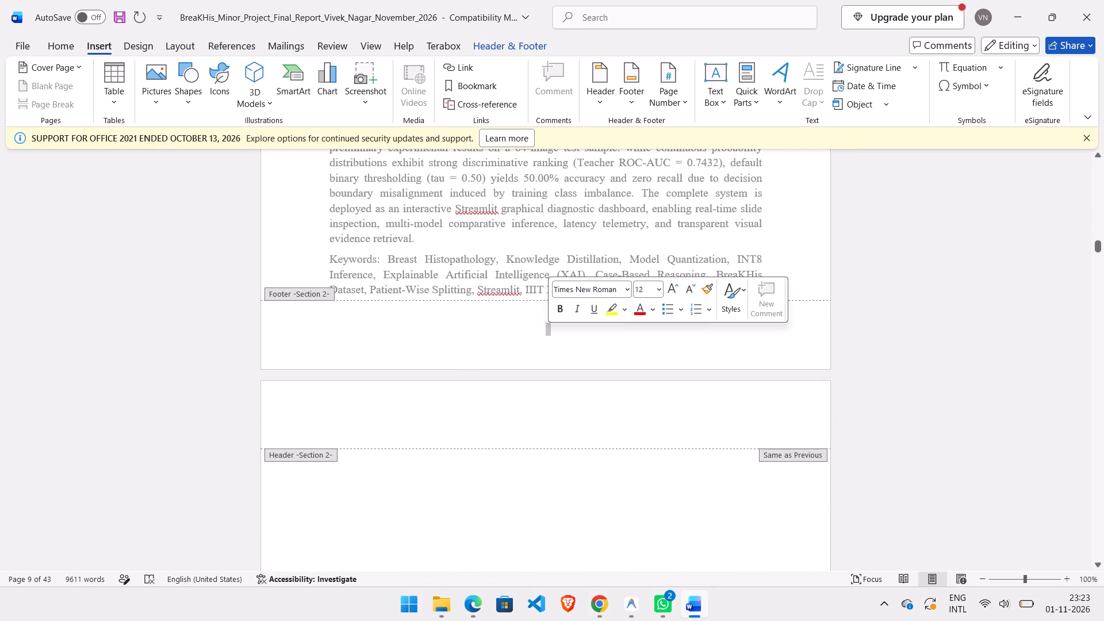
pyautogui.click(549, 333)
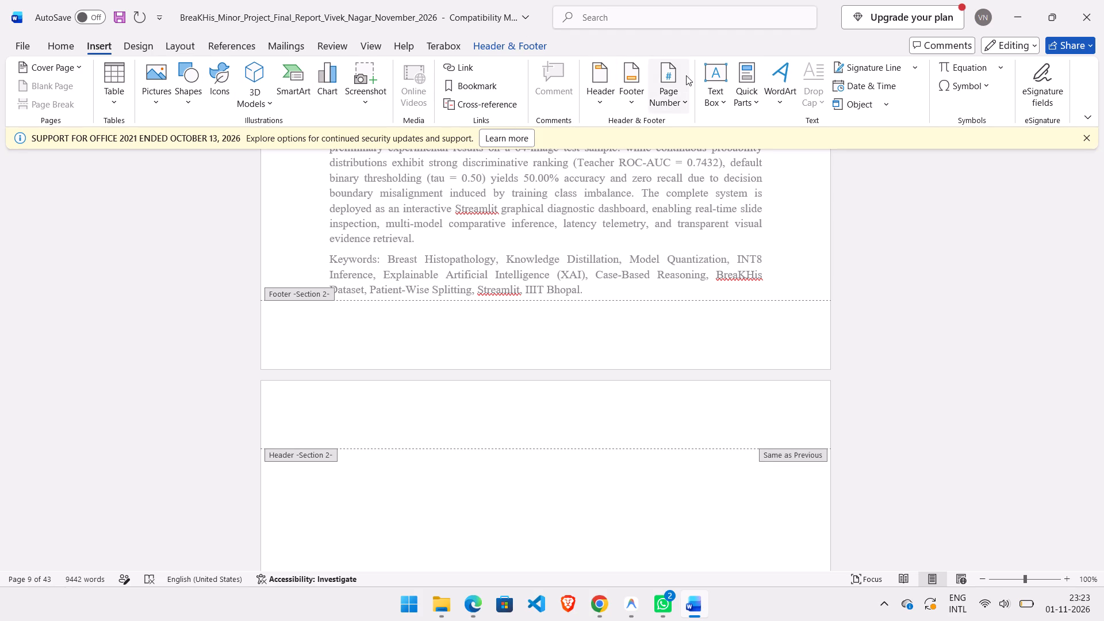
pyautogui.click(668, 84)
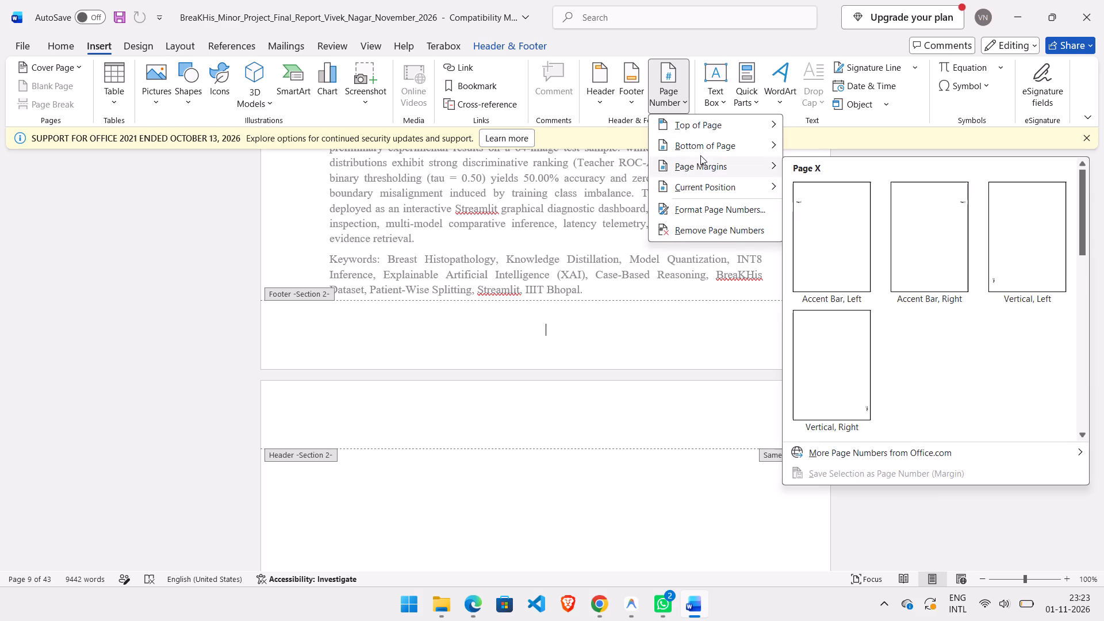
pyautogui.click(700, 154)
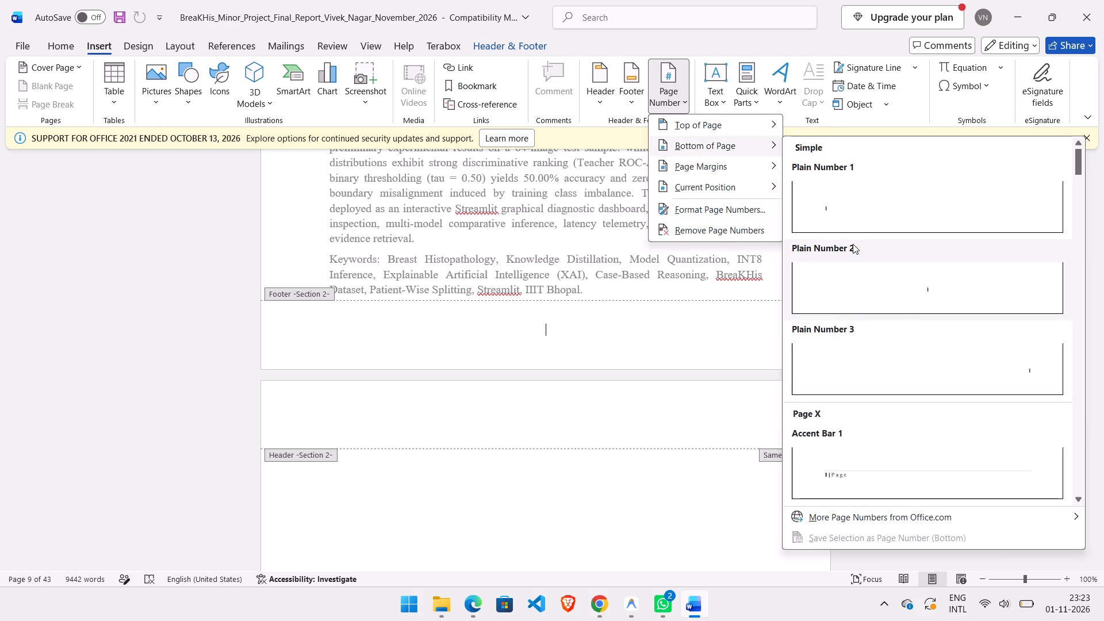
pyautogui.click(904, 293)
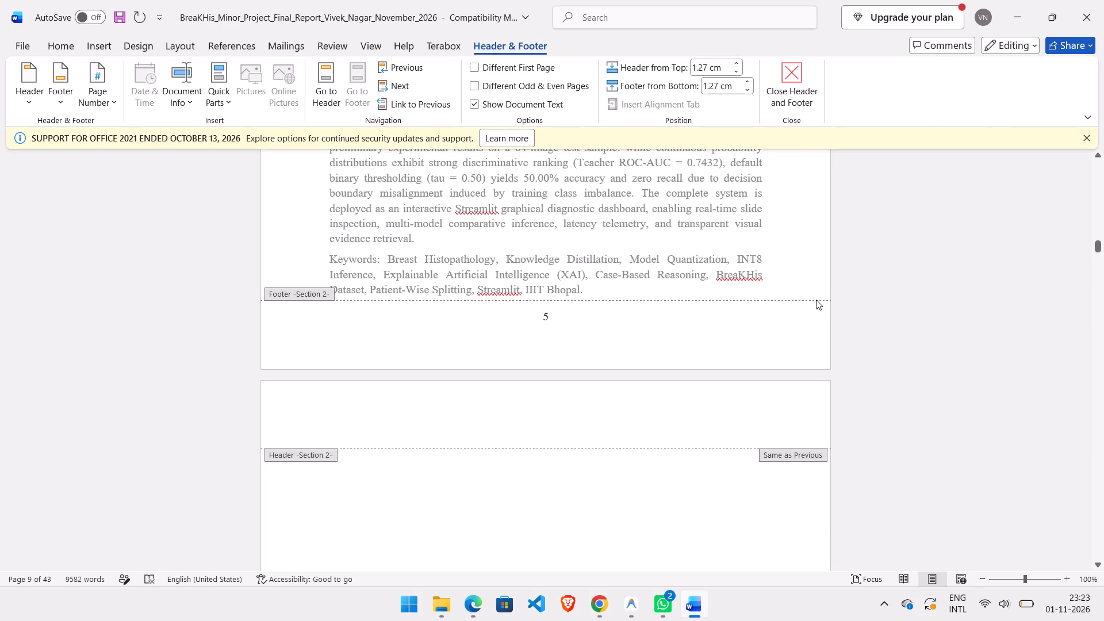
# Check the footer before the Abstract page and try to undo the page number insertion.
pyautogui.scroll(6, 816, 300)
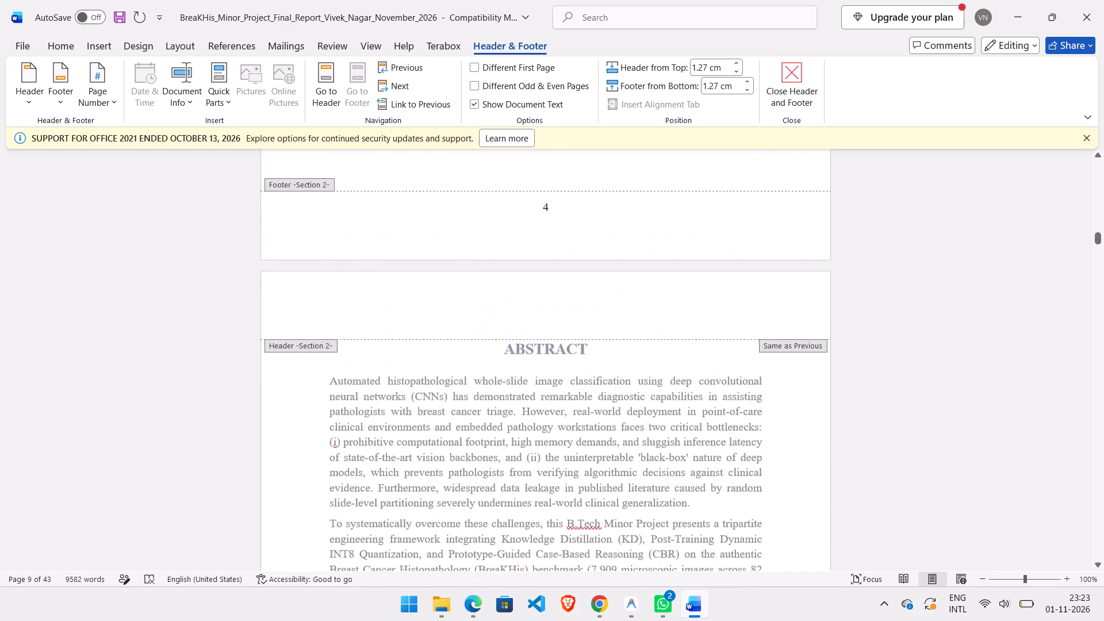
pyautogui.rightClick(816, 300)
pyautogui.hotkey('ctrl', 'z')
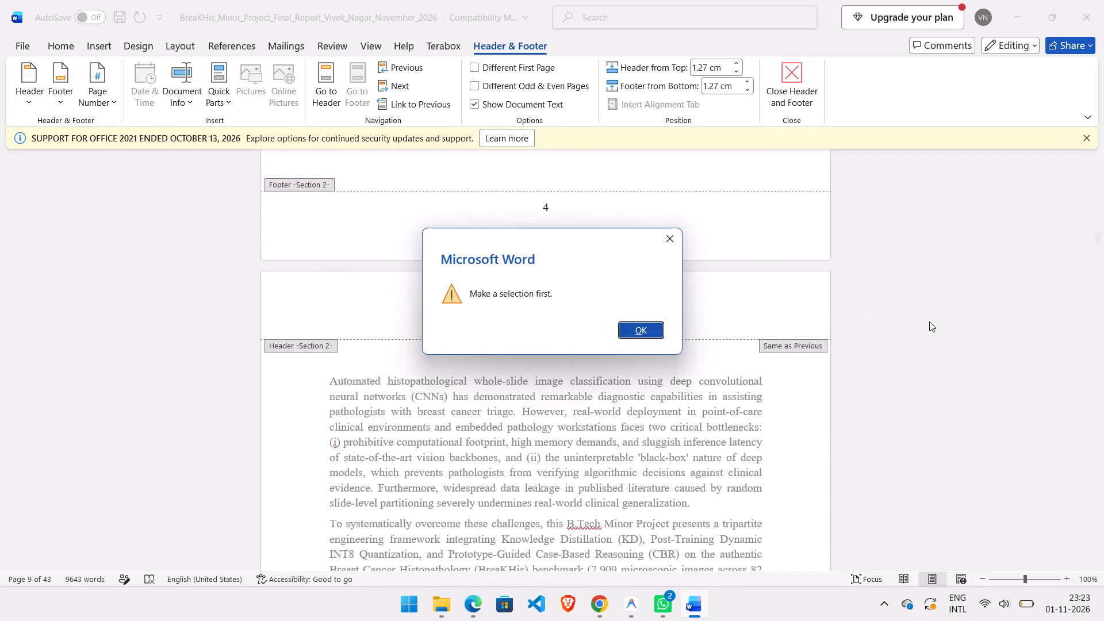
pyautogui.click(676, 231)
# Select the Abstract page's footer number and reapply the page number format with numbering starting at 1.
pyautogui.scroll(-2, 613, 463)
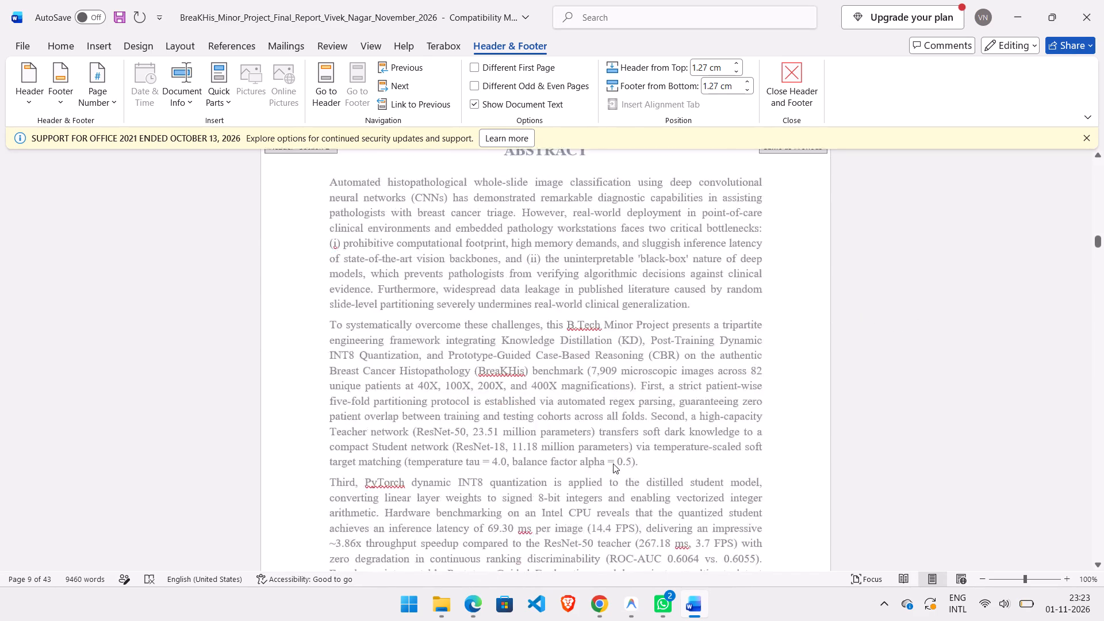
pyautogui.scroll(-4, 613, 463)
pyautogui.click(559, 182)
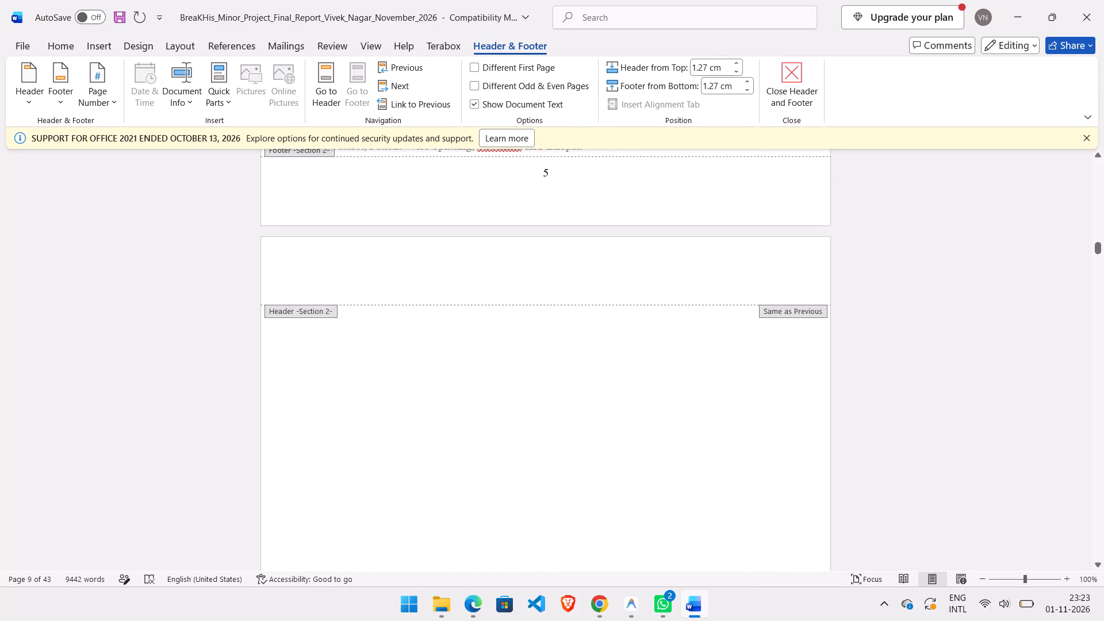
pyautogui.doubleClick(557, 175)
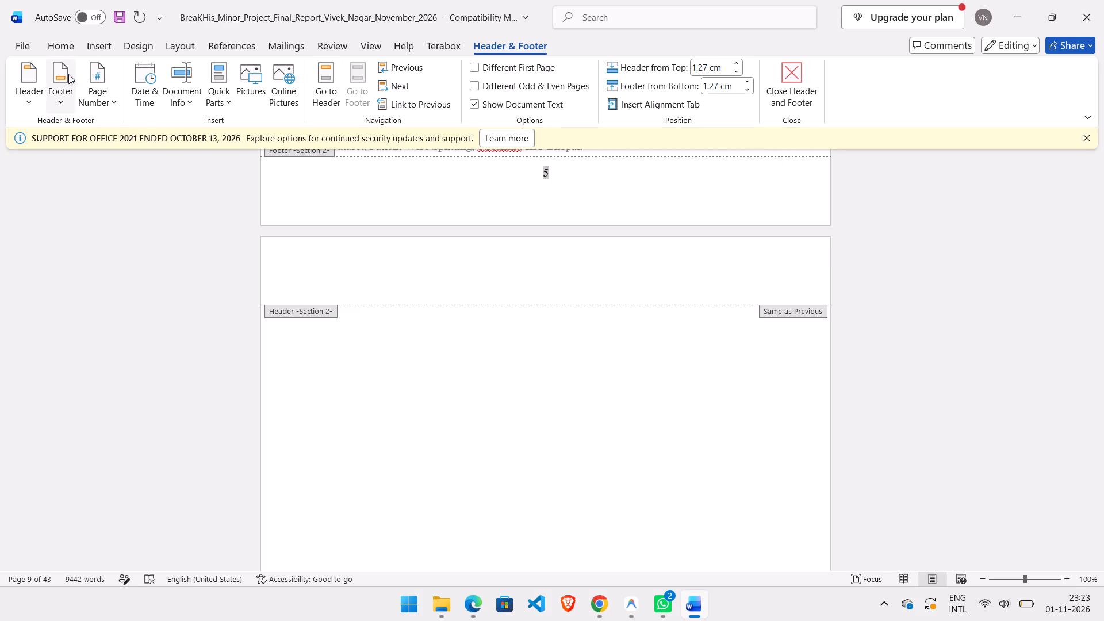
pyautogui.click(95, 84)
pyautogui.click(133, 201)
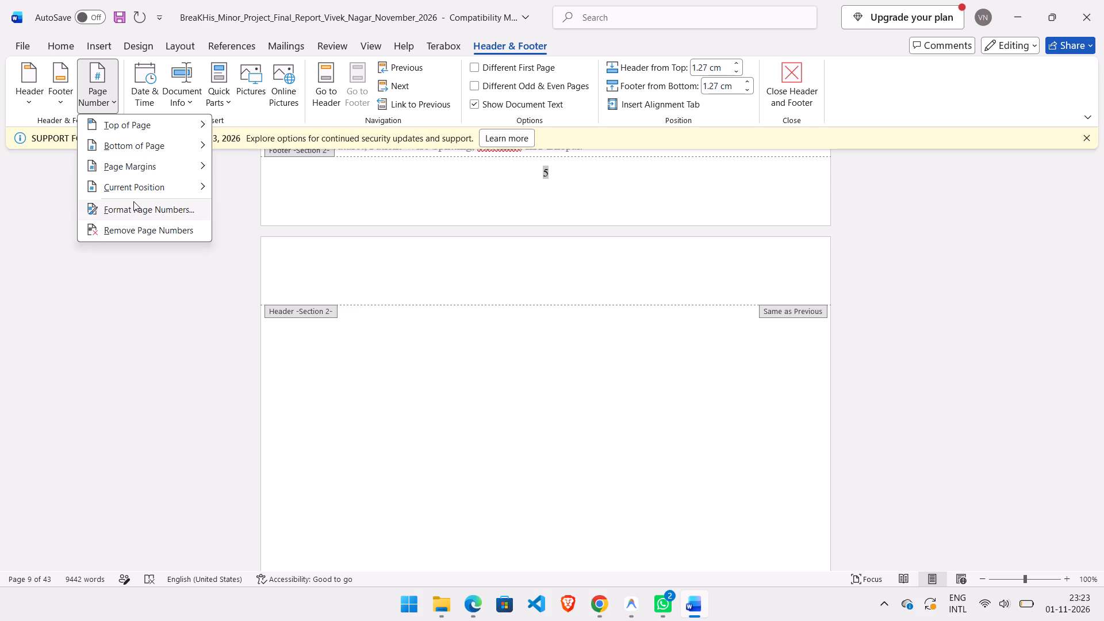
pyautogui.click(549, 340)
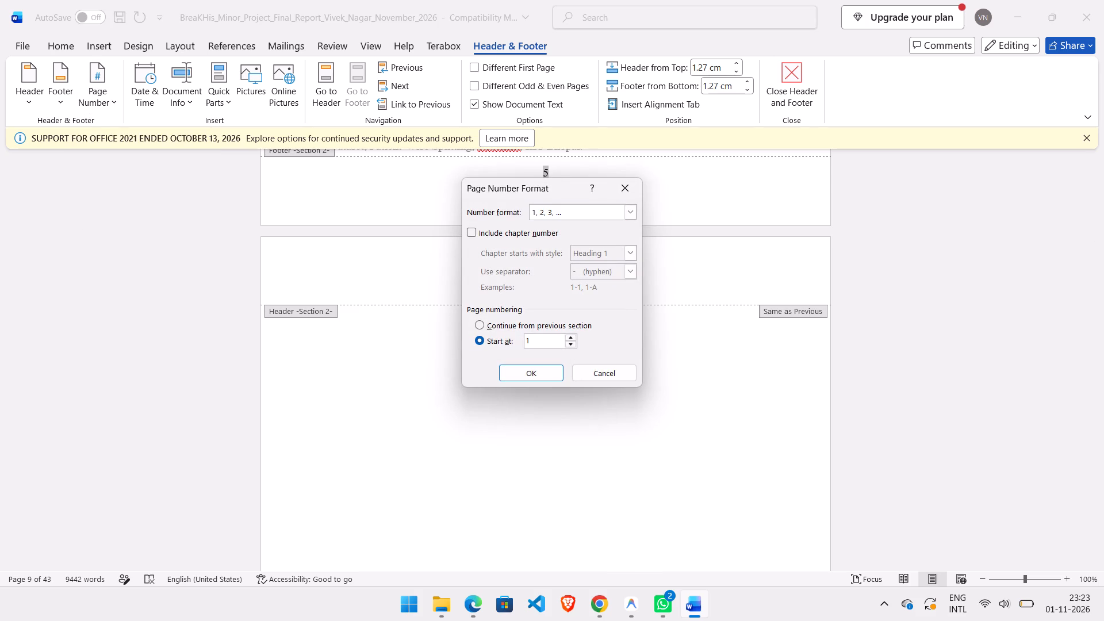
pyautogui.click(540, 366)
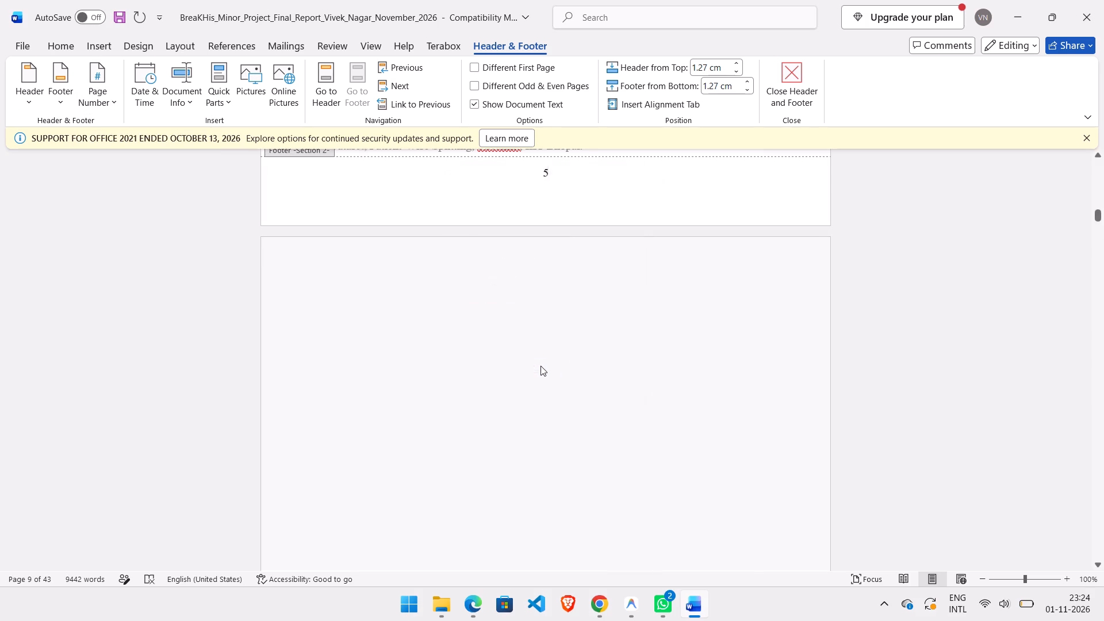
# Check the Section 2 footer on the blank page before the Table of Content, and leave header and footer editing.
pyautogui.hscroll(-1, 540, 366)
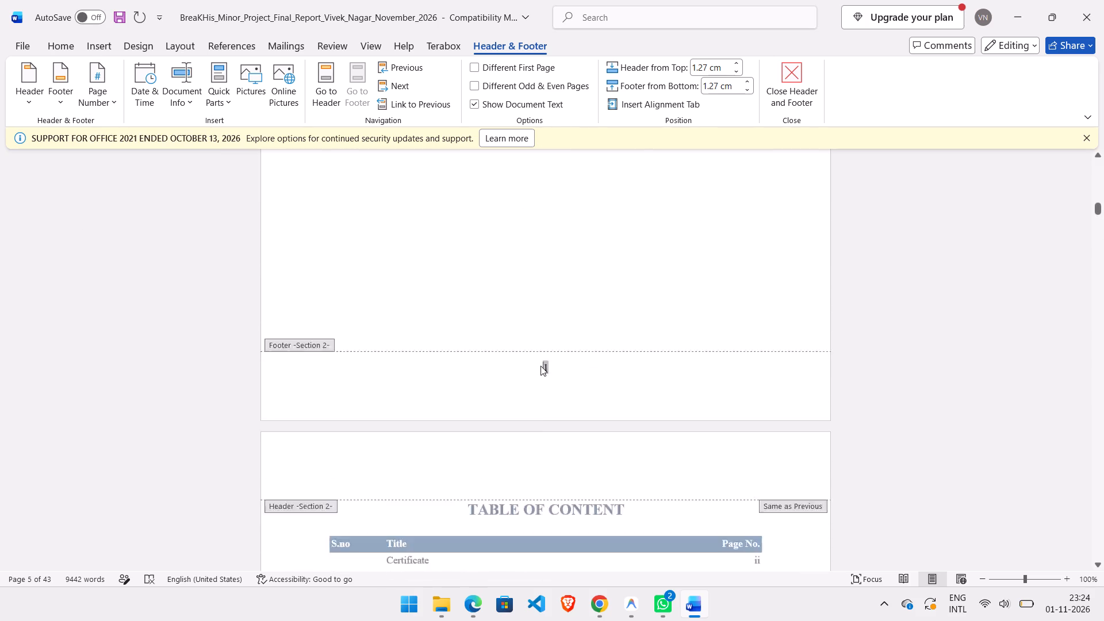
pyautogui.hscroll(-1, 540, 366)
pyautogui.scroll(-2, 540, 366)
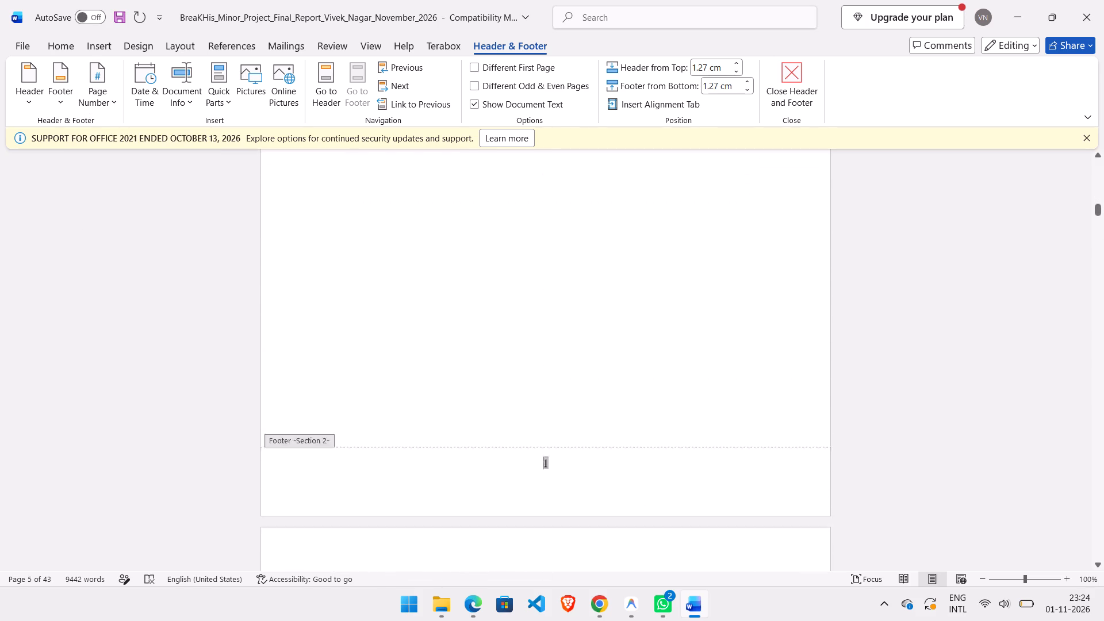
pyautogui.click(556, 177)
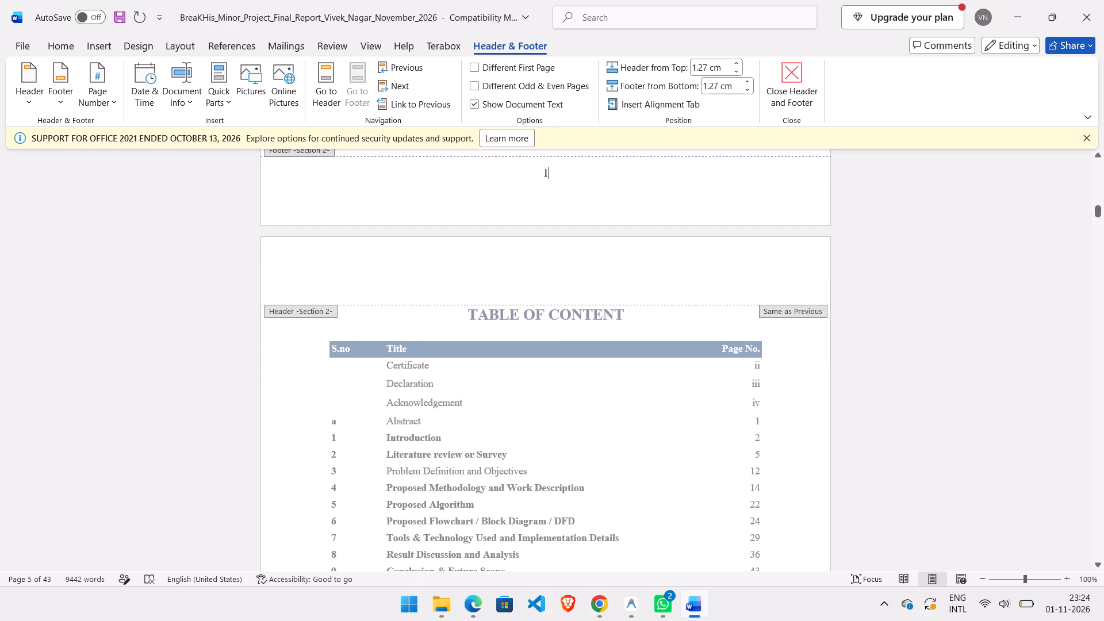
pyautogui.scroll(4, 558, 212)
pyautogui.click(521, 259)
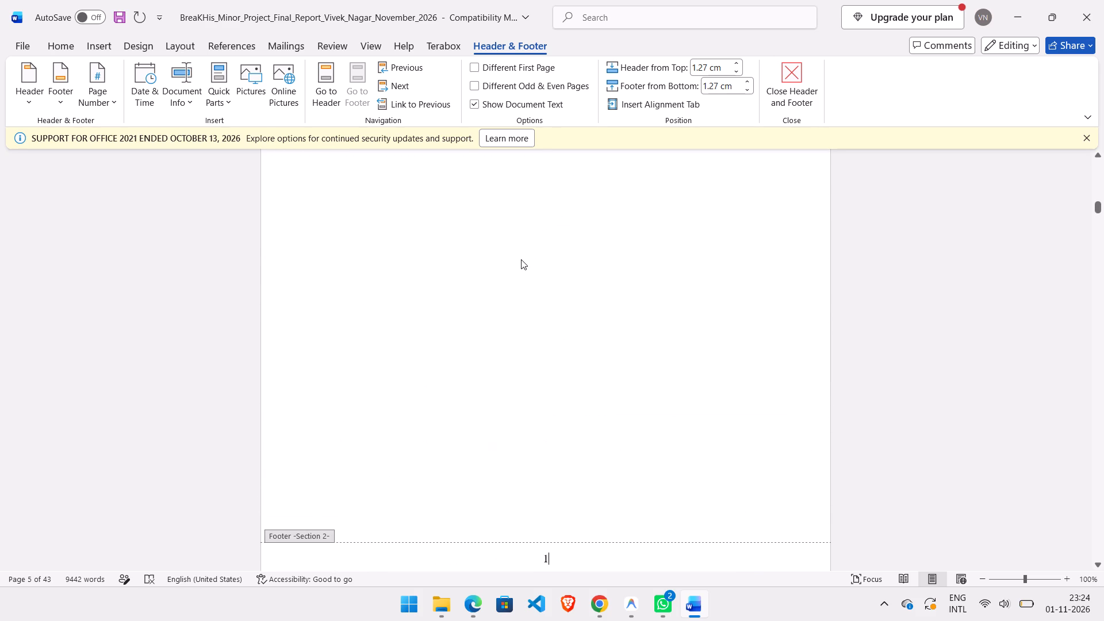
pyautogui.doubleClick(521, 259)
# Try to delete the blank page between the Acknowledgement and the Table of Content.
pyautogui.scroll(3, 521, 259)
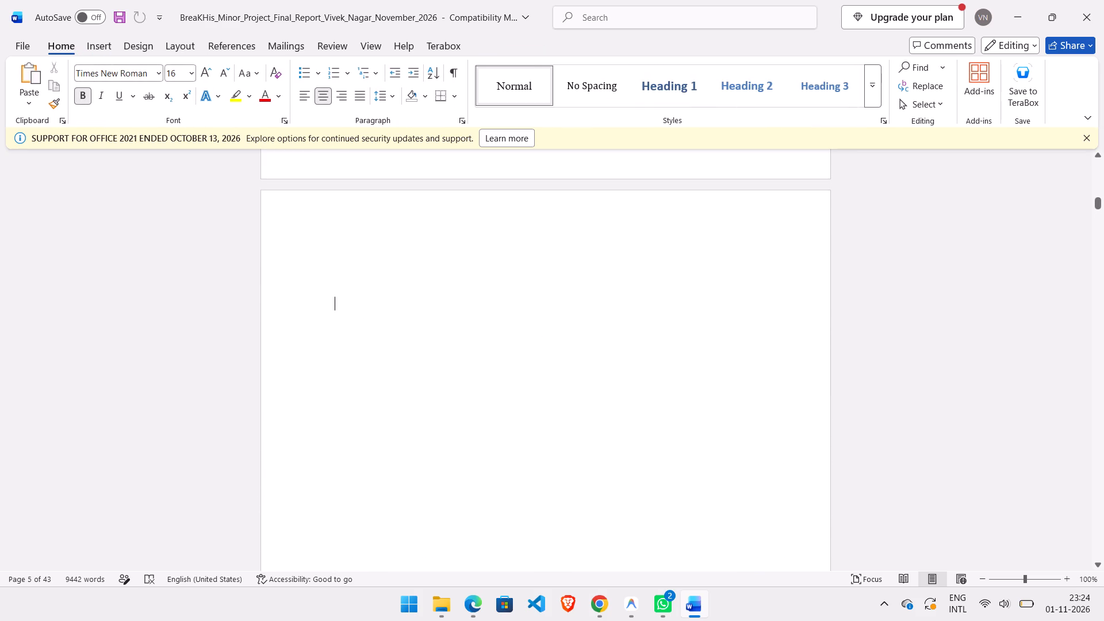
pyautogui.scroll(1, 521, 259)
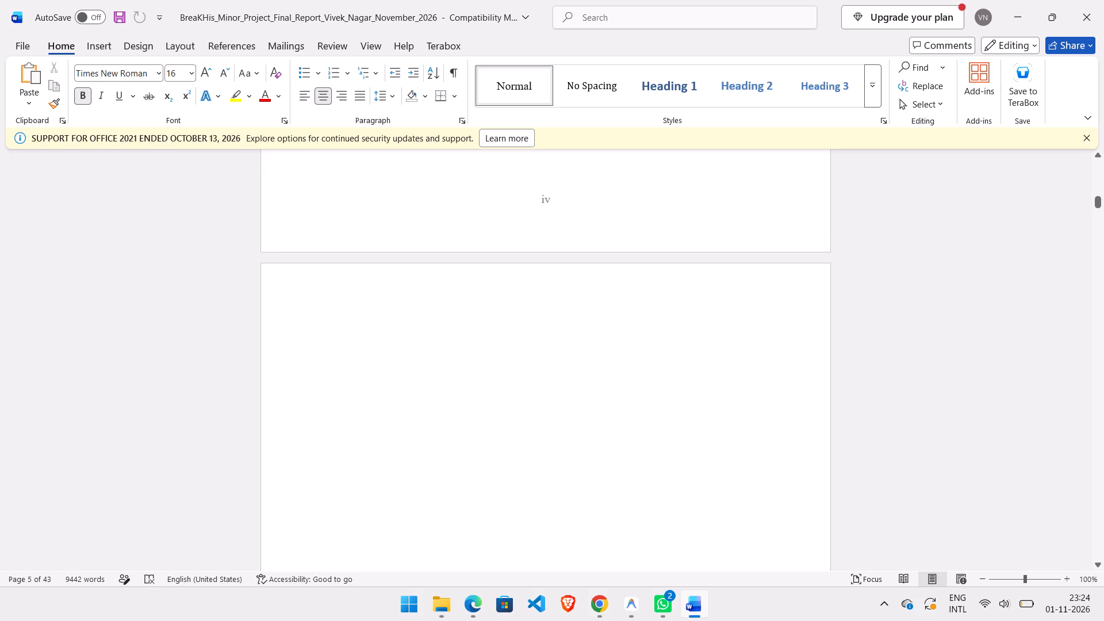
pyautogui.hotkey('ctrl', 'Delete')
pyautogui.scroll(7, 479, 315)
pyautogui.scroll(-1, 479, 315)
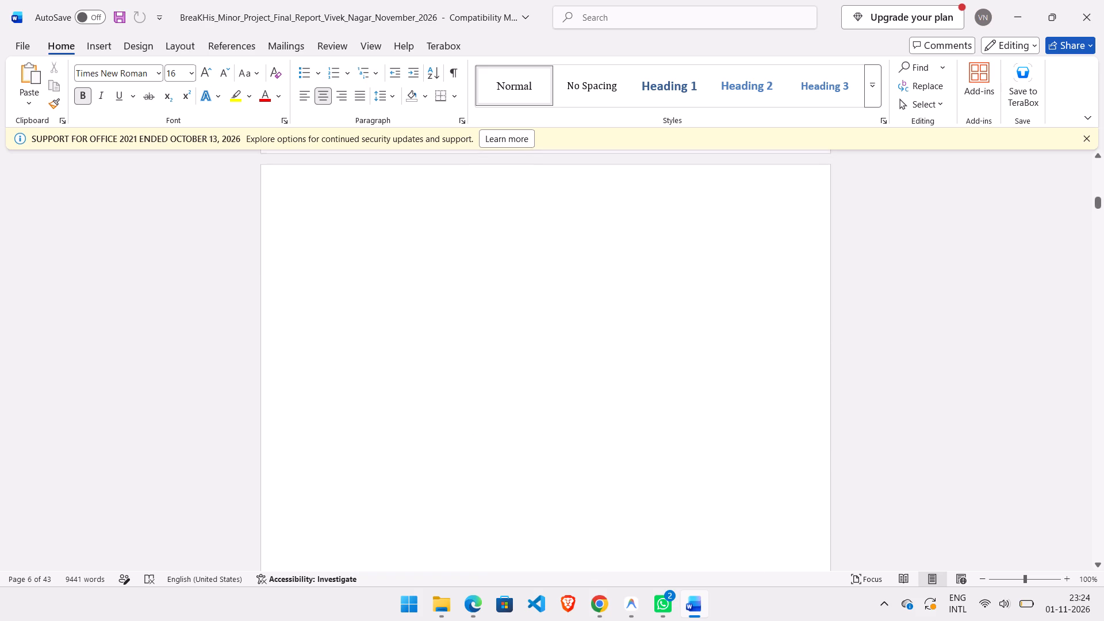
pyautogui.scroll(-2, 479, 315)
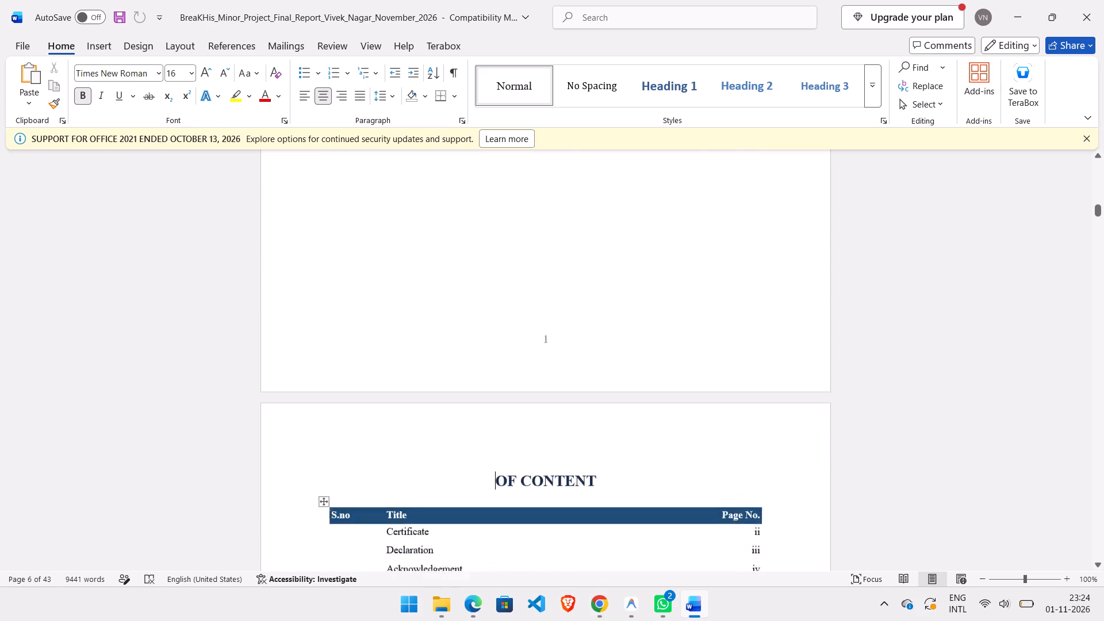
pyautogui.click(479, 315)
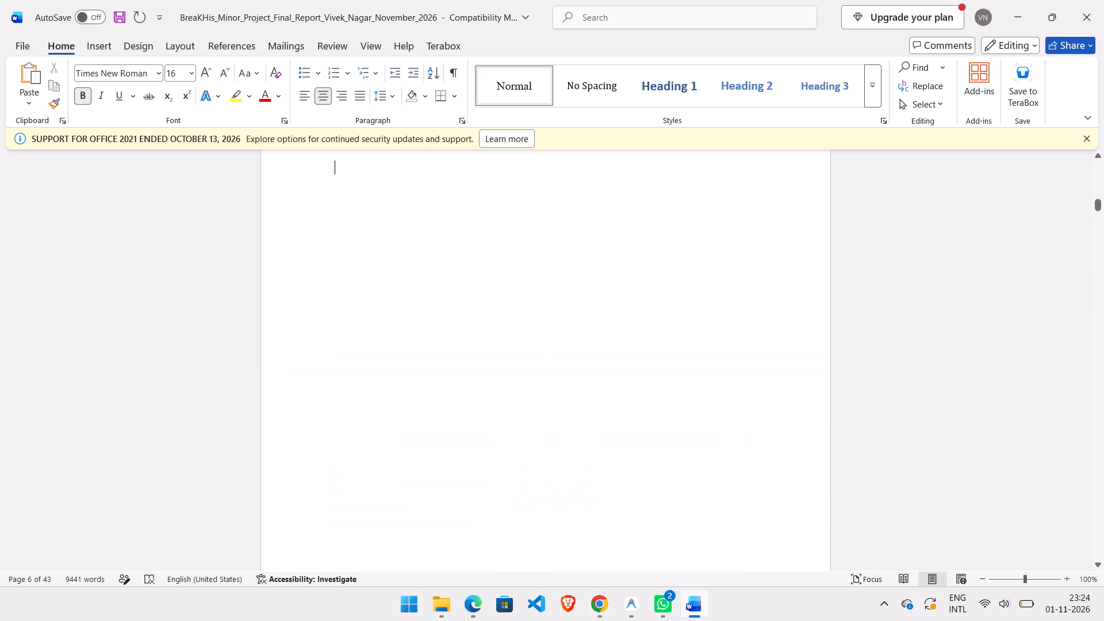
pyautogui.scroll(3, 479, 315)
pyautogui.scroll(-1, 479, 315)
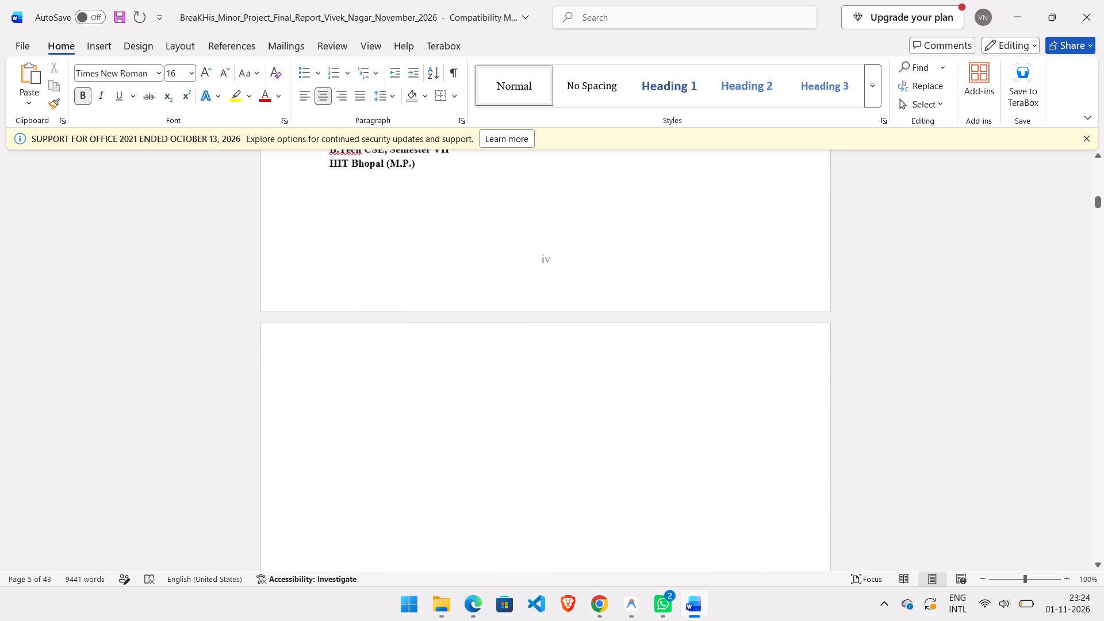
# Examine the footer page numbers from the Table of Content through the Abstract to the Introduction.
pyautogui.scroll(-10, 479, 315)
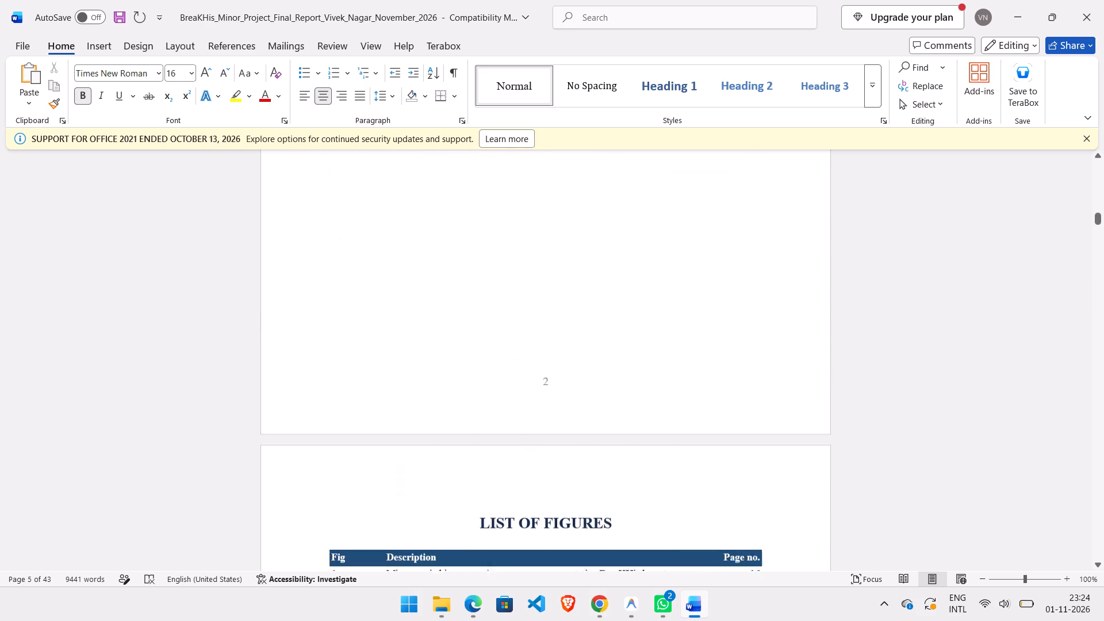
pyautogui.scroll(-9, 479, 315)
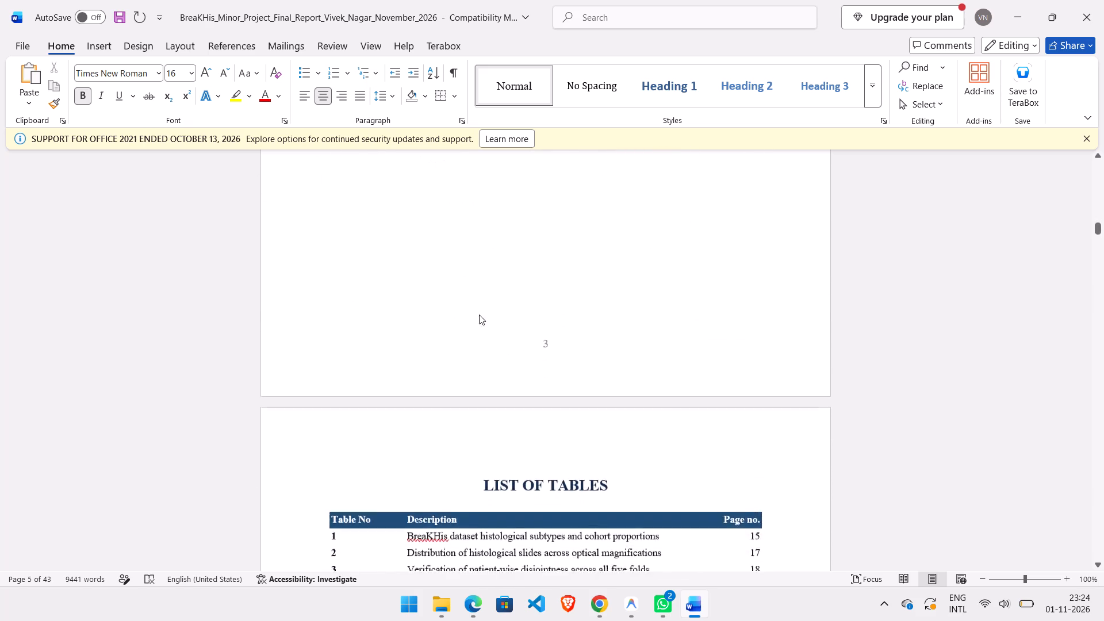
pyautogui.scroll(-8, 479, 315)
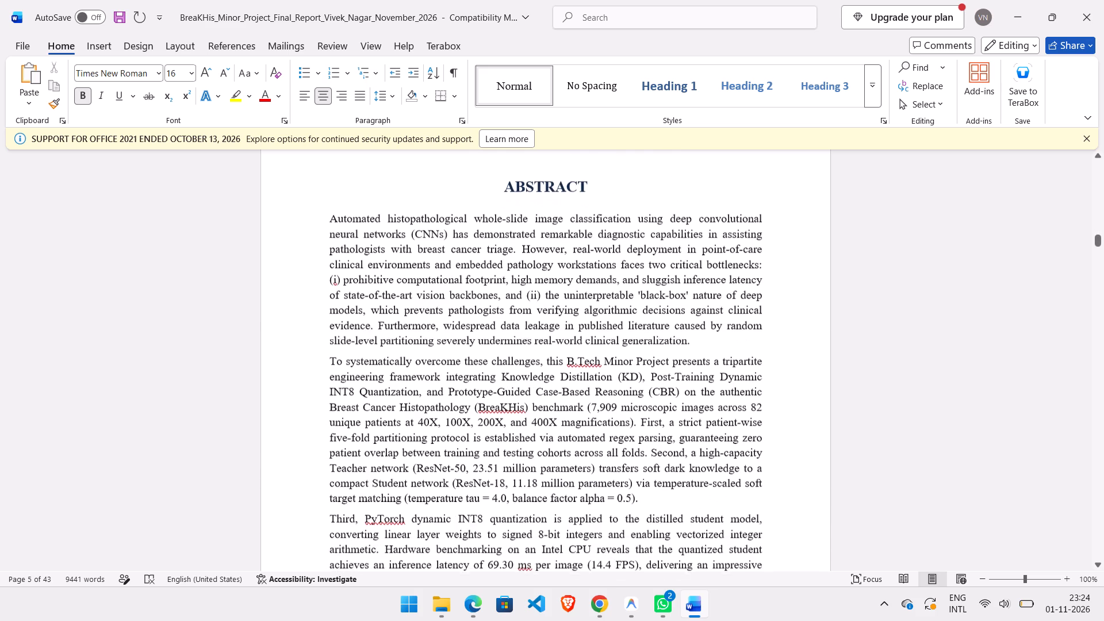
pyautogui.scroll(-6, 479, 315)
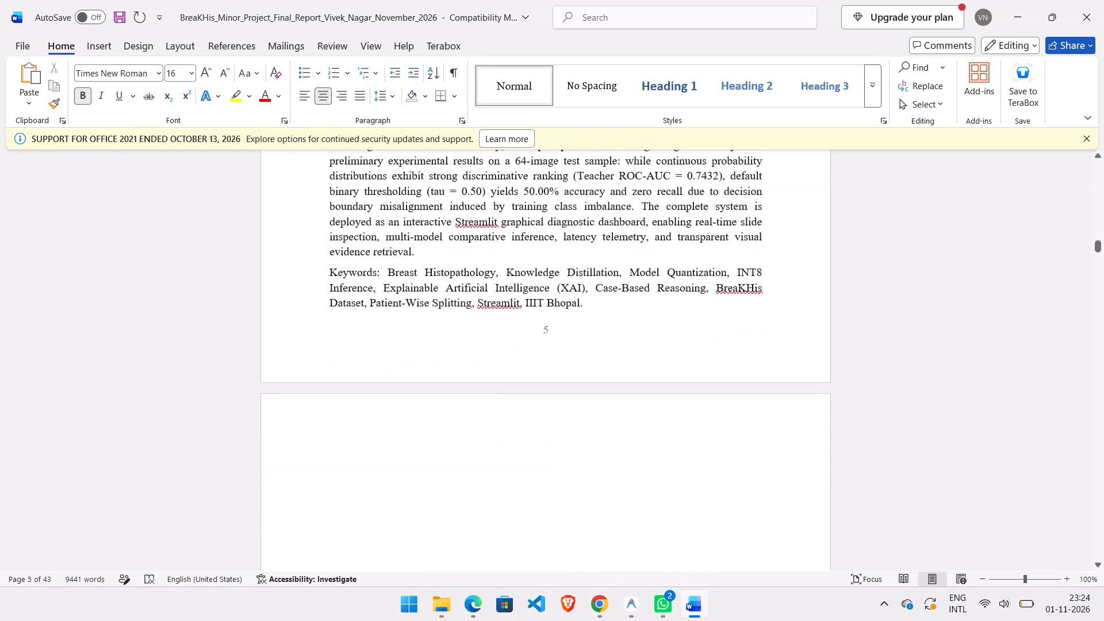
pyautogui.click(551, 329)
pyautogui.scroll(-2, 551, 329)
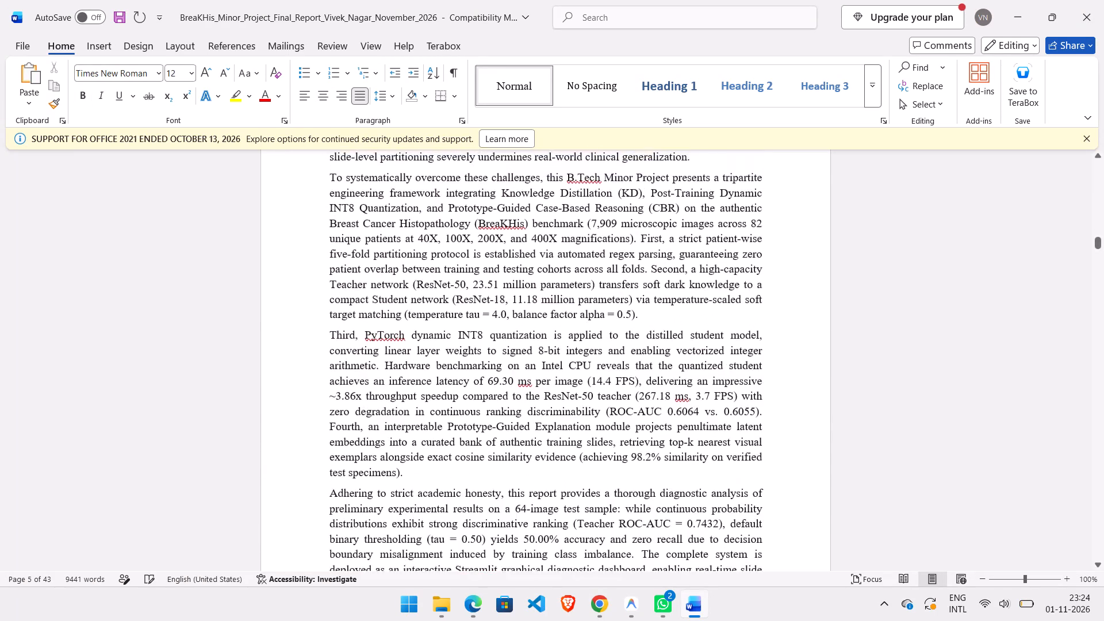
pyautogui.scroll(-6, 551, 329)
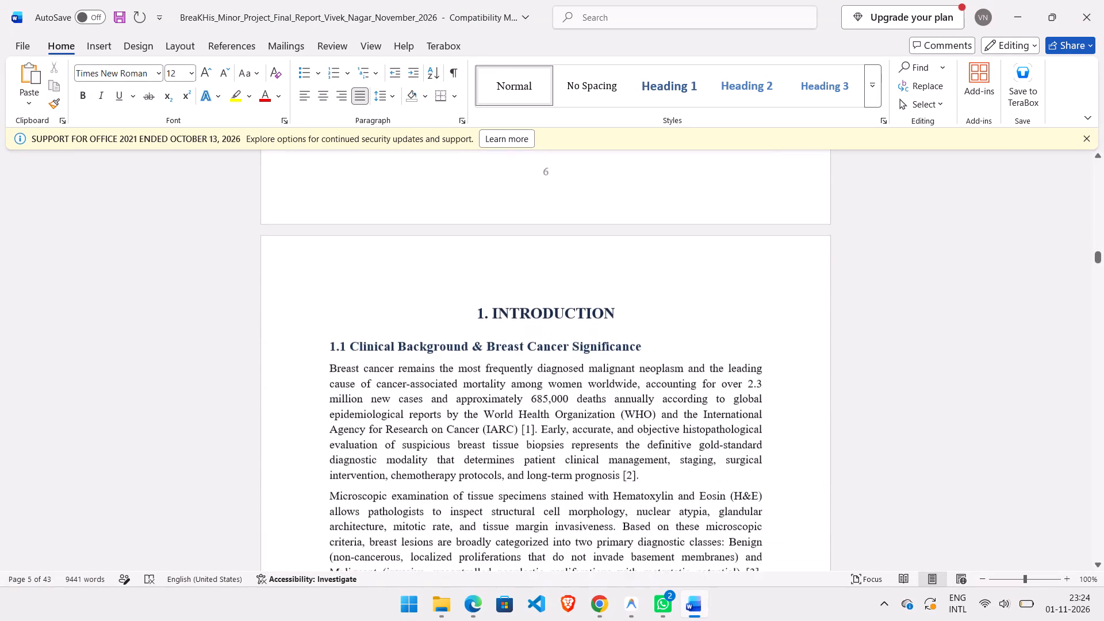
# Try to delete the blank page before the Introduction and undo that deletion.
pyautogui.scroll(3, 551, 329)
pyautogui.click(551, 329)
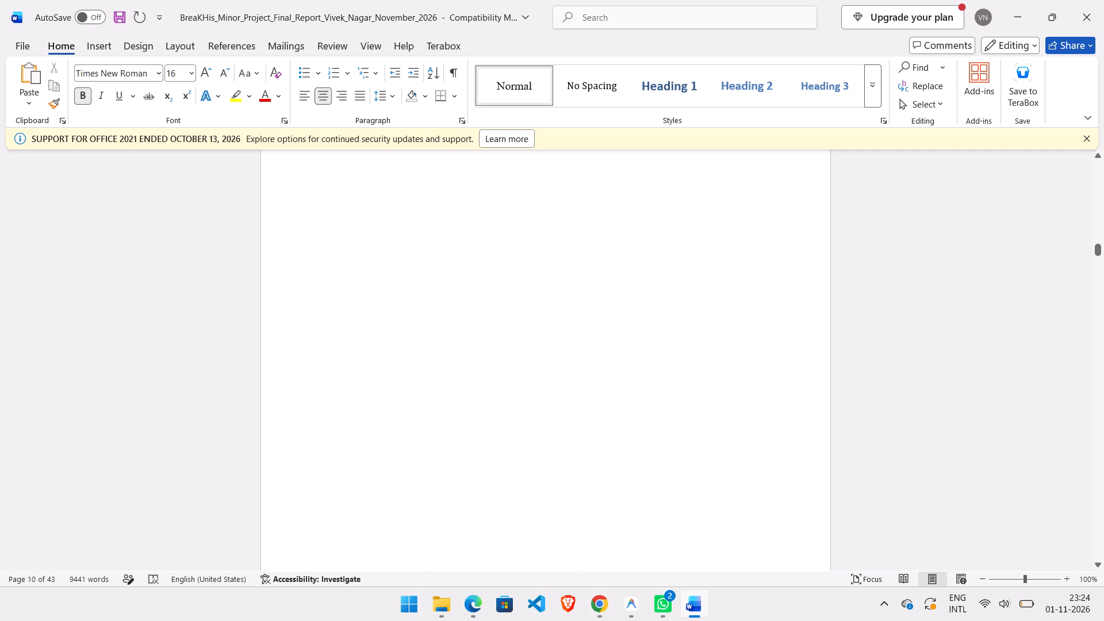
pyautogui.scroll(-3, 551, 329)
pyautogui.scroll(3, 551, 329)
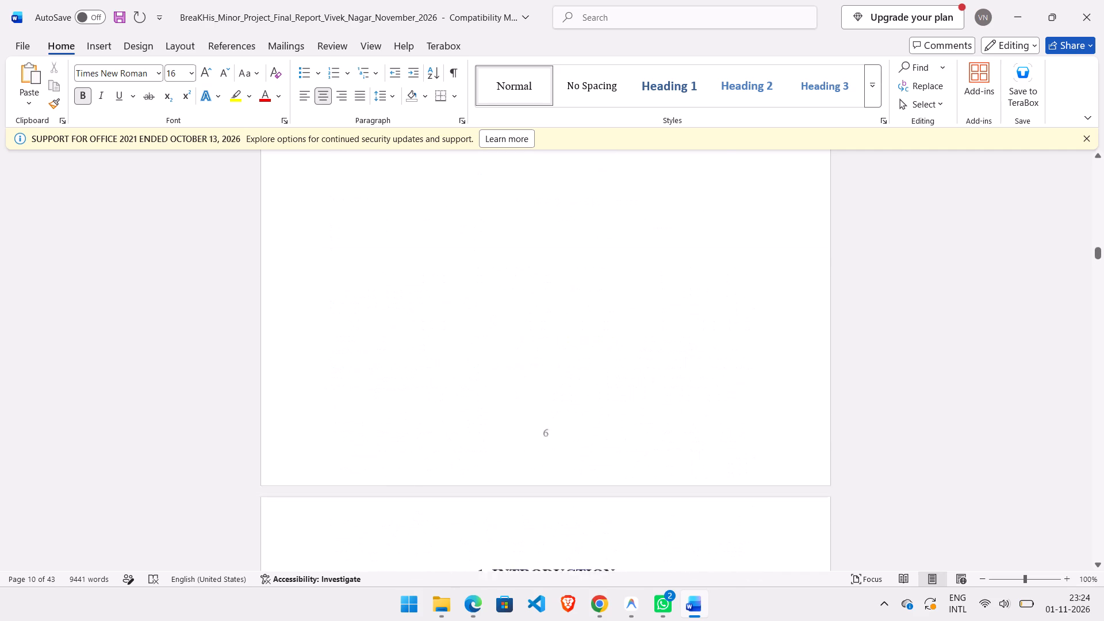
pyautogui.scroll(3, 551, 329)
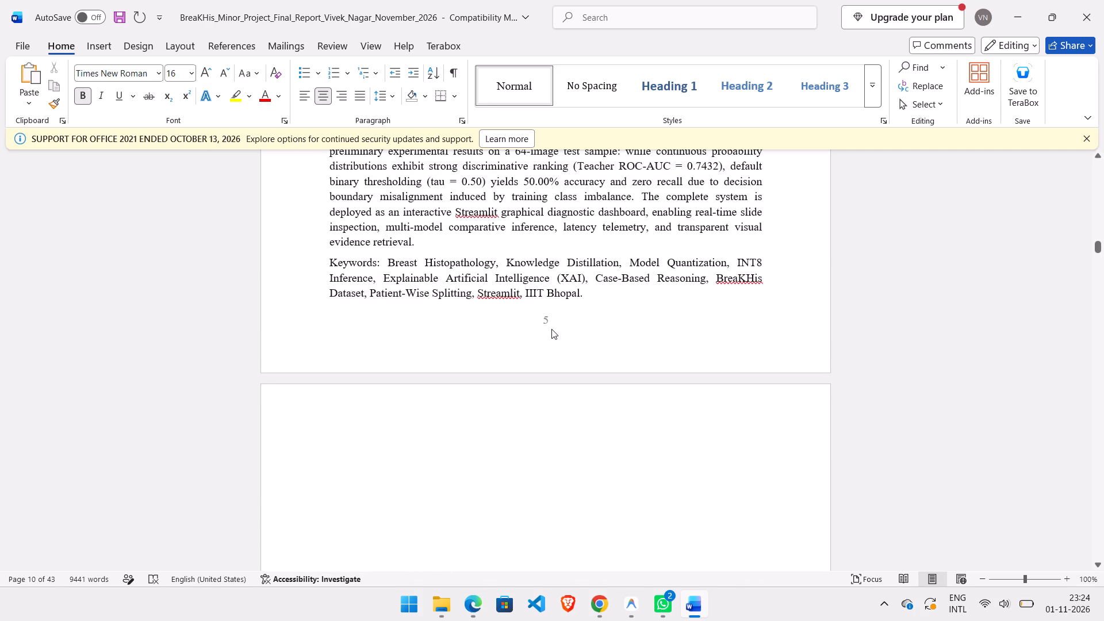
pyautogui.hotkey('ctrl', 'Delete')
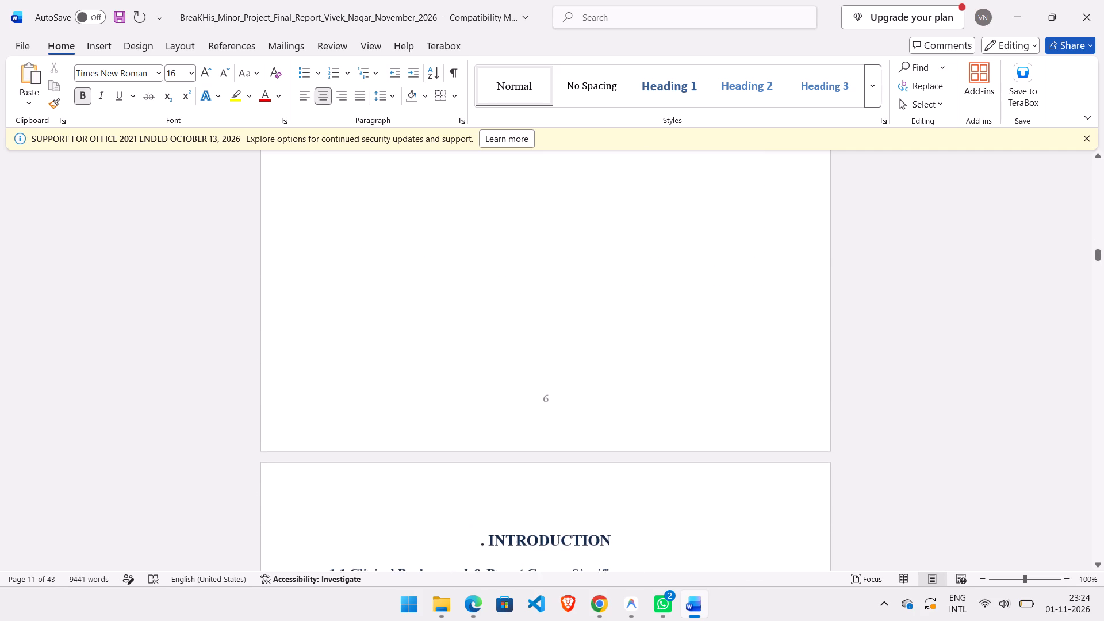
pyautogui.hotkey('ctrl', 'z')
# Delete the blank page between the Abstract and the Introduction.
pyautogui.scroll(-1, 551, 329)
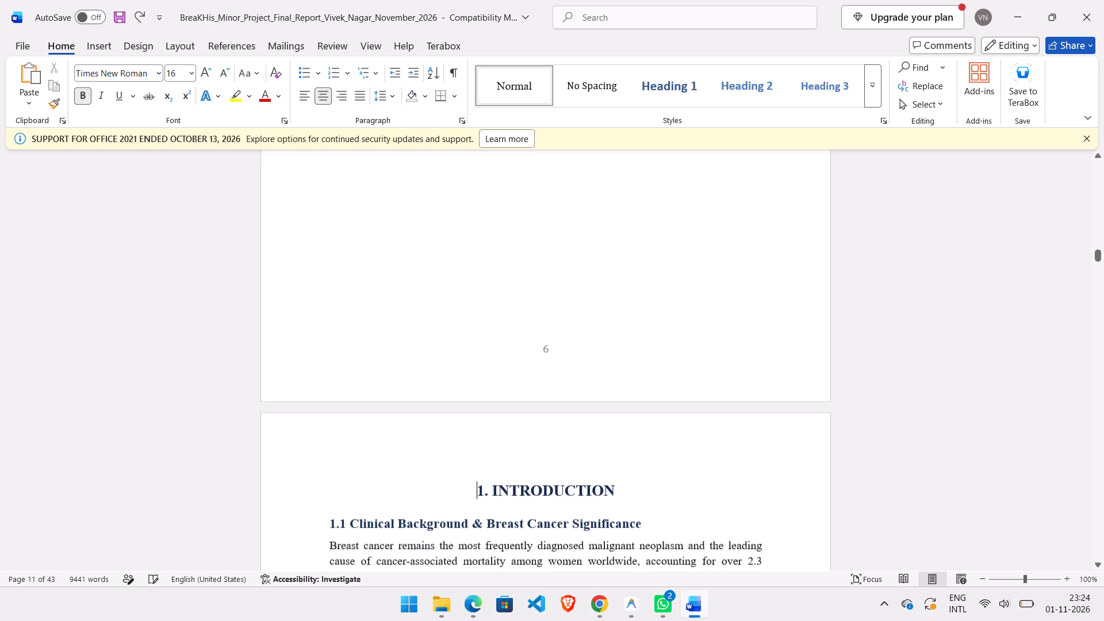
pyautogui.click(426, 267)
pyautogui.press('BackSpace')
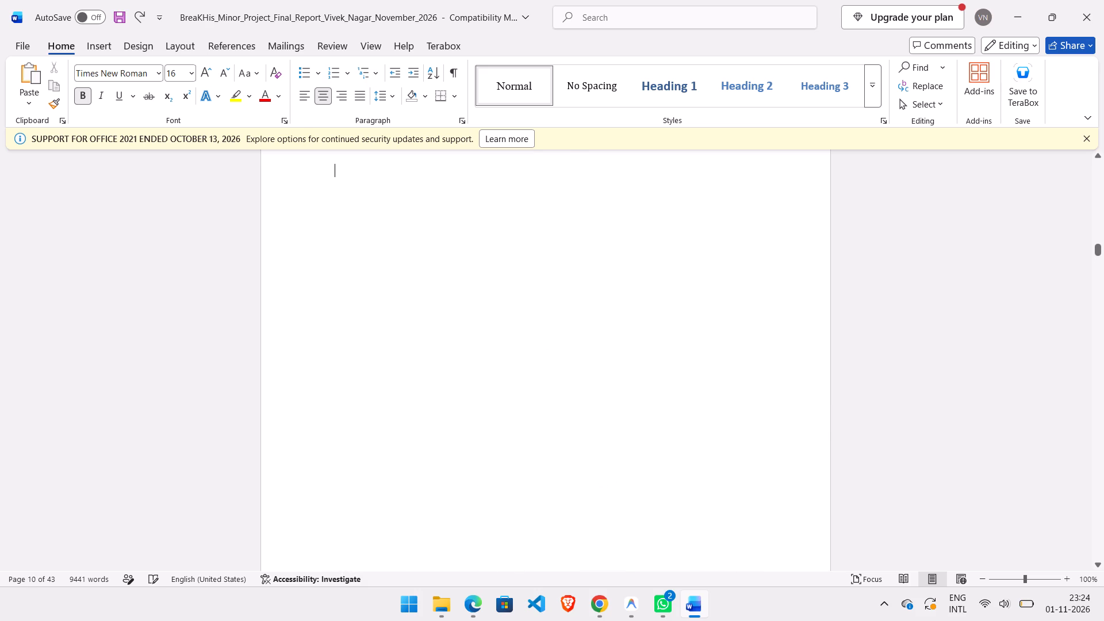
pyautogui.press('BackSpace')
pyautogui.scroll(3, 426, 267)
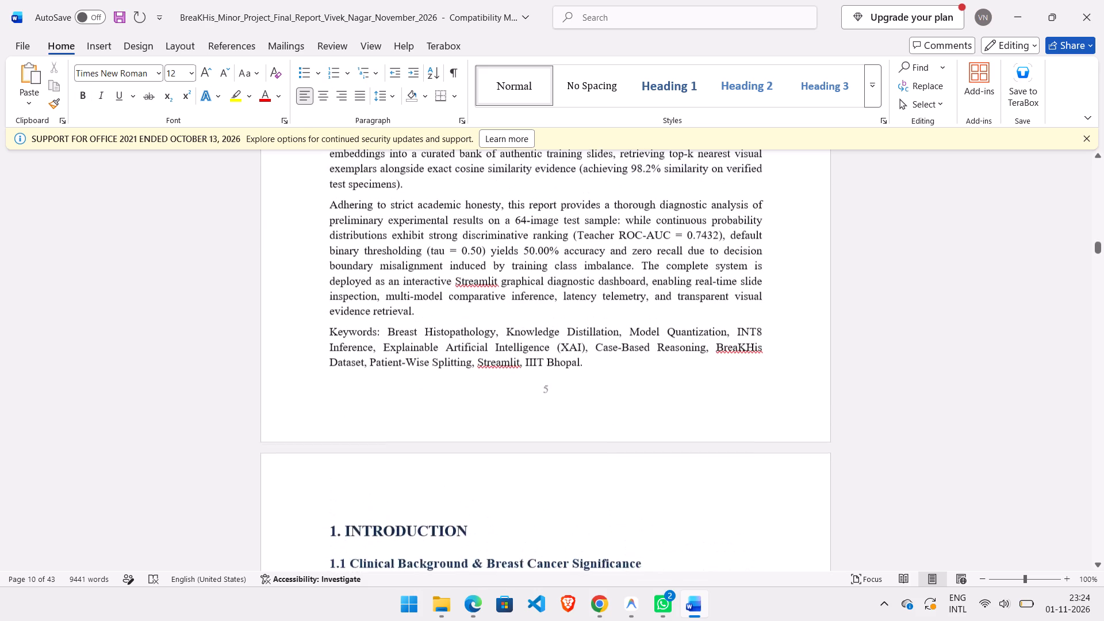
# Try to delete the blank page after the Acknowledgement by removing its empty lines and breaks.
pyautogui.scroll(8, 426, 267)
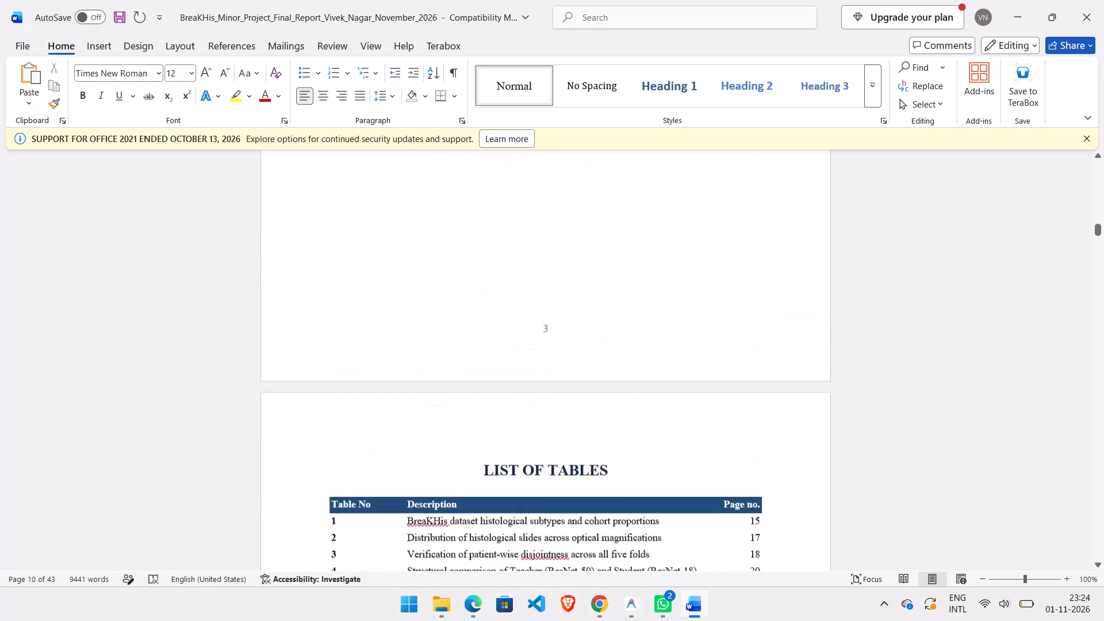
pyautogui.scroll(5, 426, 267)
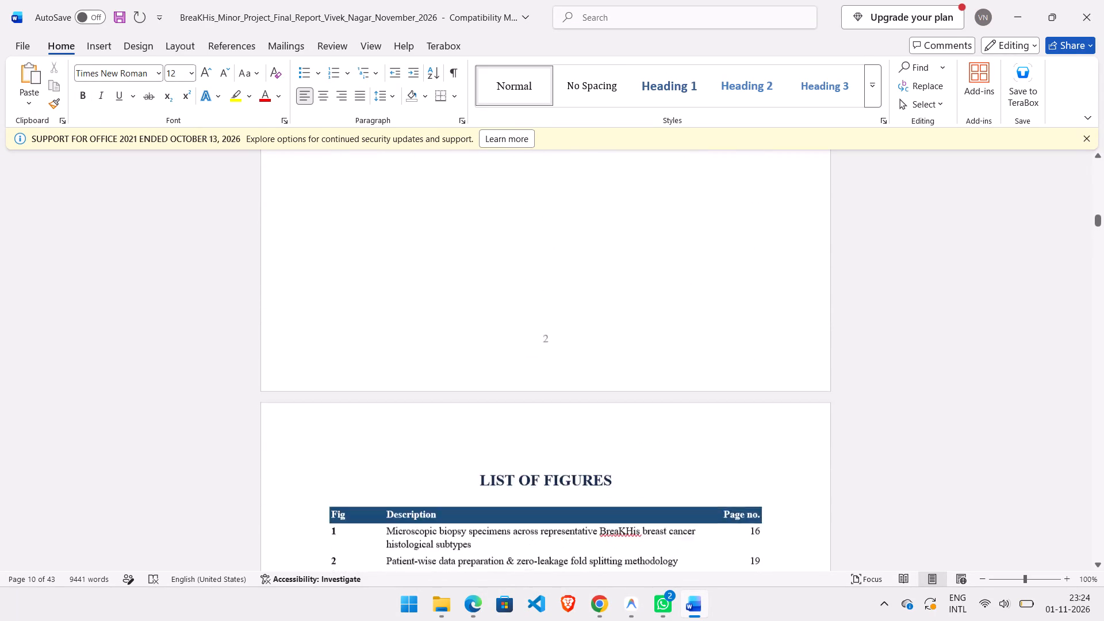
pyautogui.scroll(5, 426, 267)
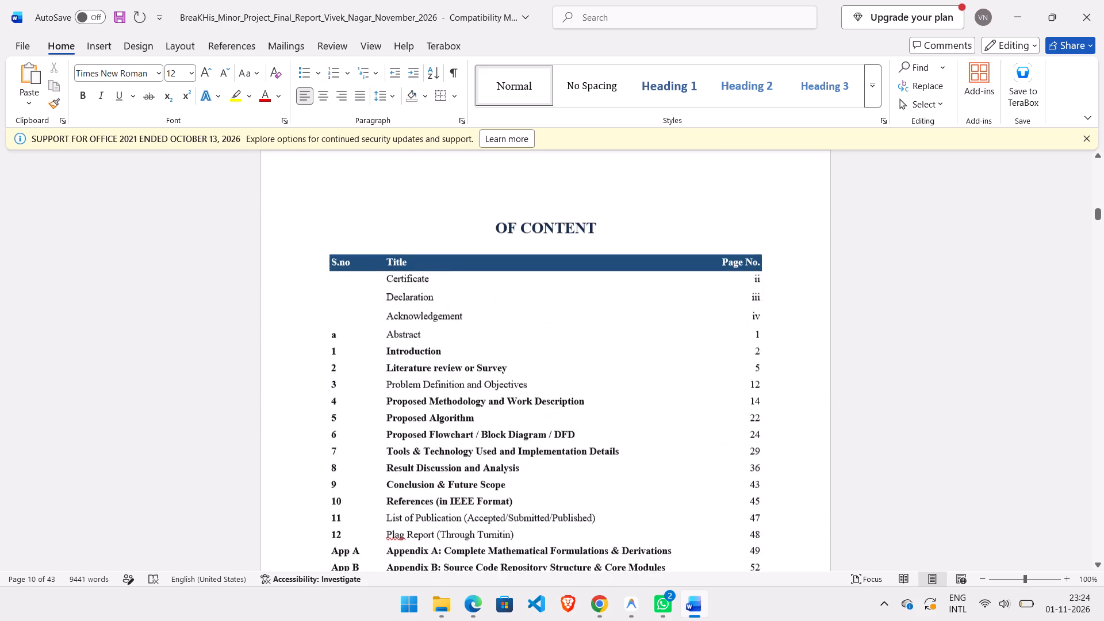
pyautogui.scroll(2, 426, 267)
pyautogui.scroll(1, 360, 274)
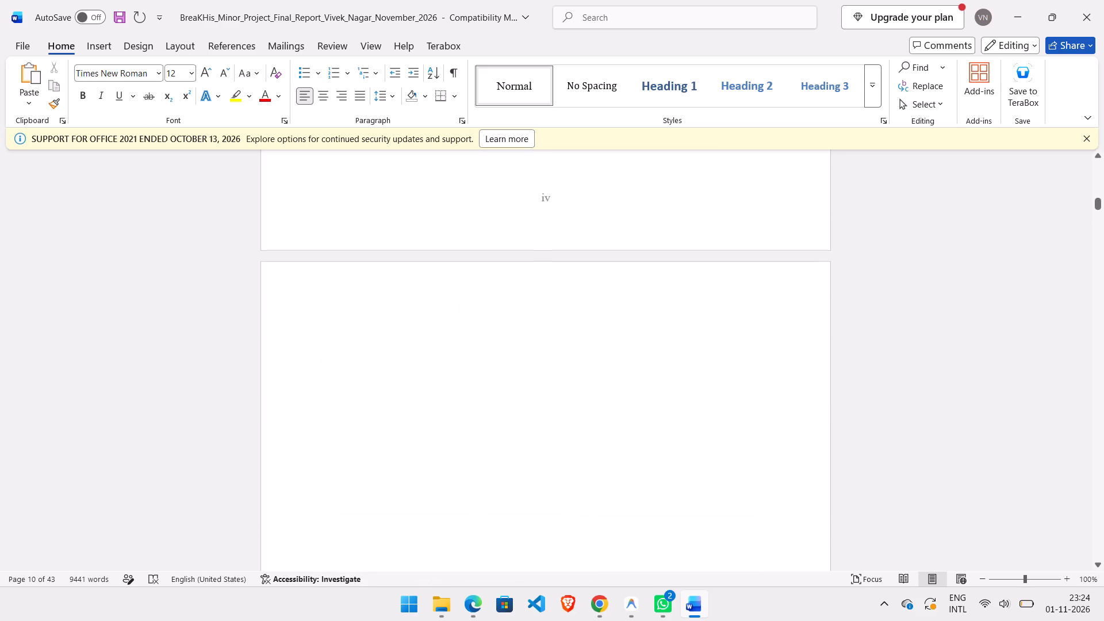
pyautogui.click(359, 302)
pyautogui.press('BackSpace')
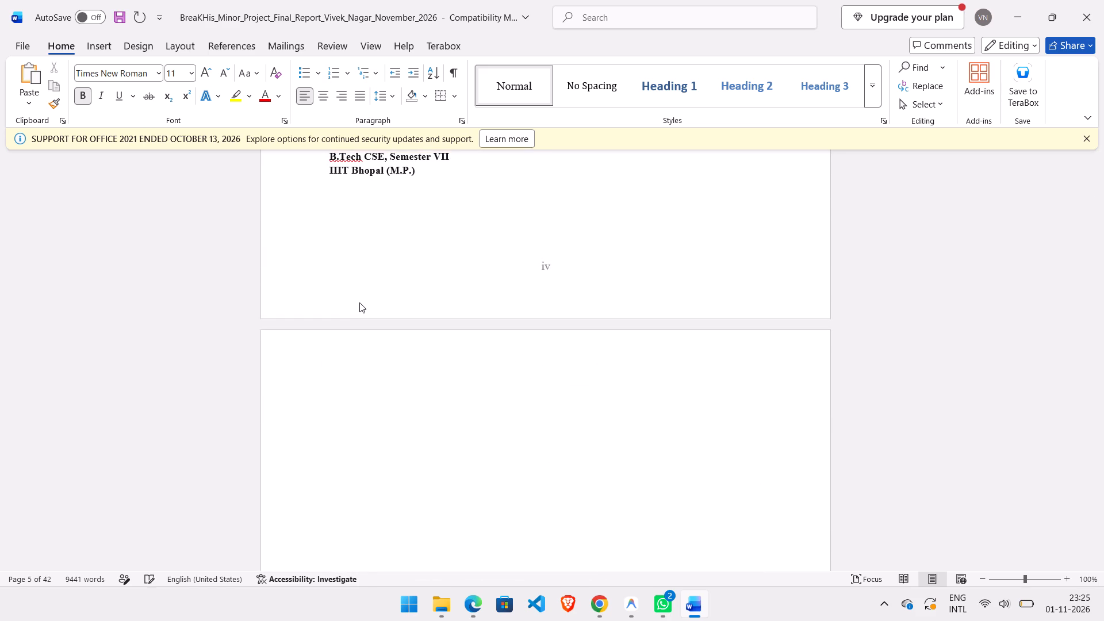
pyautogui.click(381, 439)
pyautogui.press('BackSpace')
pyautogui.press('BackSpace')
pyautogui.click(405, 408)
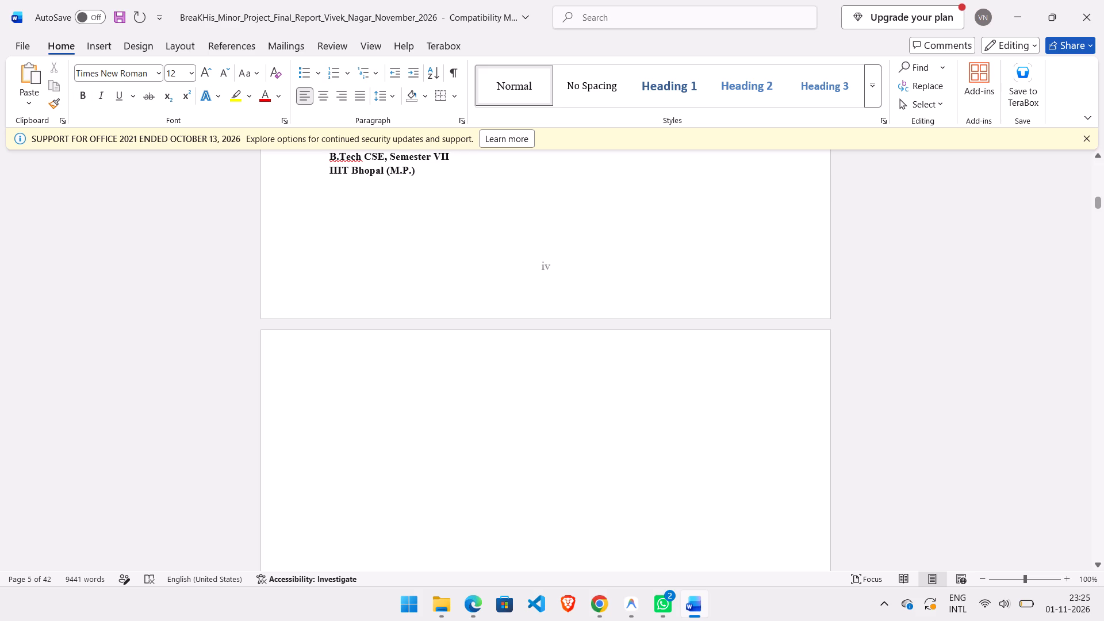
# Delete backward from the blank page and restore the closing parenthesis after "IIIT Bhopal (M.P." in the Acknowledgement.
pyautogui.scroll(-8, 405, 408)
pyautogui.click(407, 348)
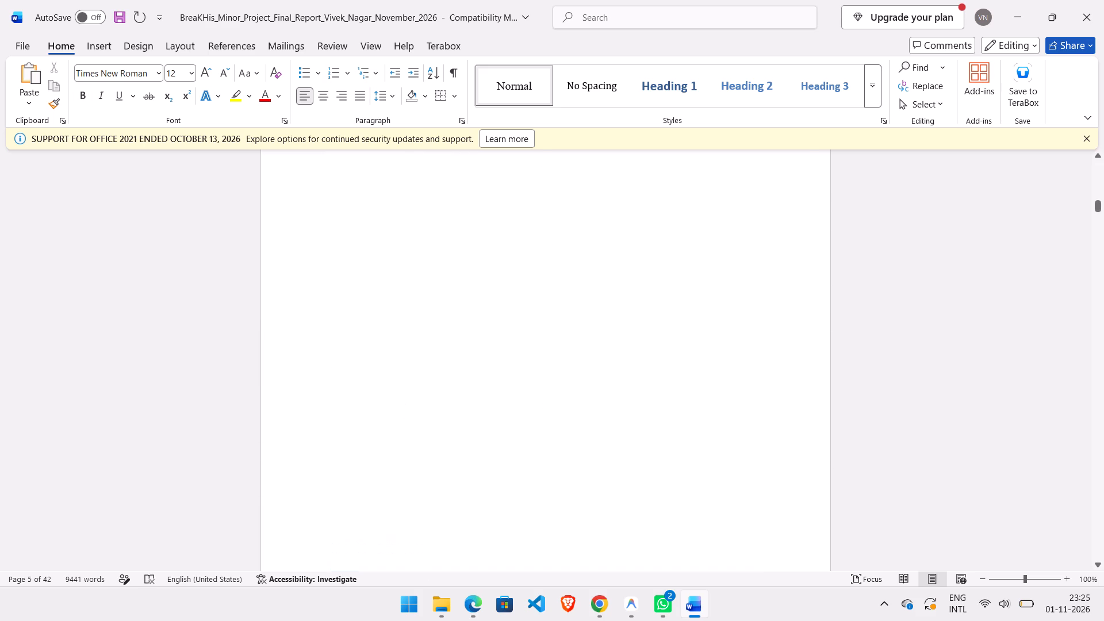
pyautogui.press('BackSpace')
pyautogui.press('BackSpace')
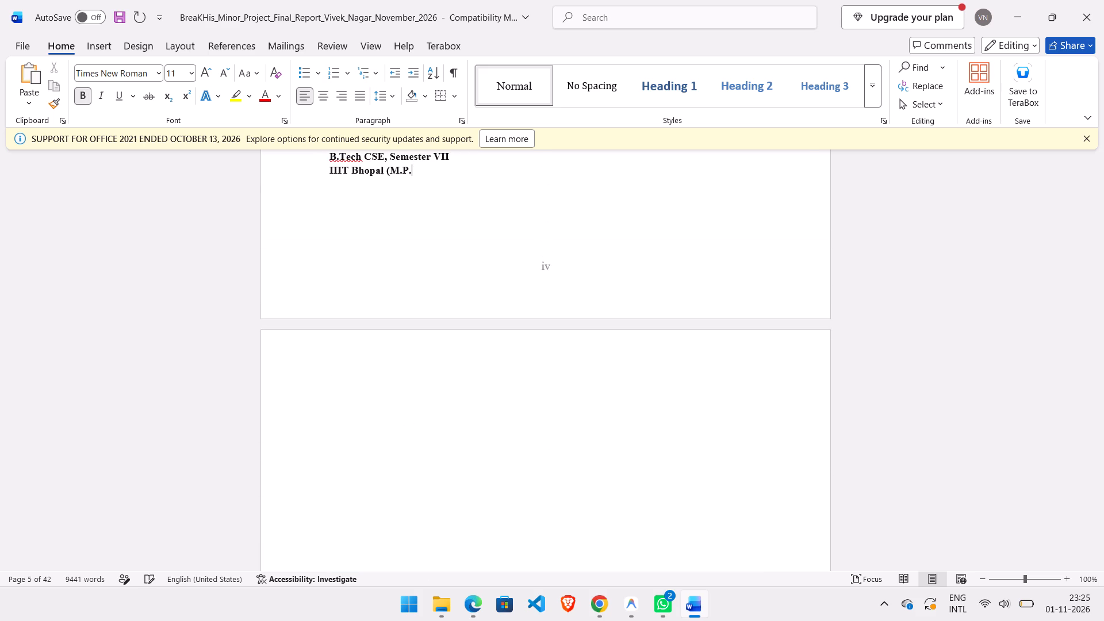
pyautogui.hotkey('shift', ')')
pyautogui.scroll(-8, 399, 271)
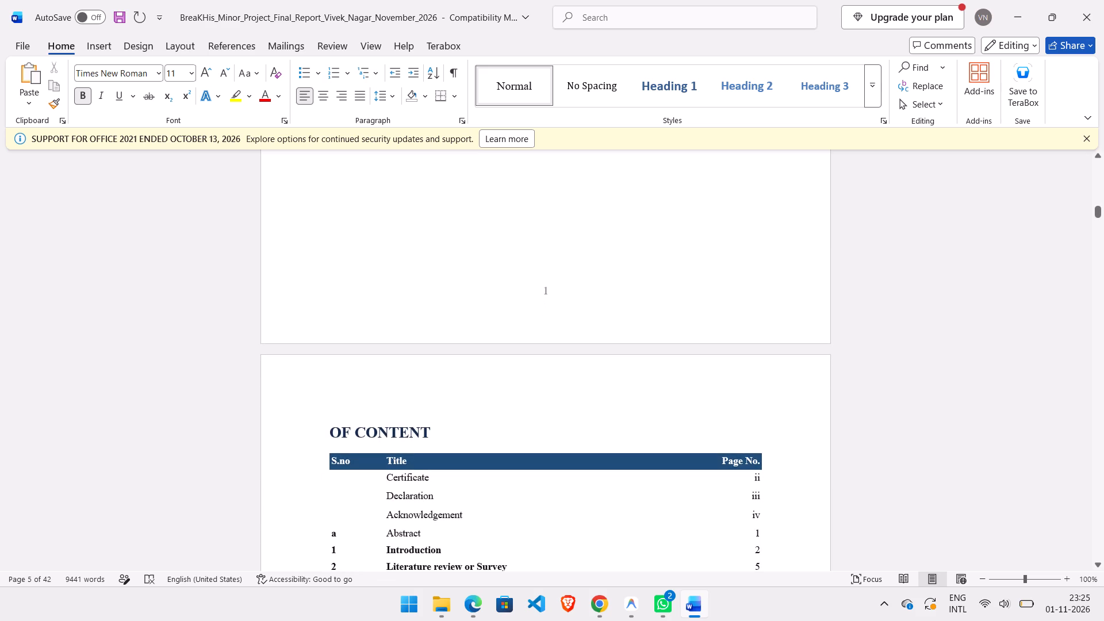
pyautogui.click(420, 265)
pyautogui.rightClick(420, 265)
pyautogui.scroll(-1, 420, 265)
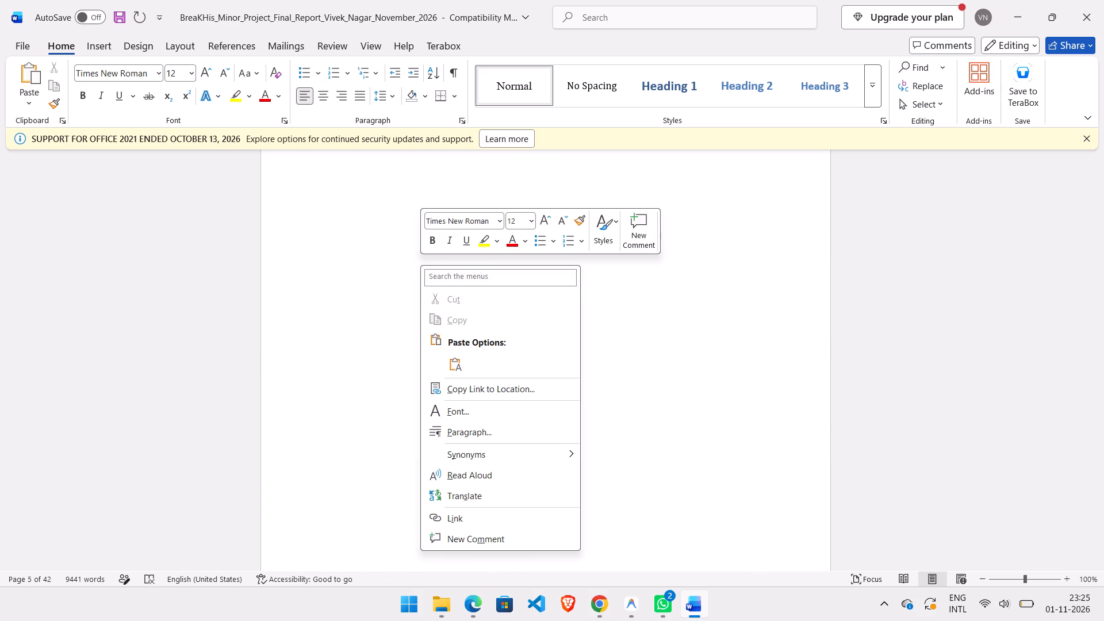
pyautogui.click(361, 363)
# Delete the blank page before the OF CONTENT heading by removing the break in front of the heading.
pyautogui.scroll(-5, 361, 363)
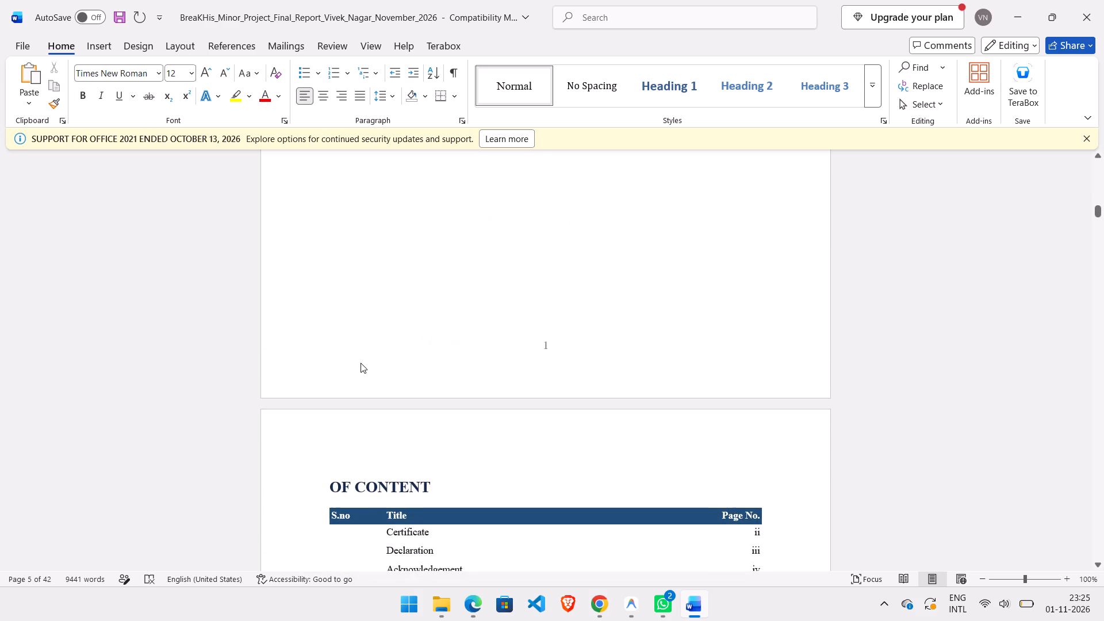
pyautogui.click(329, 488)
pyautogui.press('BackSpace')
pyautogui.scroll(1, 329, 488)
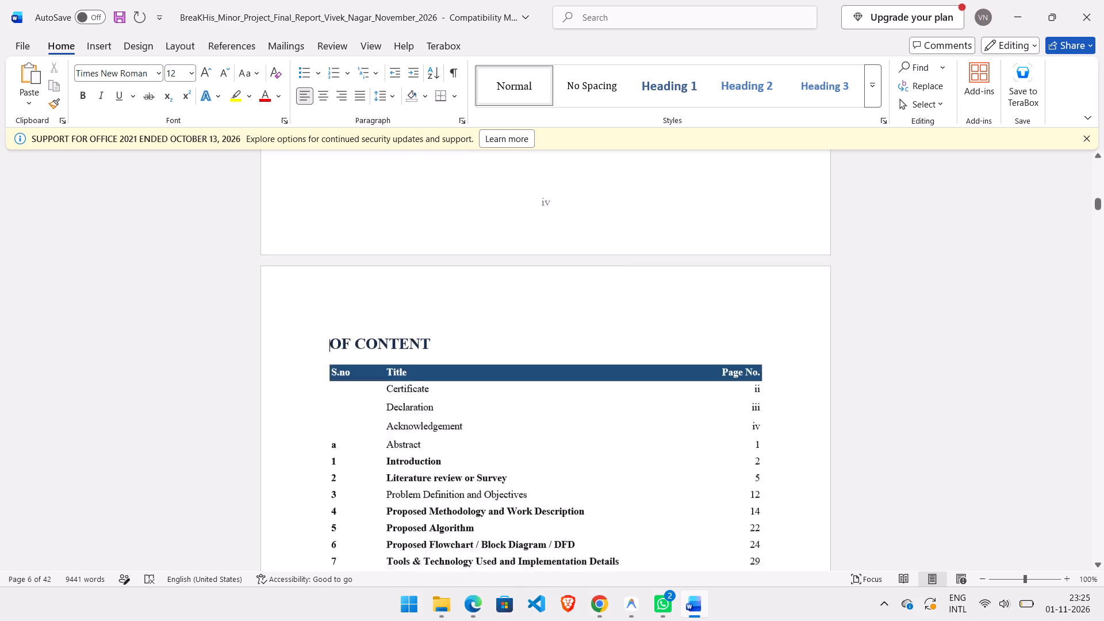
pyautogui.scroll(2, 329, 488)
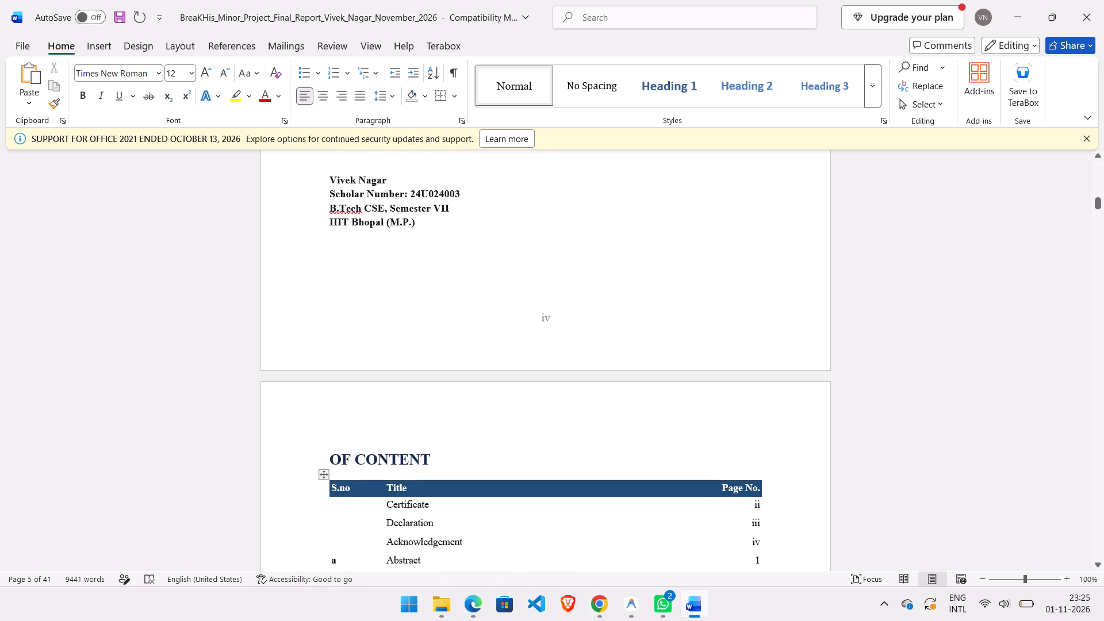
# Shorten the OF CONTENT heading to CONTENT.
pyautogui.click(354, 461)
pyautogui.press('BackSpace')
pyautogui.press('BackSpace')
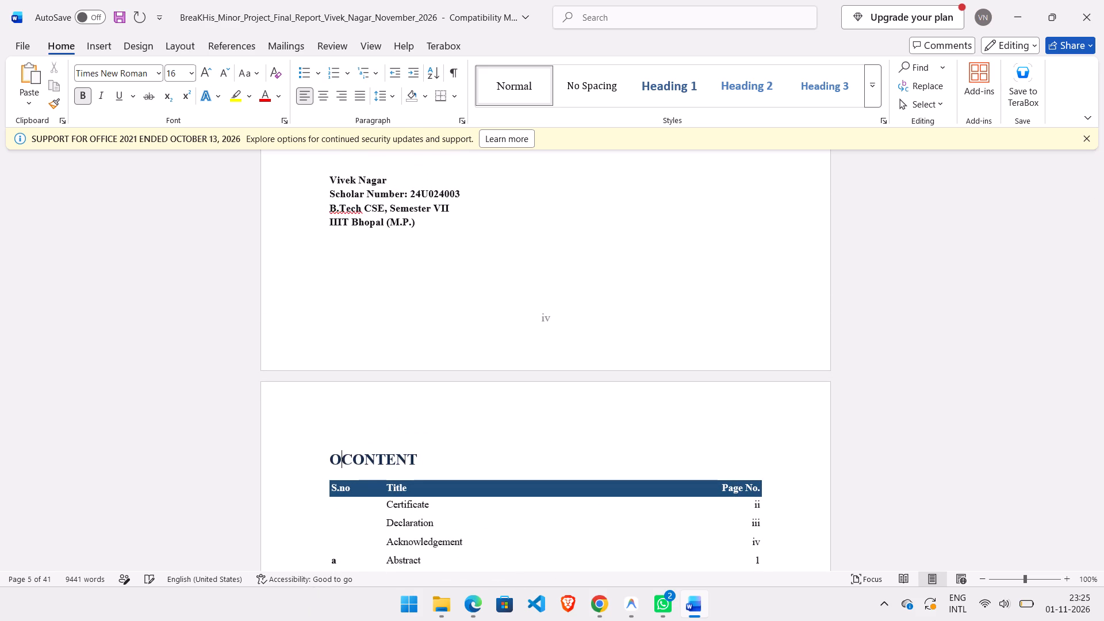
pyautogui.press('BackSpace')
# Delete the page number from the Section 2 footer on the contents page and return to the document body.
pyautogui.scroll(-3, 354, 461)
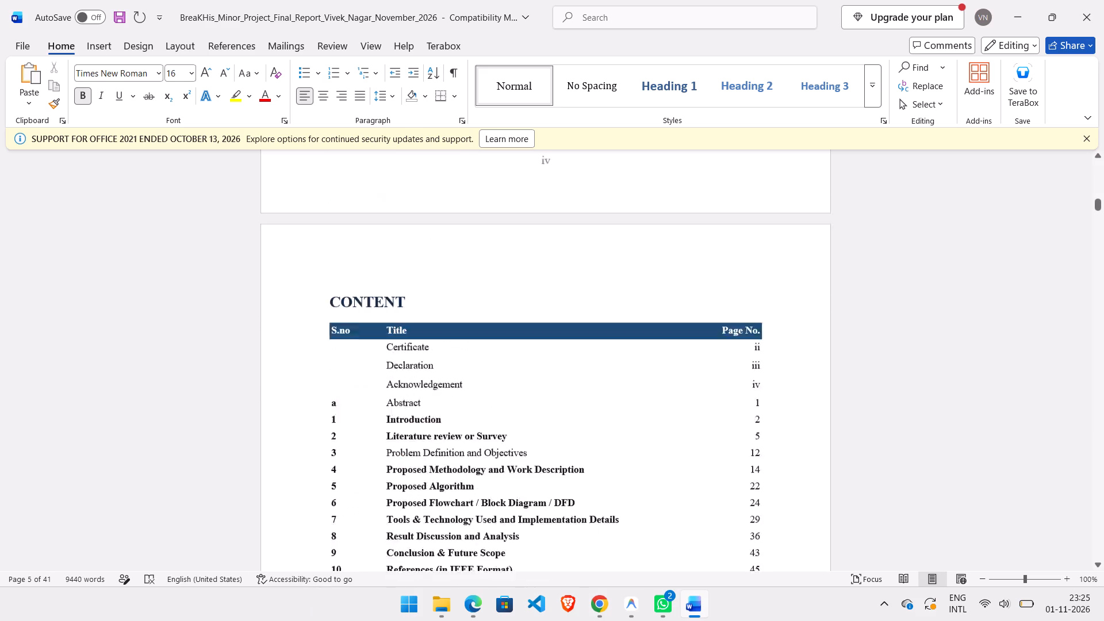
pyautogui.scroll(-5, 354, 461)
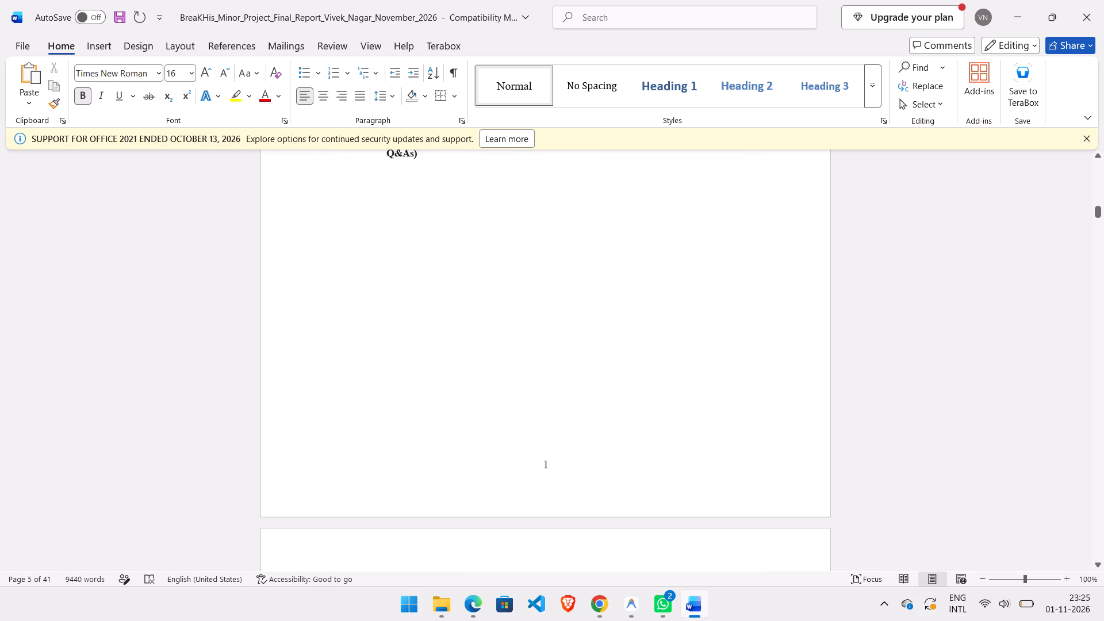
pyautogui.scroll(-2, 354, 461)
pyautogui.doubleClick(547, 256)
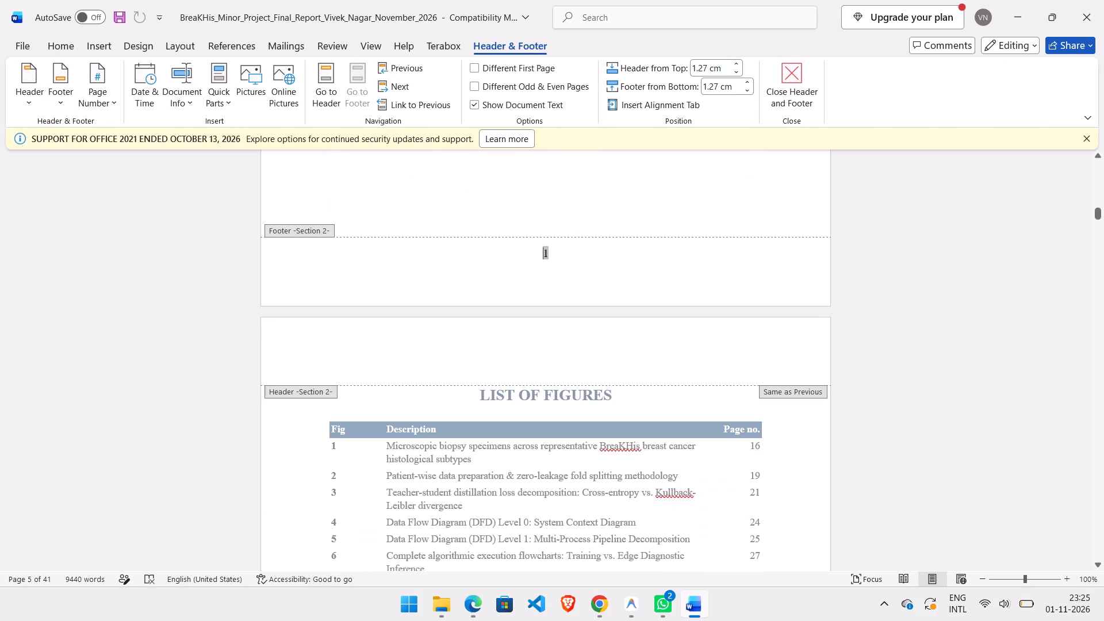
pyautogui.press('BackSpace')
pyautogui.hotkey('ctrl', 'z')
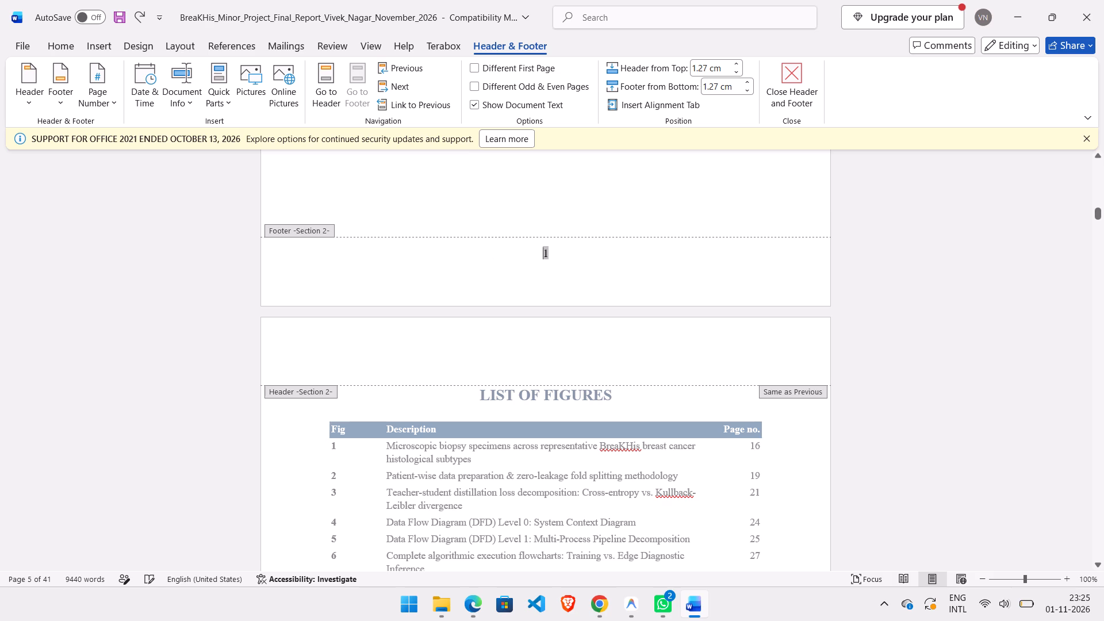
pyautogui.click(568, 253)
pyautogui.click(568, 253)
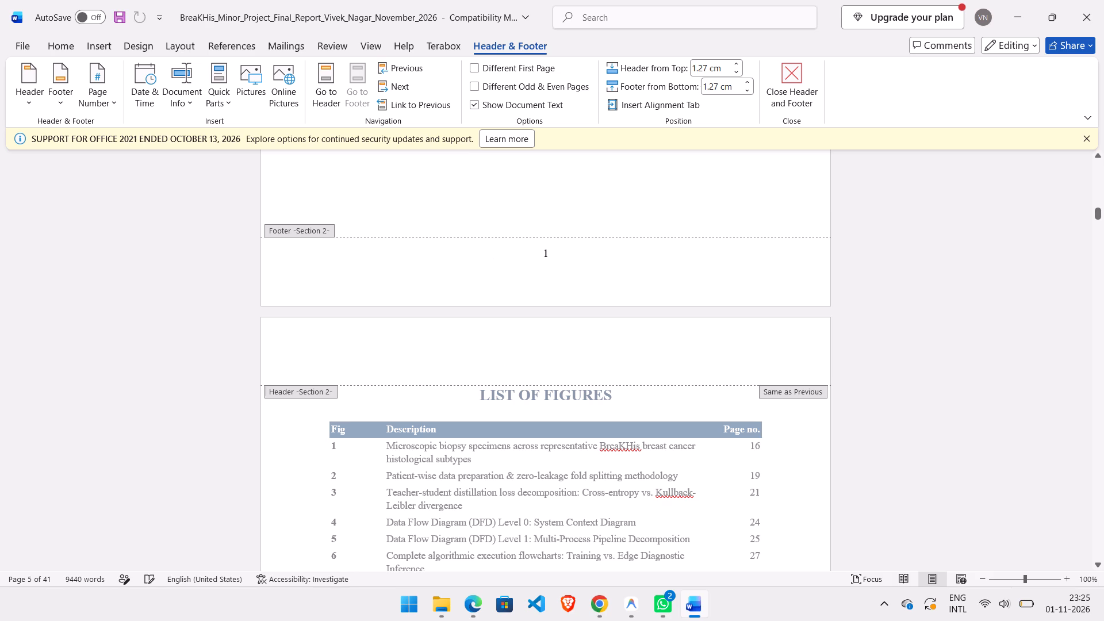
pyautogui.press('BackSpace')
pyautogui.press('BackSpace')
pyautogui.press('BackSpace')
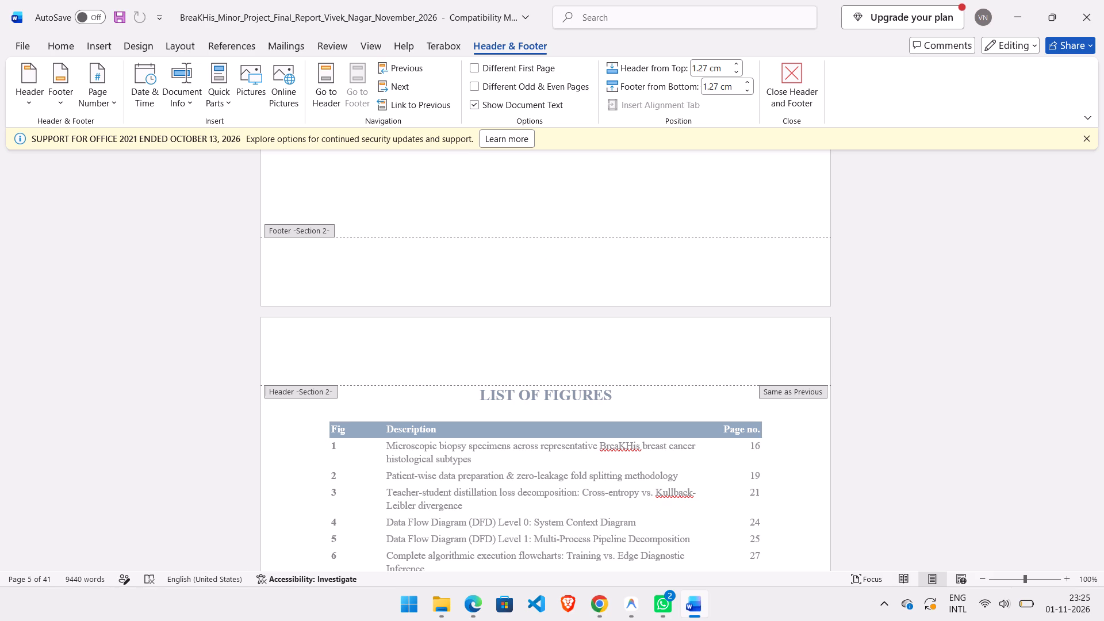
pyautogui.click(560, 302)
pyautogui.click(550, 342)
pyautogui.click(527, 416)
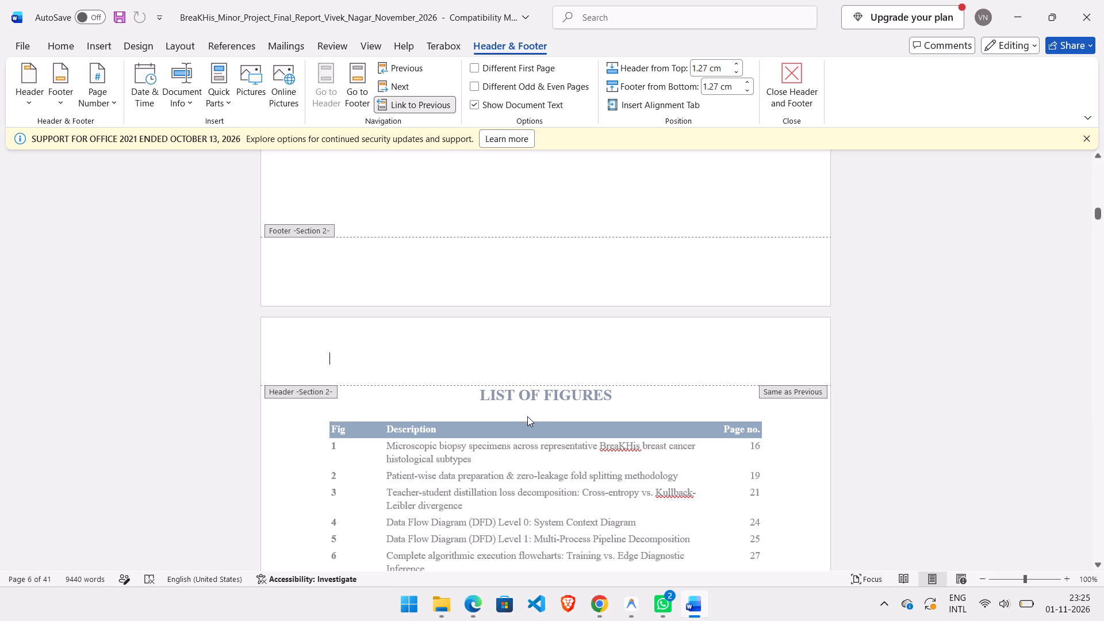
pyautogui.doubleClick(527, 416)
# Add an empty row below the last List of Tables entry and insert a Next Page section break there.
pyautogui.scroll(-6, 527, 416)
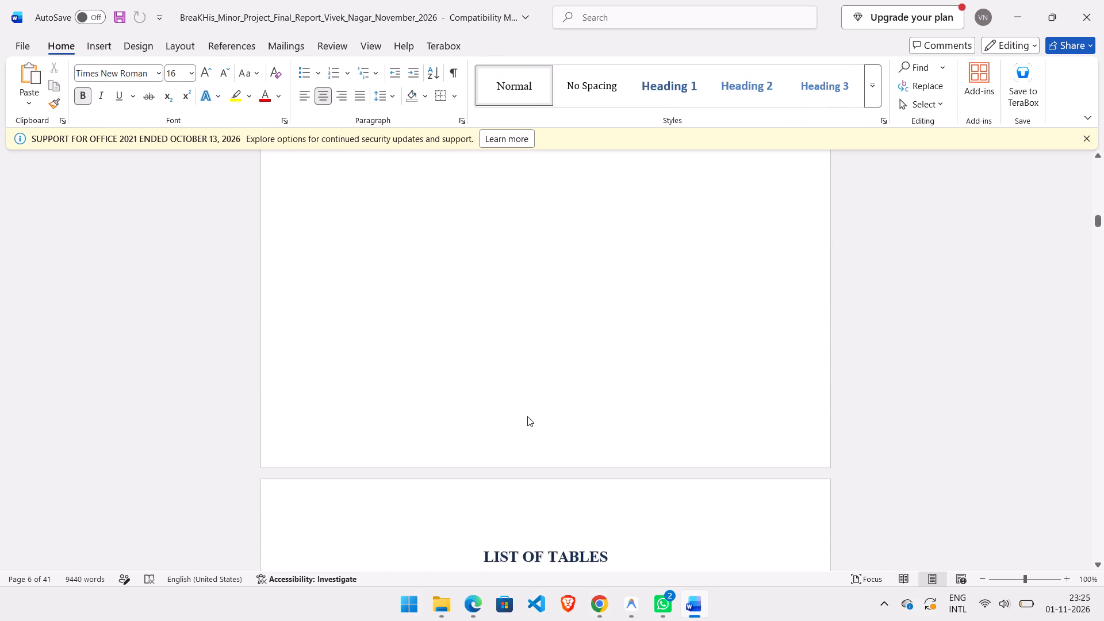
pyautogui.scroll(-8, 527, 416)
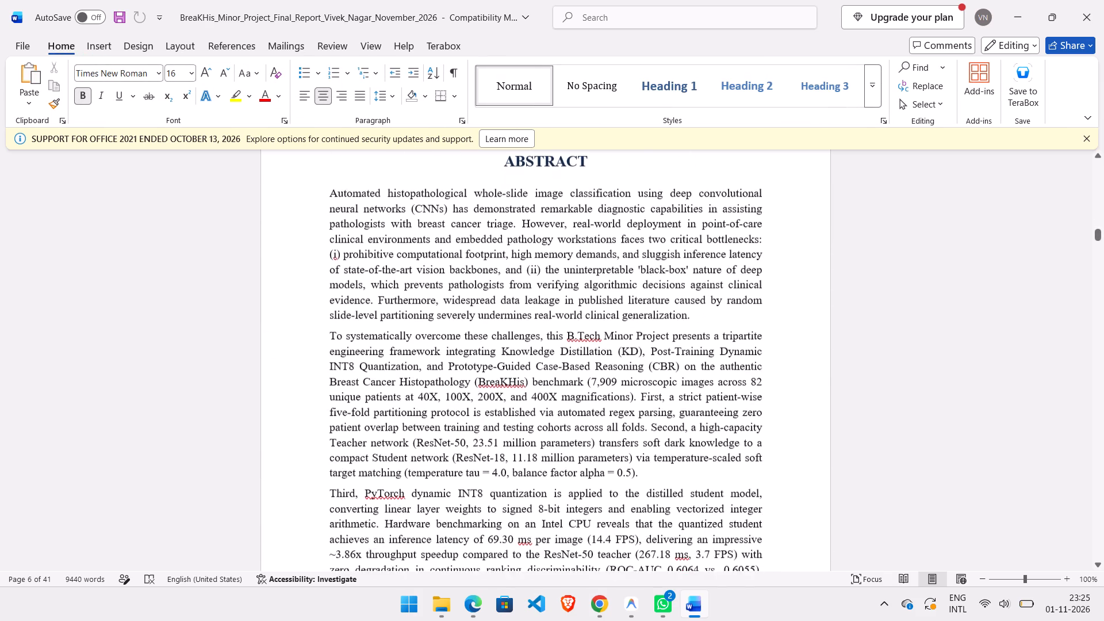
pyautogui.scroll(-2, 527, 416)
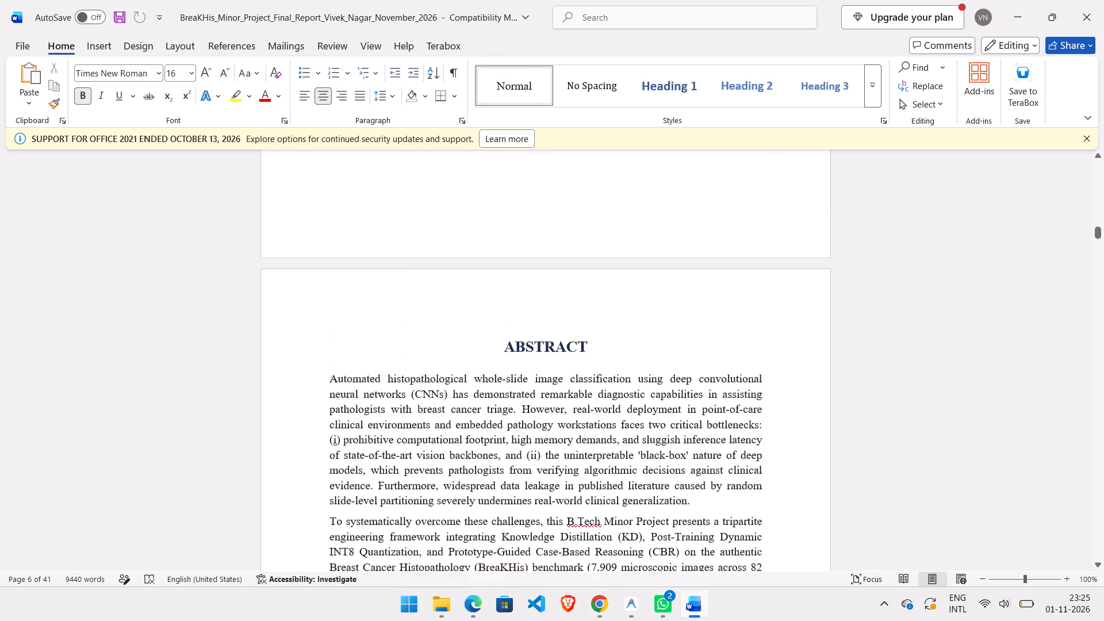
pyautogui.click(777, 176)
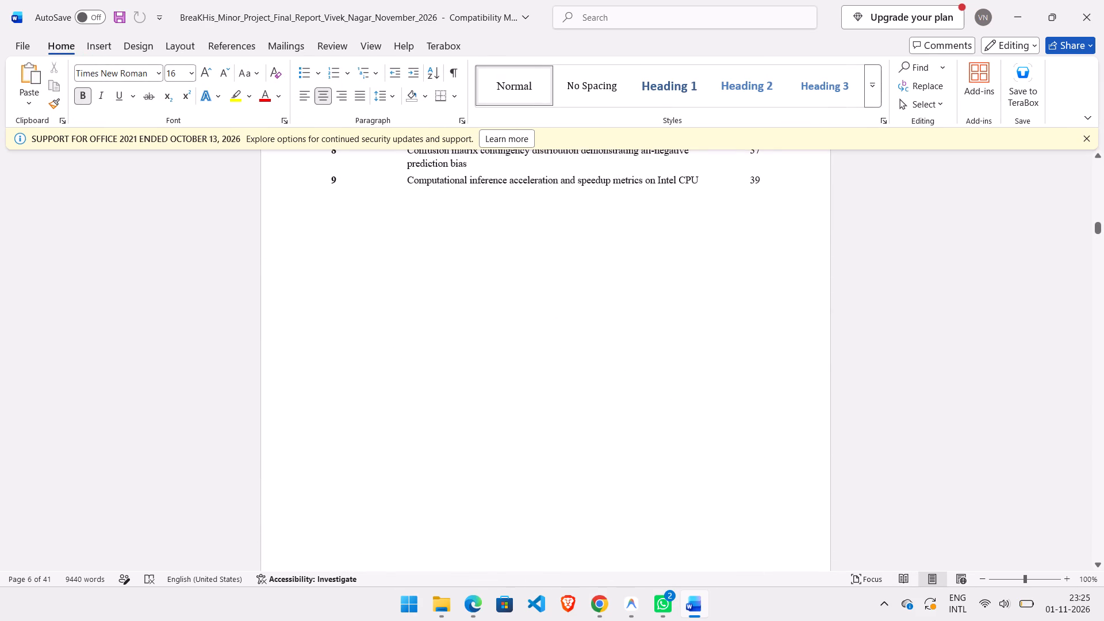
pyautogui.press('Return')
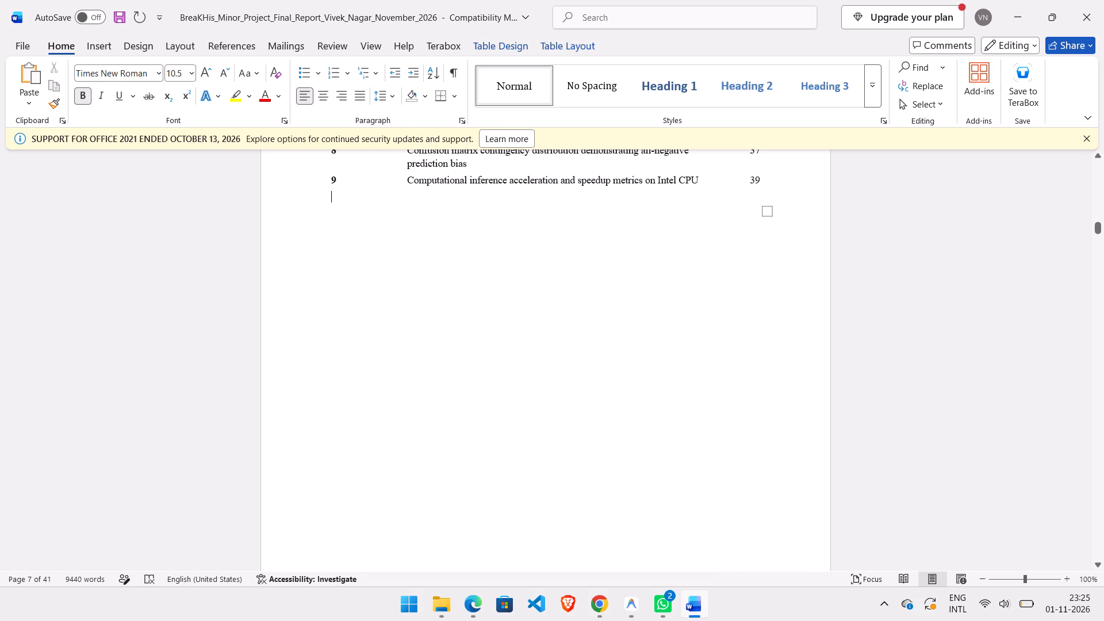
pyautogui.click(186, 49)
pyautogui.click(194, 66)
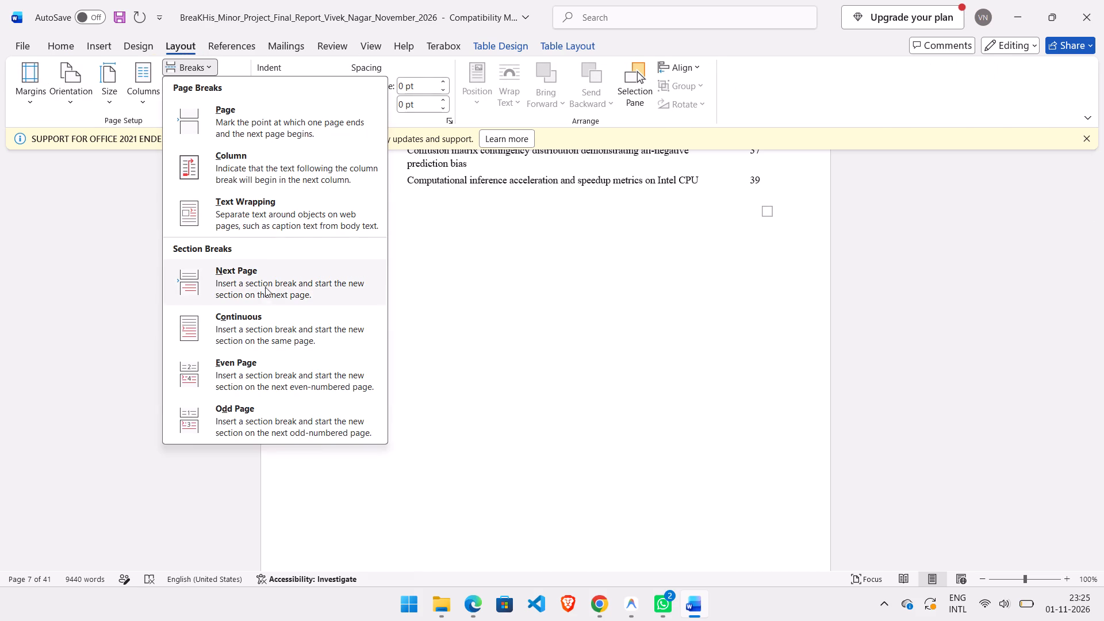
pyautogui.click(264, 292)
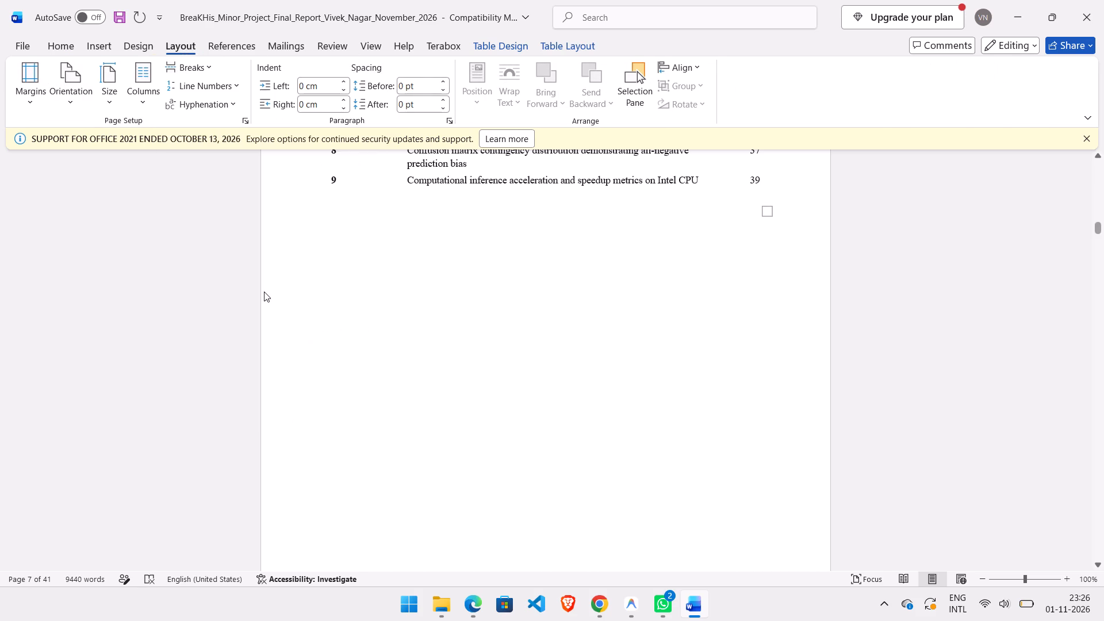
# Insert a Plain Number 2 page number at the bottom of the page in the Abstract's Section 3 footer.
pyautogui.scroll(-6, 489, 367)
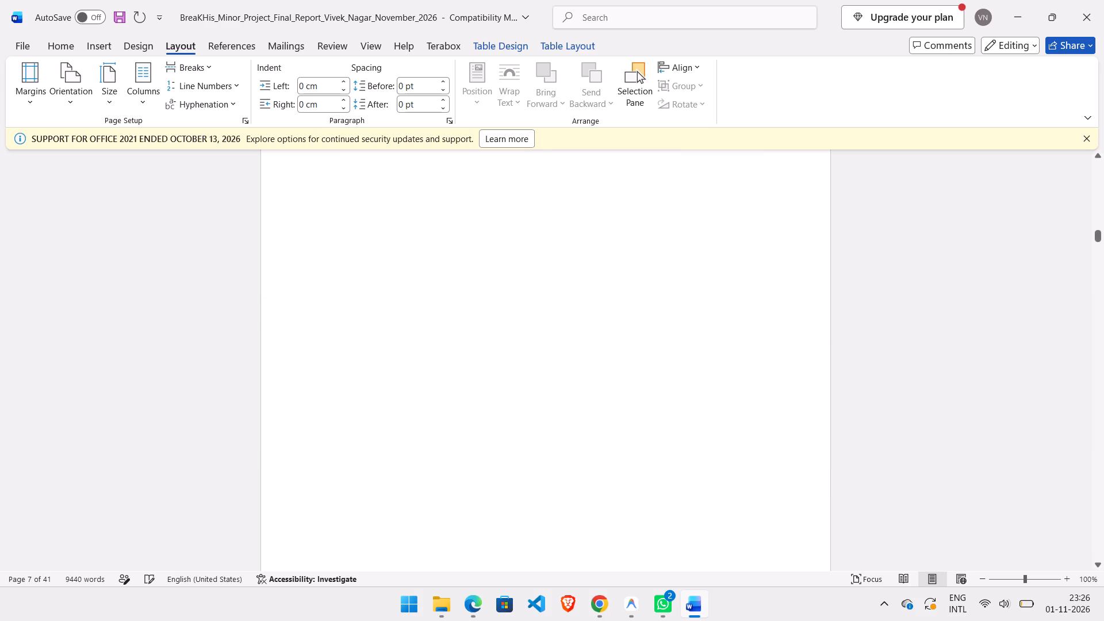
pyautogui.scroll(-1, 489, 367)
pyautogui.doubleClick(494, 380)
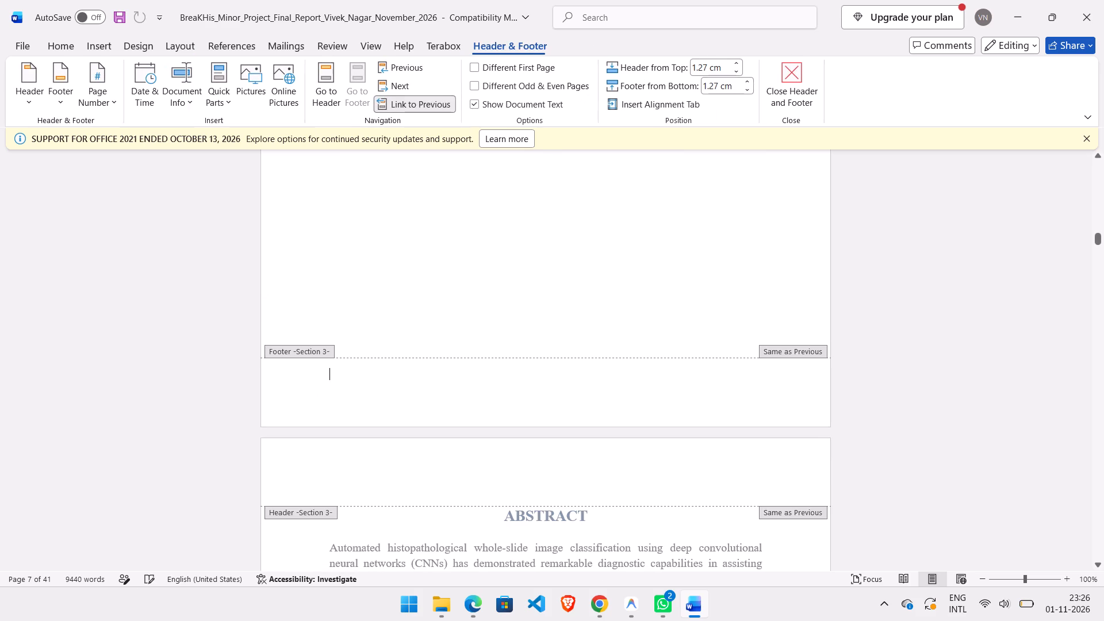
pyautogui.scroll(-4, 494, 380)
pyautogui.moveTo(494, 380); pyautogui.dragTo(488, 408)
pyautogui.click(488, 408)
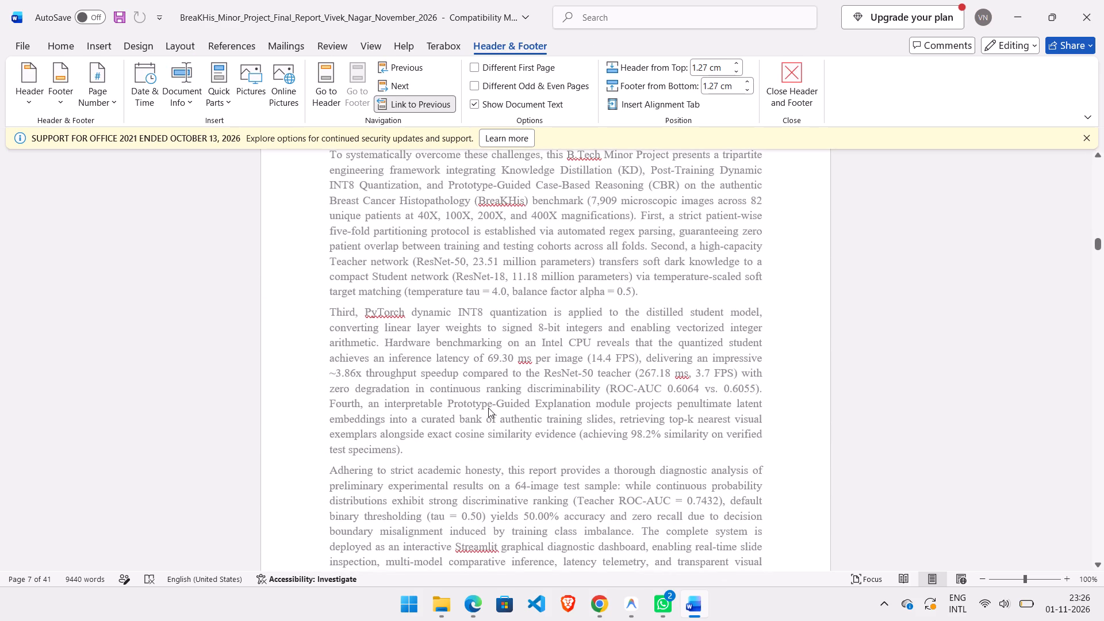
pyautogui.scroll(-3, 488, 408)
pyautogui.click(524, 390)
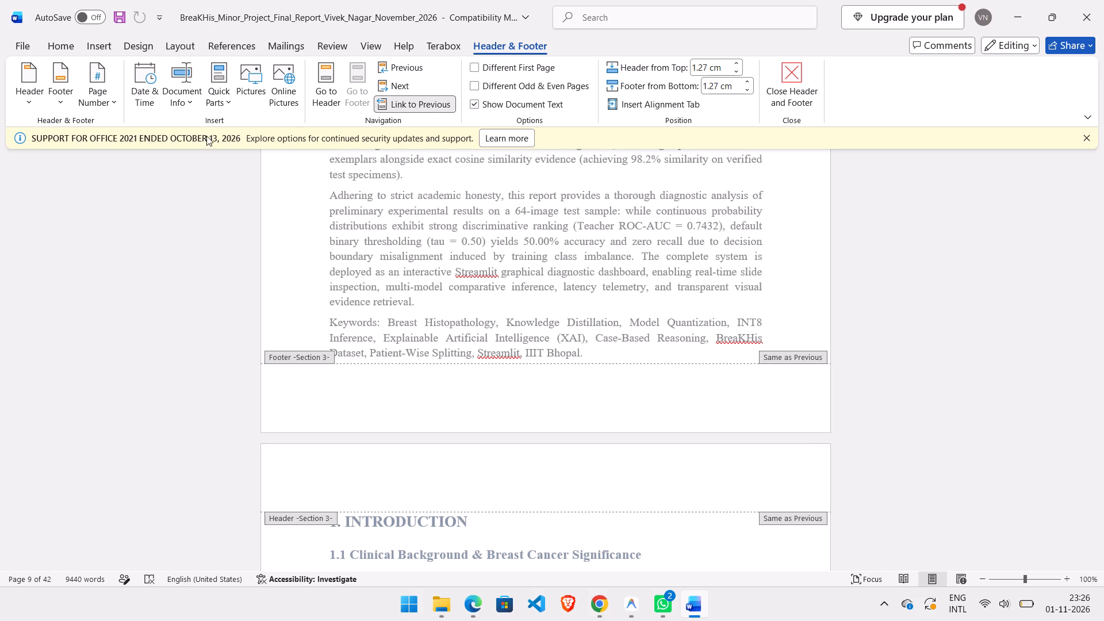
pyautogui.click(109, 103)
pyautogui.click(137, 142)
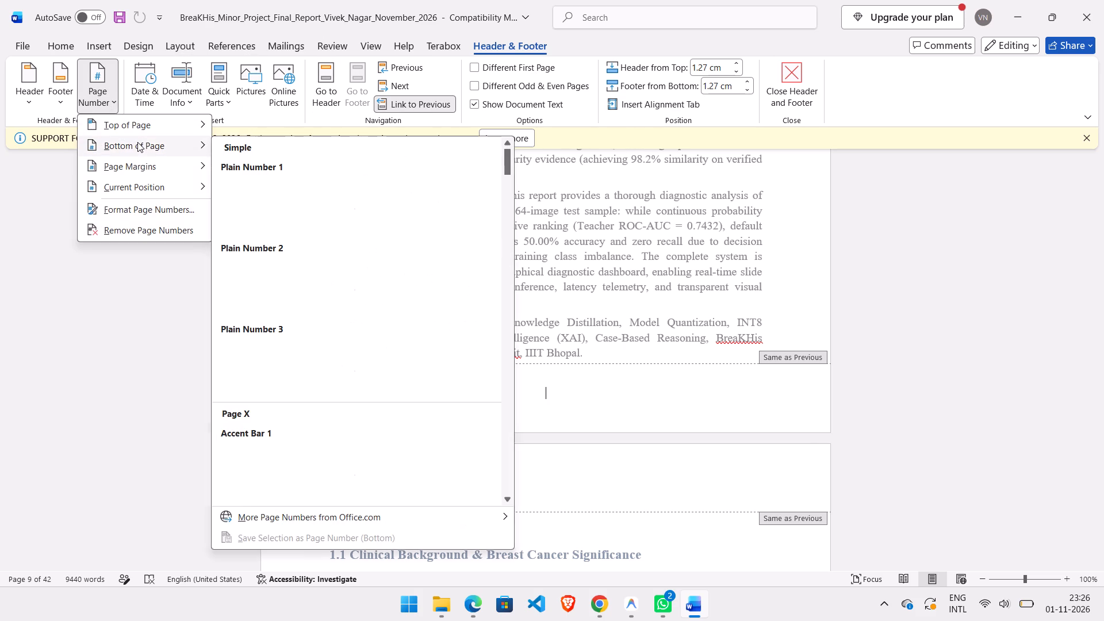
pyautogui.click(350, 290)
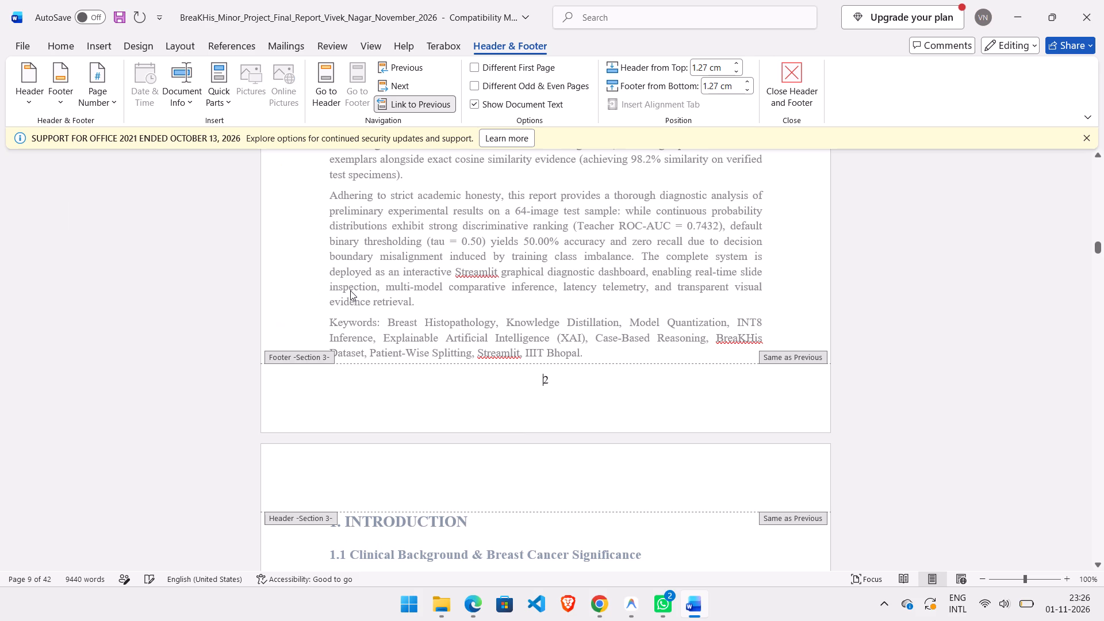
pyautogui.scroll(5, 388, 317)
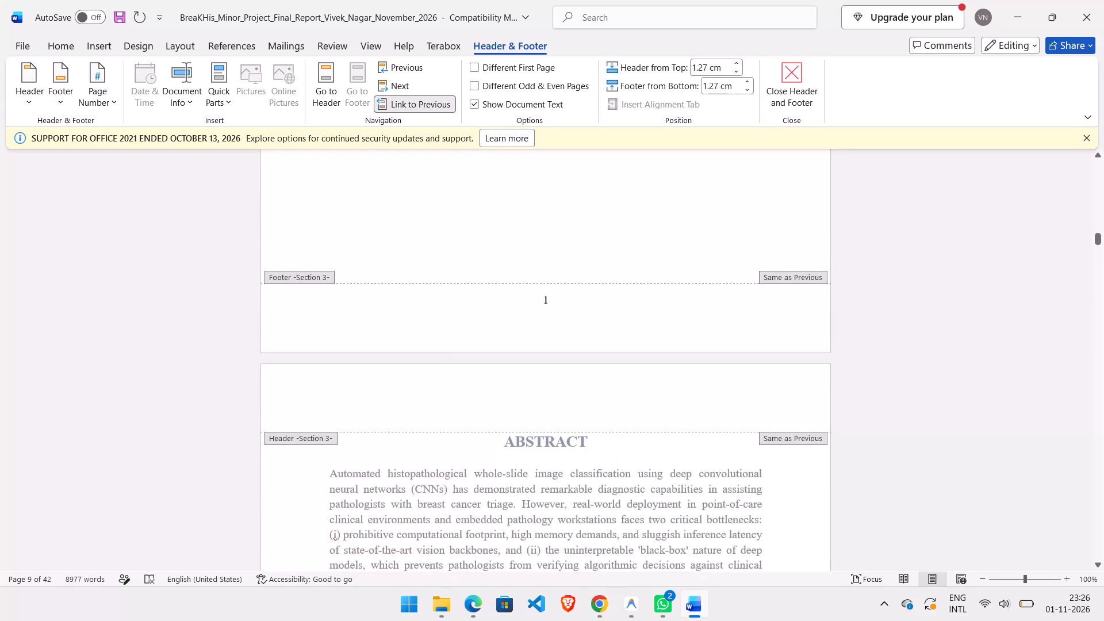
pyautogui.scroll(2, 388, 317)
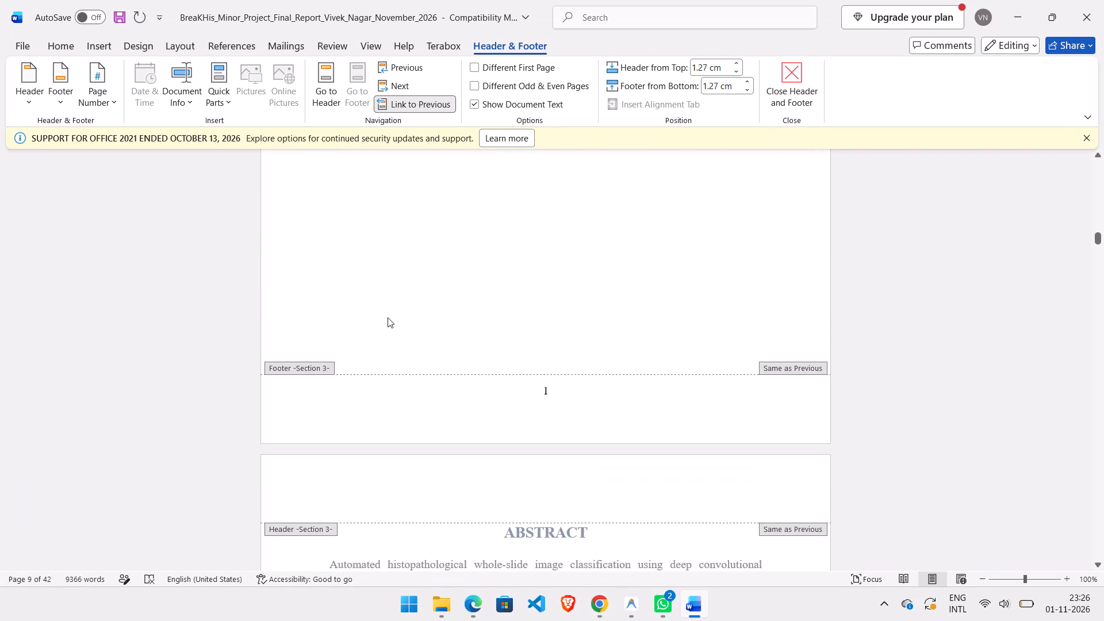
pyautogui.click(388, 317)
pyautogui.doubleClick(388, 317)
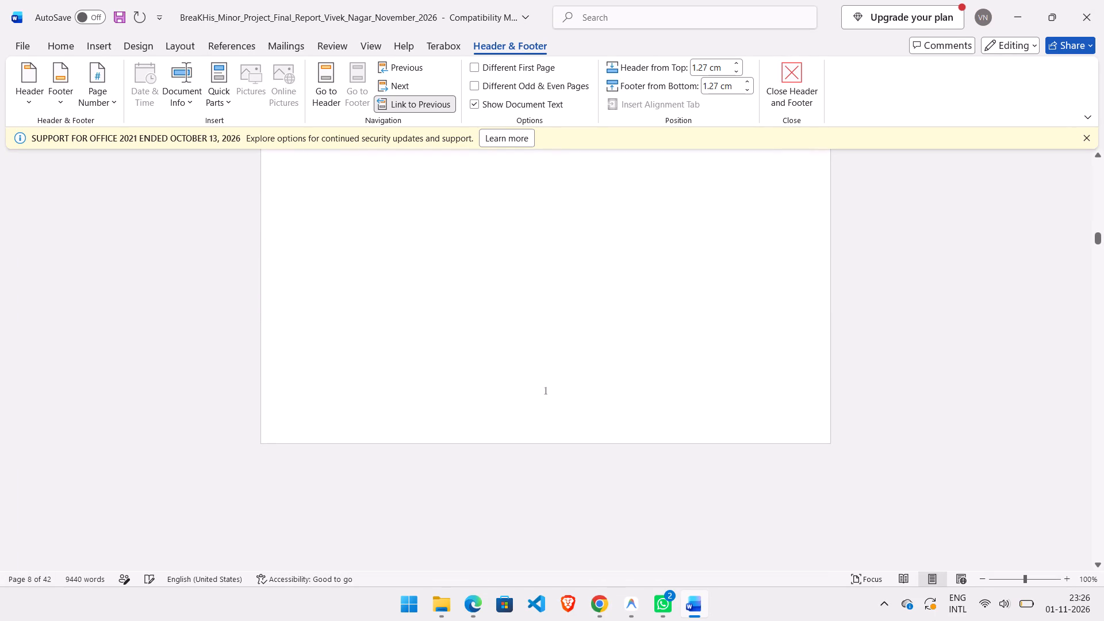
# Delete the blank page before the Abstract by deleting backward from the start of the ABSTRACT heading.
pyautogui.scroll(-6, 448, 482)
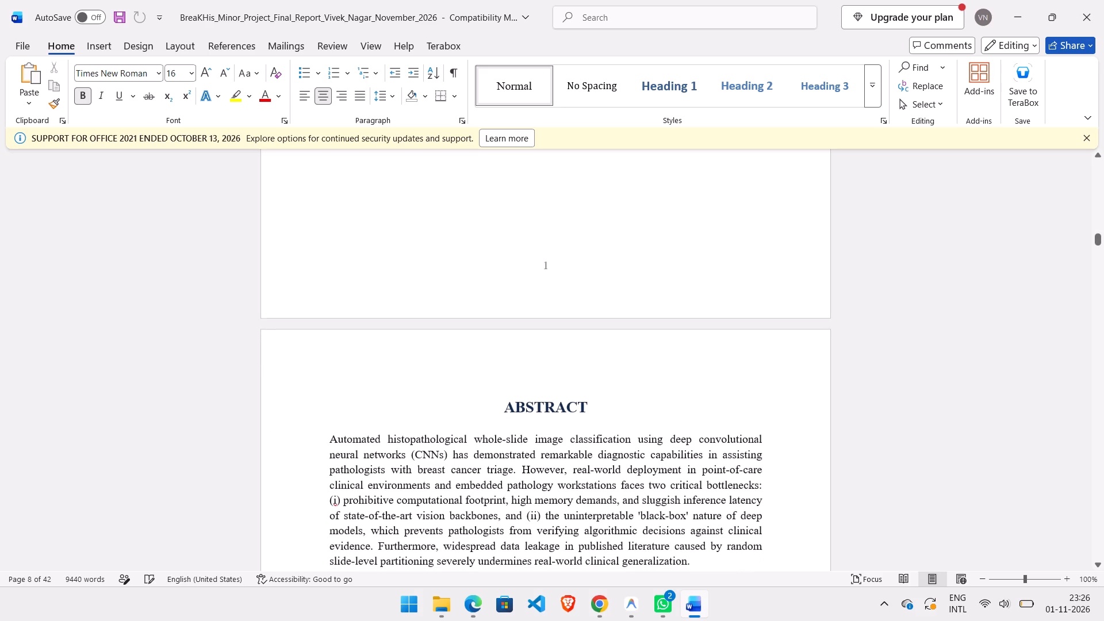
pyautogui.click(497, 419)
pyautogui.press('BackSpace')
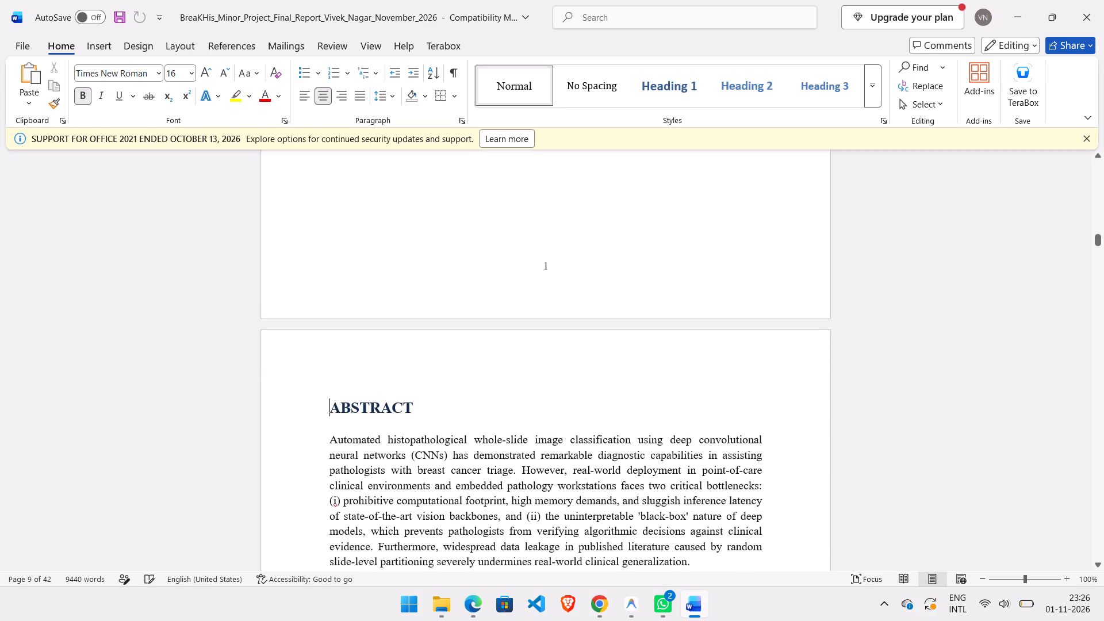
pyautogui.press('BackSpace')
pyautogui.press('BackSpace')
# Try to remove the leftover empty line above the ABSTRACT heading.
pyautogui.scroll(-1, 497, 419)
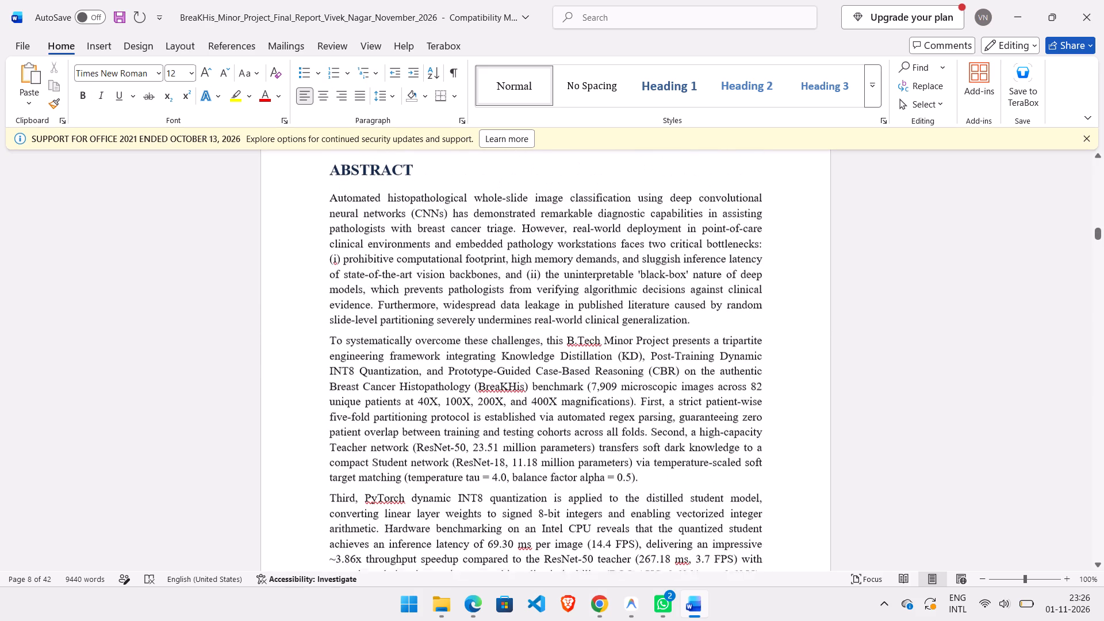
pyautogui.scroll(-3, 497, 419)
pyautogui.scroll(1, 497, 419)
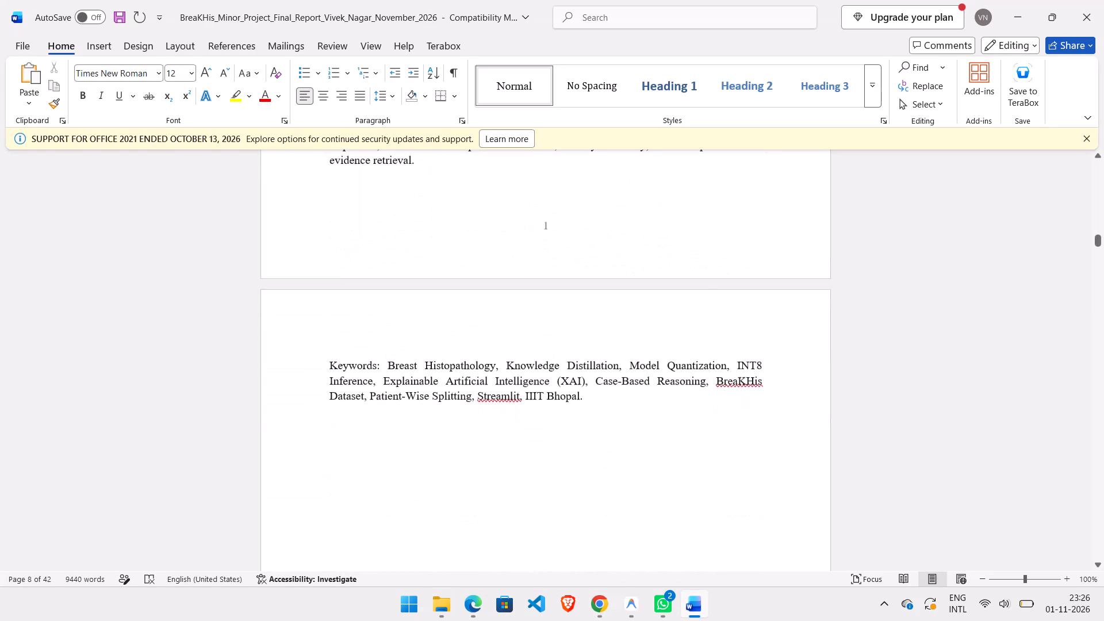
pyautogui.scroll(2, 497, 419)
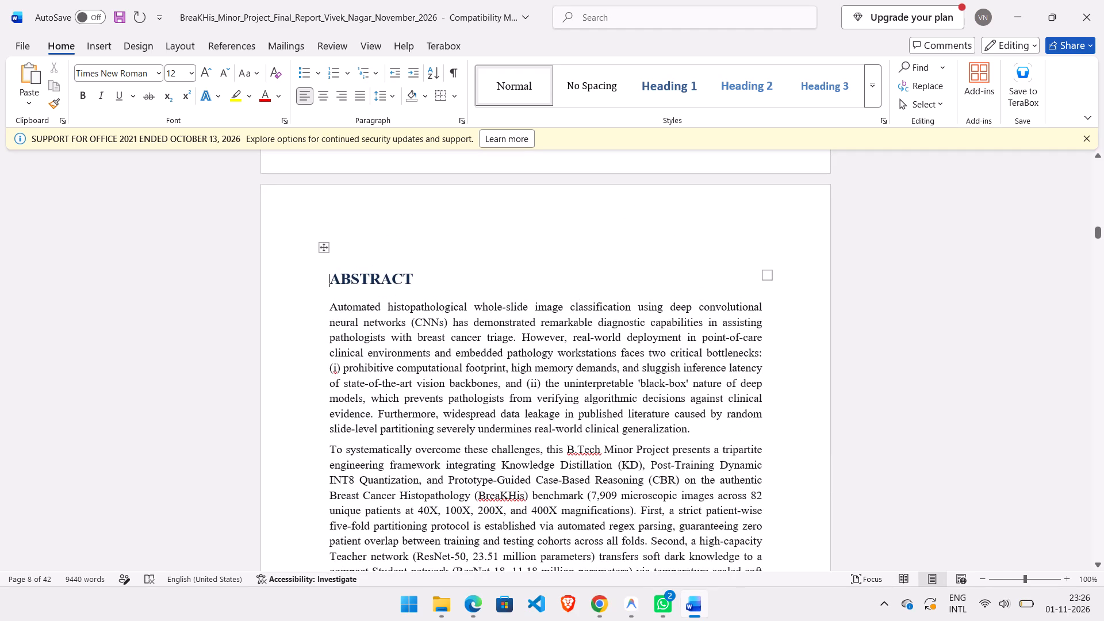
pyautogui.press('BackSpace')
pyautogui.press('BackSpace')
# Review the page numbers and page flow from the Content page through the lists of figures and tables to the Abstract.
pyautogui.scroll(-7, 398, 317)
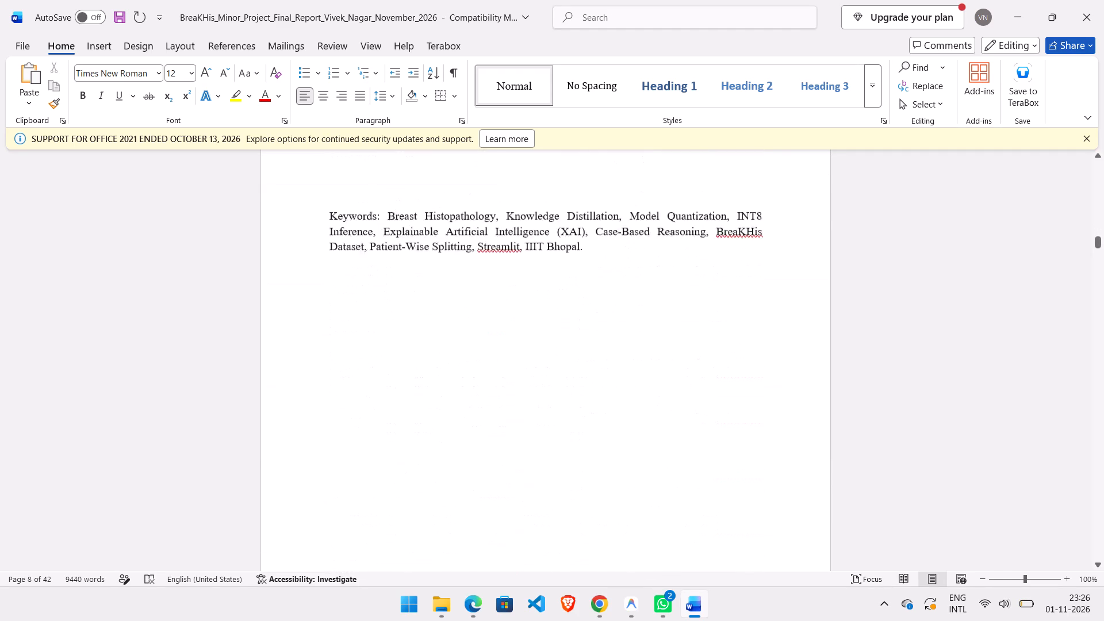
pyautogui.scroll(-4, 398, 317)
pyautogui.scroll(4, 398, 317)
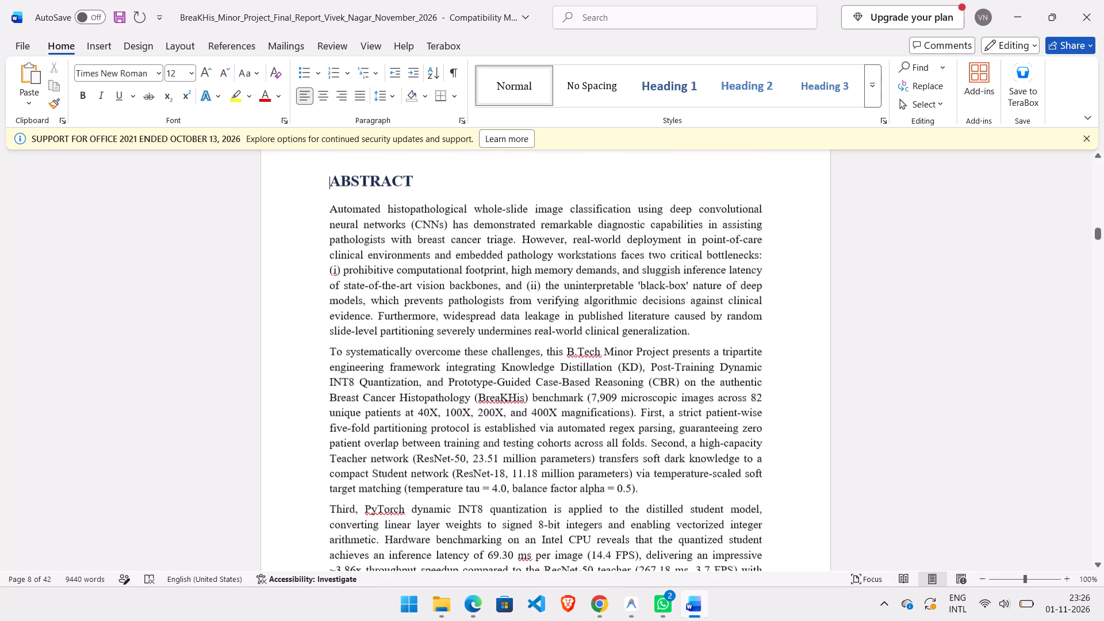
pyautogui.scroll(3, 398, 317)
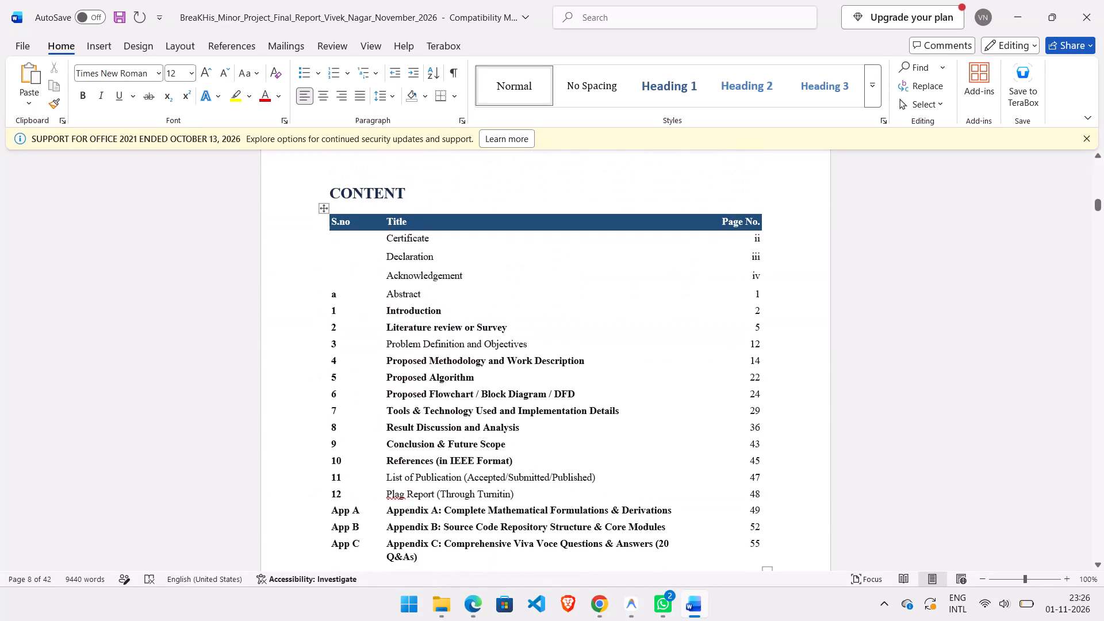
pyautogui.scroll(-2, 398, 317)
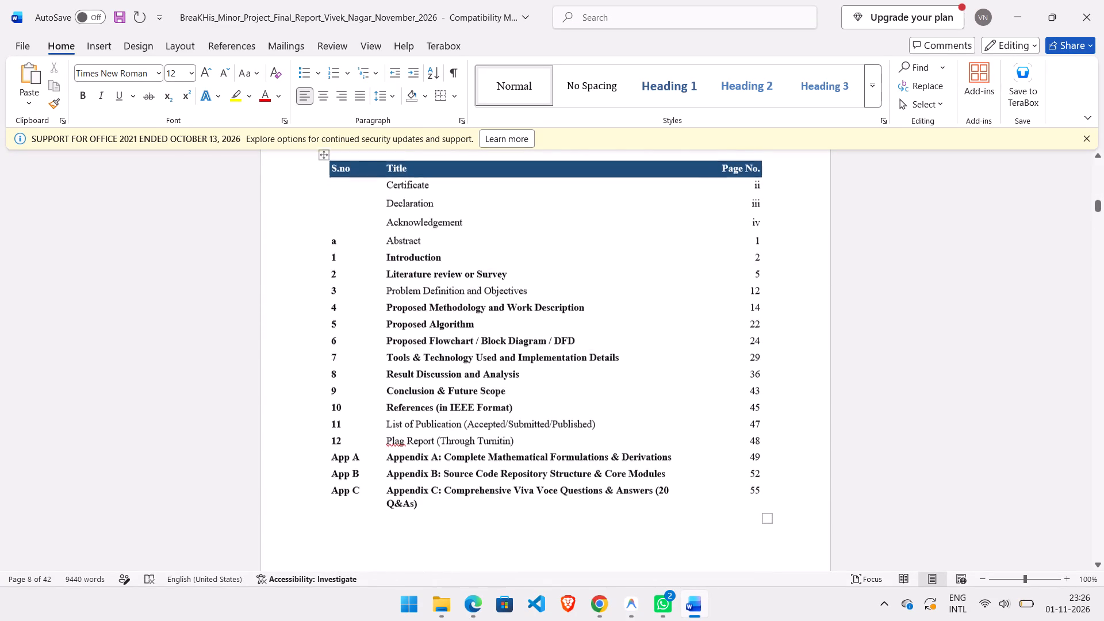
pyautogui.scroll(-6, 398, 317)
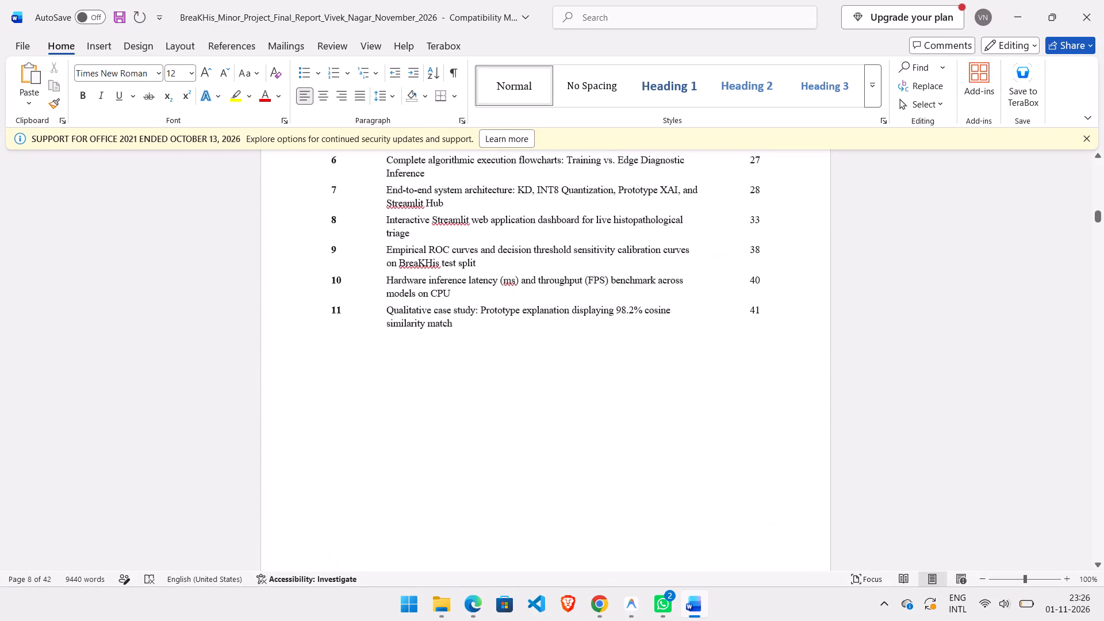
pyautogui.scroll(-2, 398, 317)
pyautogui.scroll(4, 398, 317)
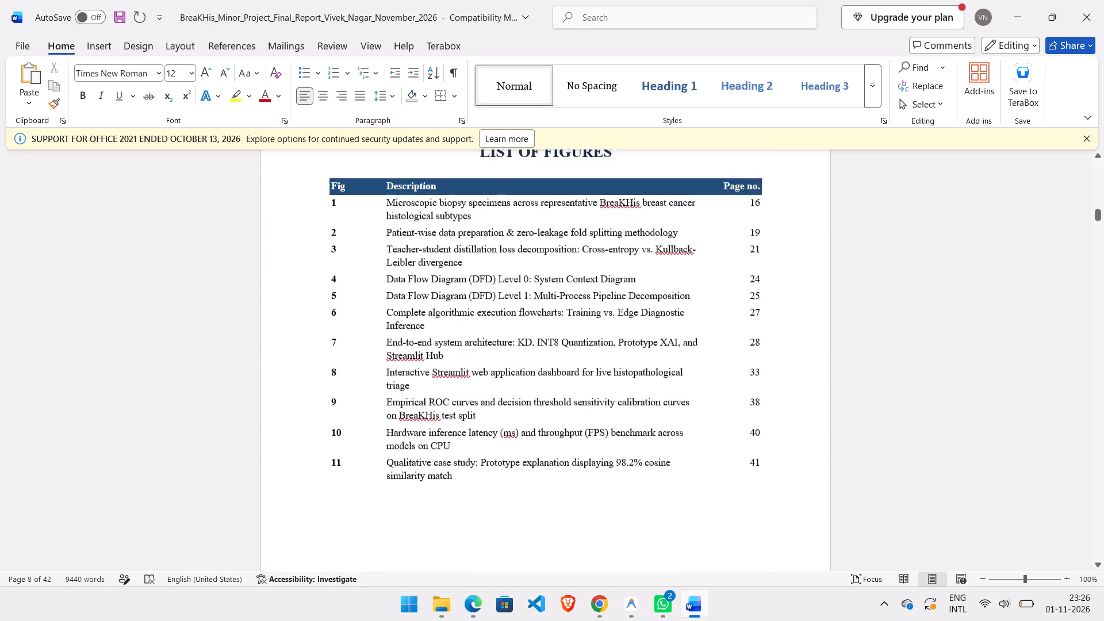
pyautogui.scroll(2, 398, 317)
pyautogui.scroll(-1, 398, 317)
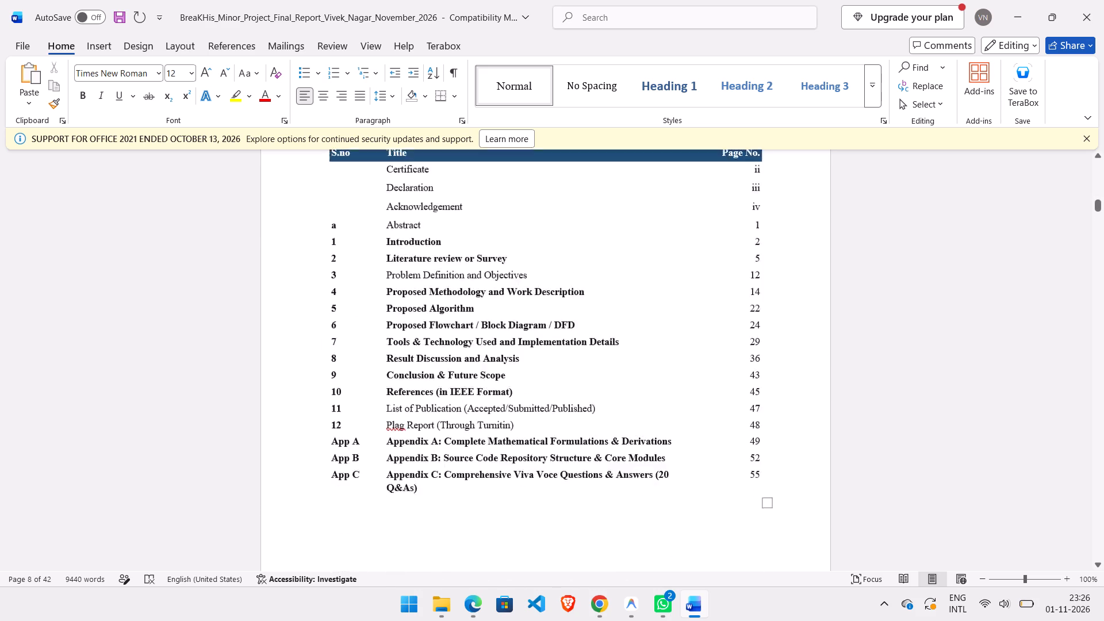
pyautogui.scroll(-10, 398, 317)
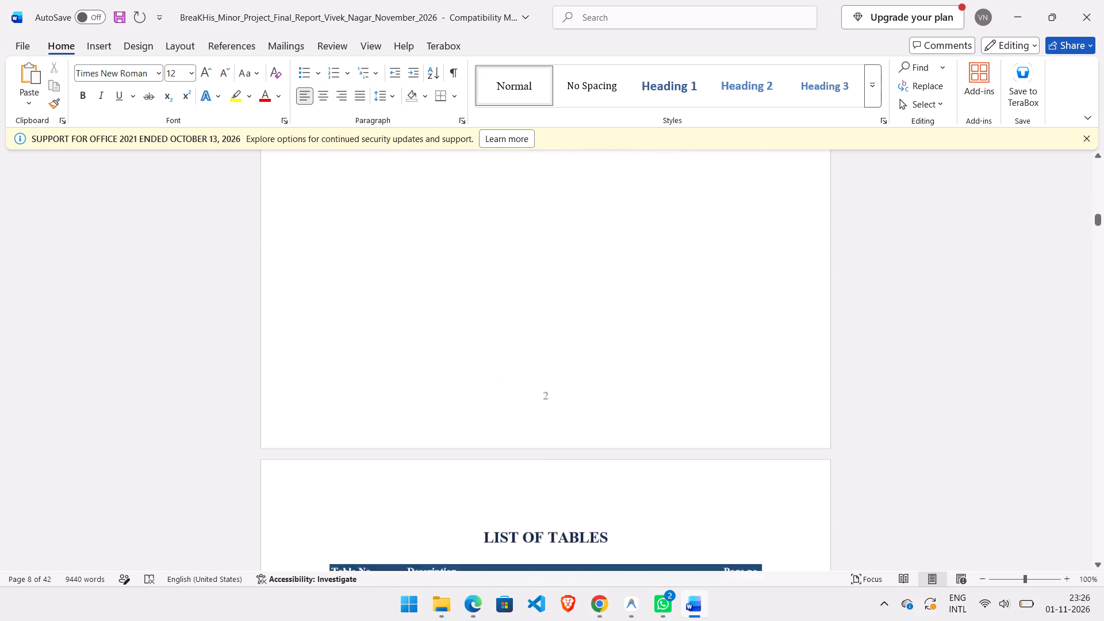
pyautogui.scroll(-11, 398, 317)
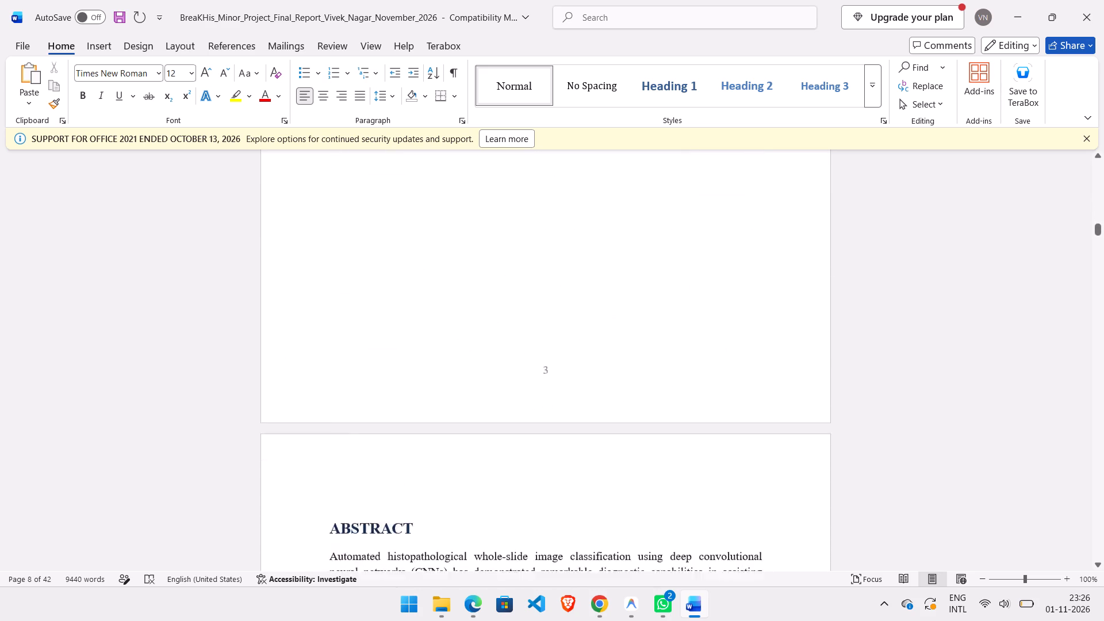
pyautogui.scroll(-3, 398, 317)
pyautogui.scroll(3, 398, 317)
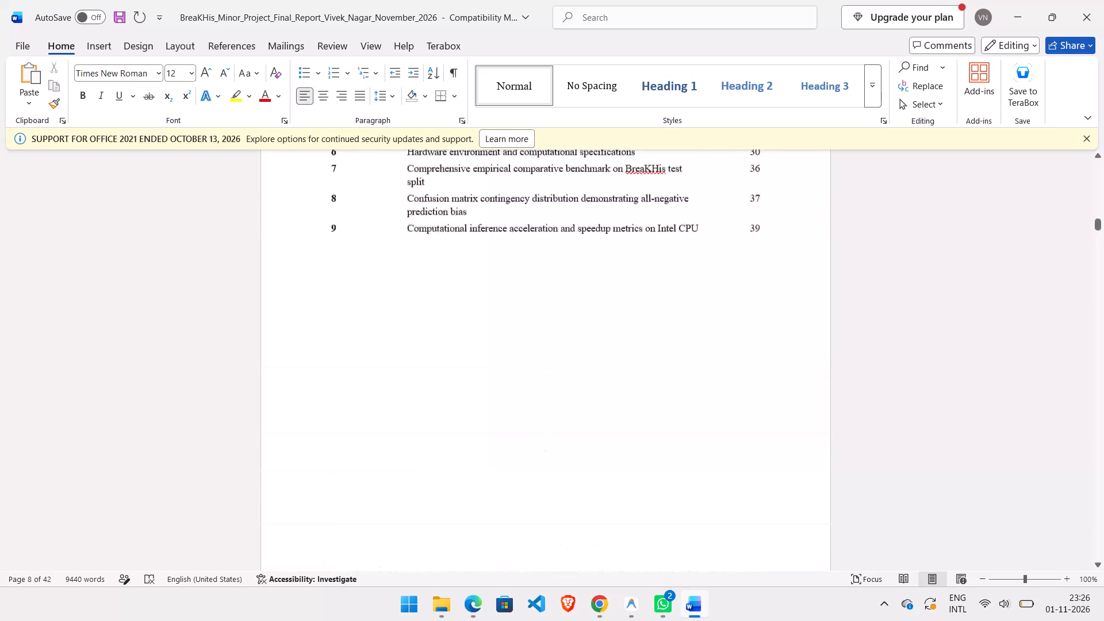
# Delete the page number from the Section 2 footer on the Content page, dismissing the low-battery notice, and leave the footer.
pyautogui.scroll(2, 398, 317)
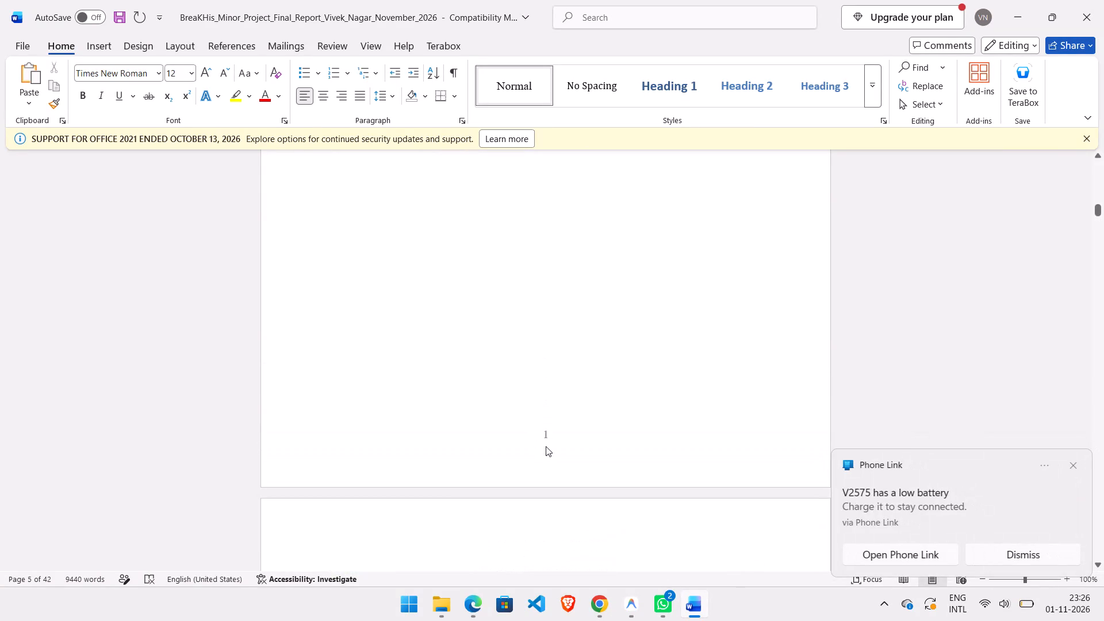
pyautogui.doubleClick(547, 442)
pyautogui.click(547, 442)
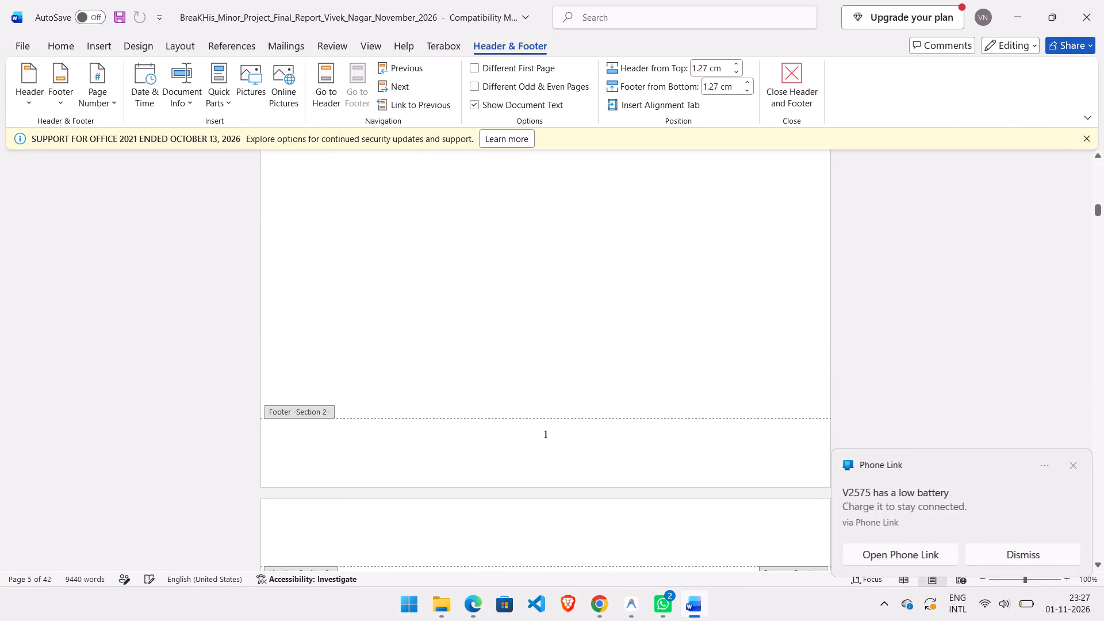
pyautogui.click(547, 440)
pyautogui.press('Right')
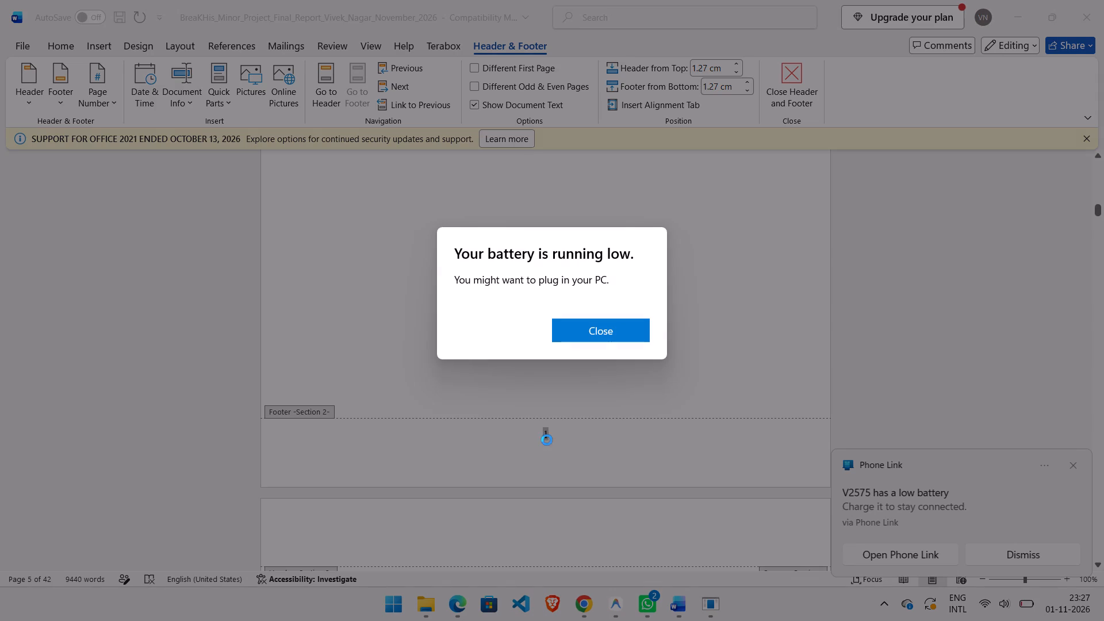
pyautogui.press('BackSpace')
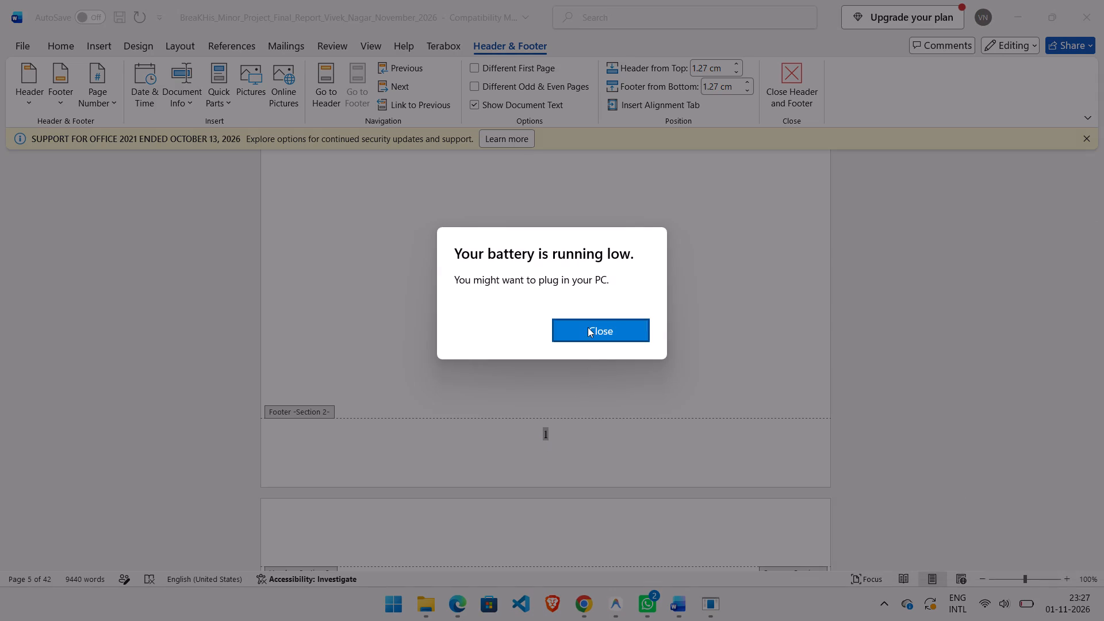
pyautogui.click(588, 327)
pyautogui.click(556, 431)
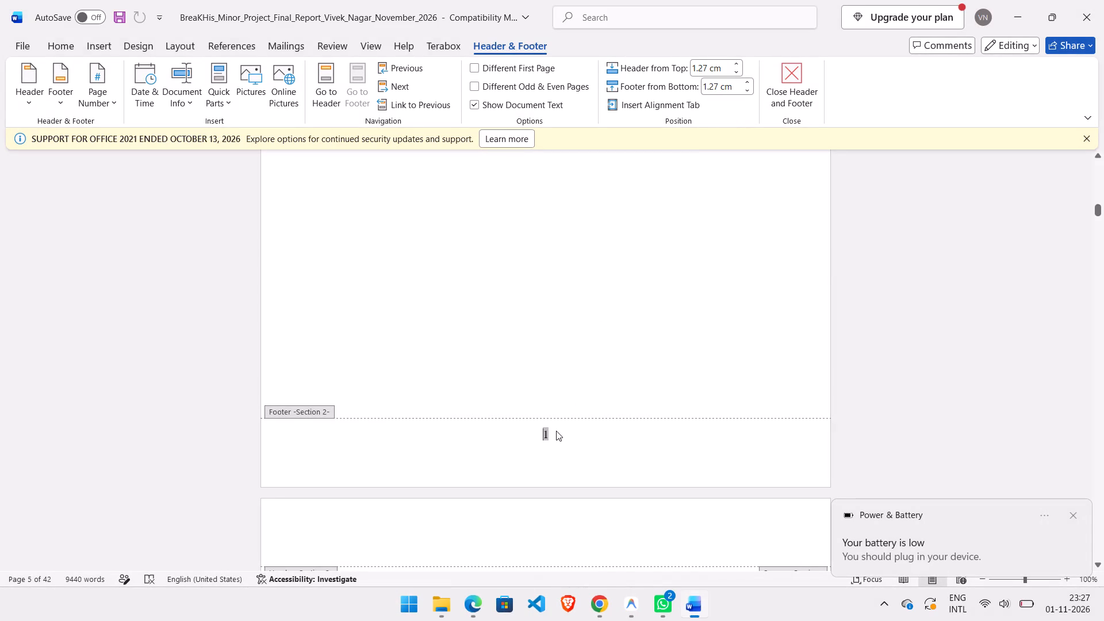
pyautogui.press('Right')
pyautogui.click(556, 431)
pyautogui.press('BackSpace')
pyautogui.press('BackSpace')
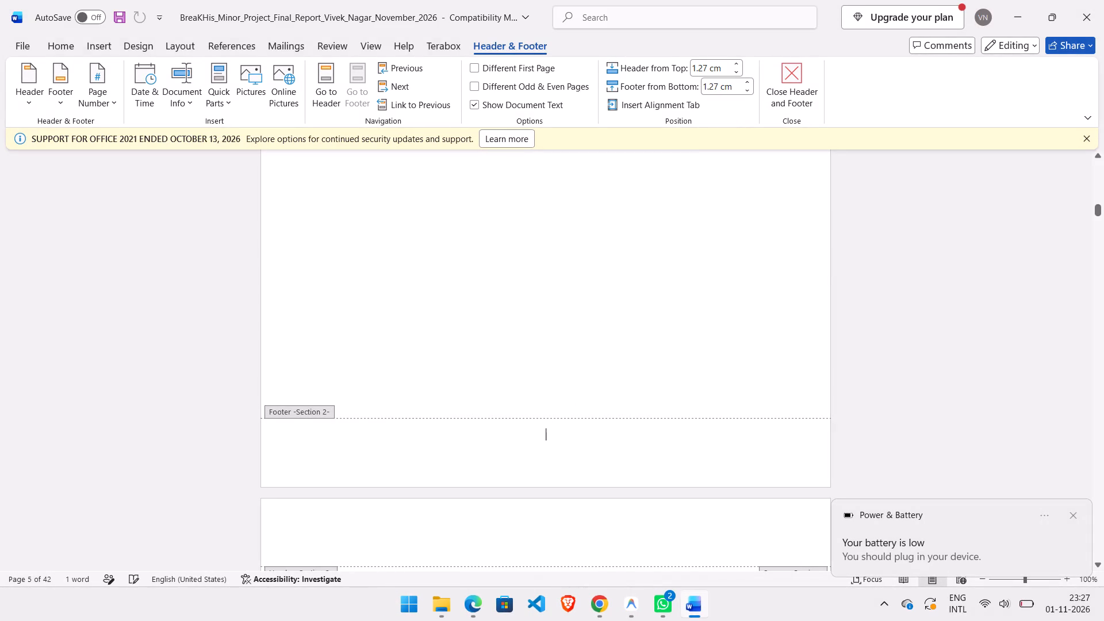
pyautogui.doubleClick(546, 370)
# Check the page footers from the List of Figures through the Abstract and into the Introduction for page numbers.
pyautogui.scroll(-5, 546, 370)
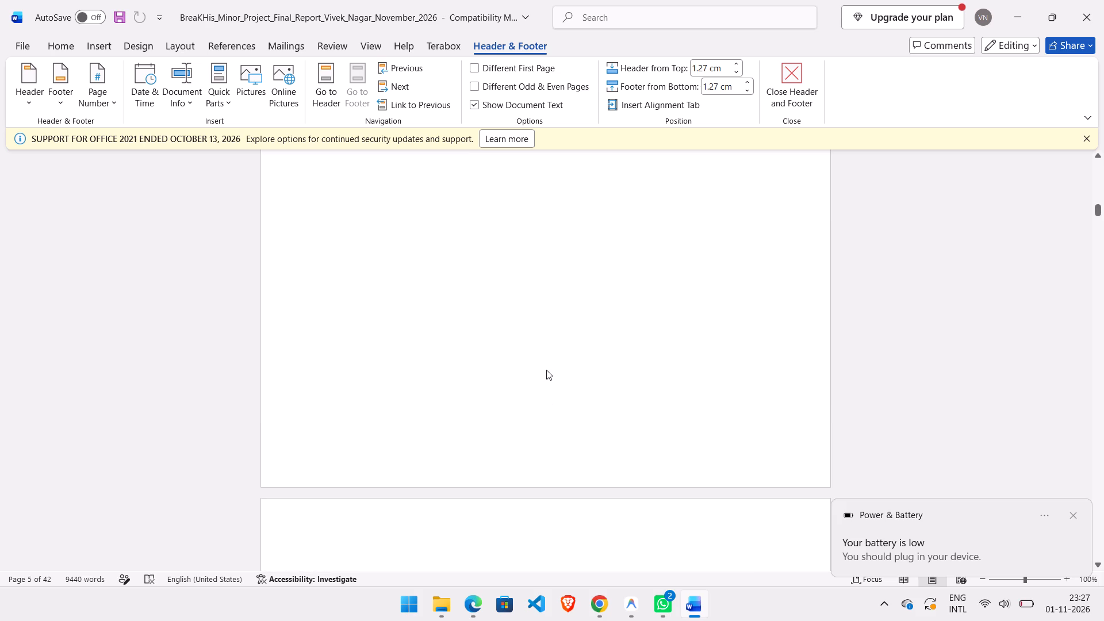
pyautogui.scroll(-9, 546, 370)
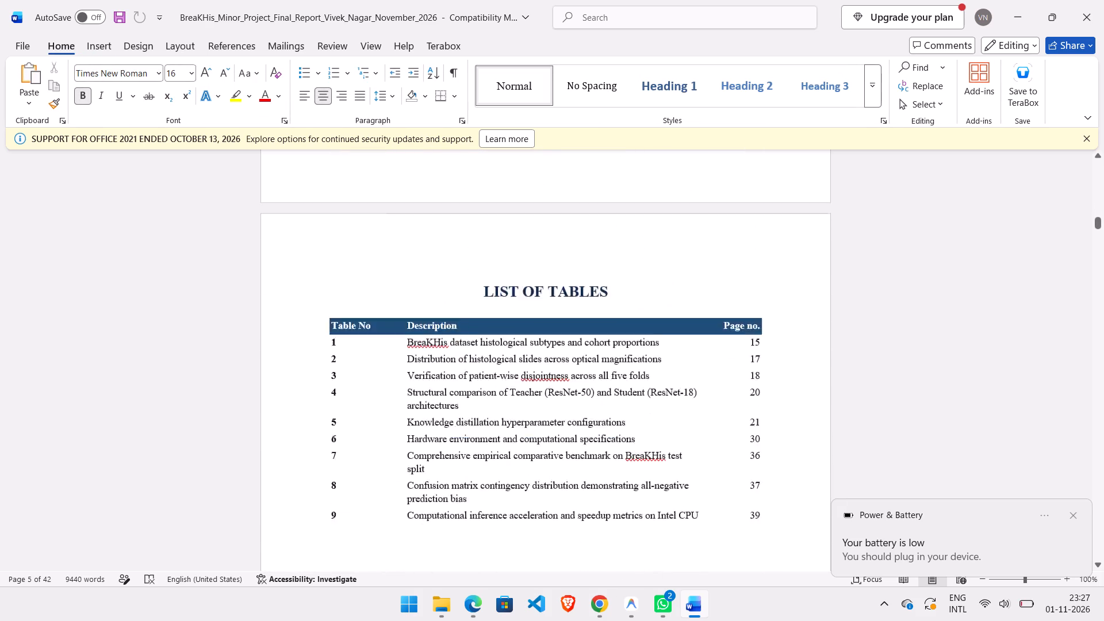
pyautogui.scroll(-10, 546, 370)
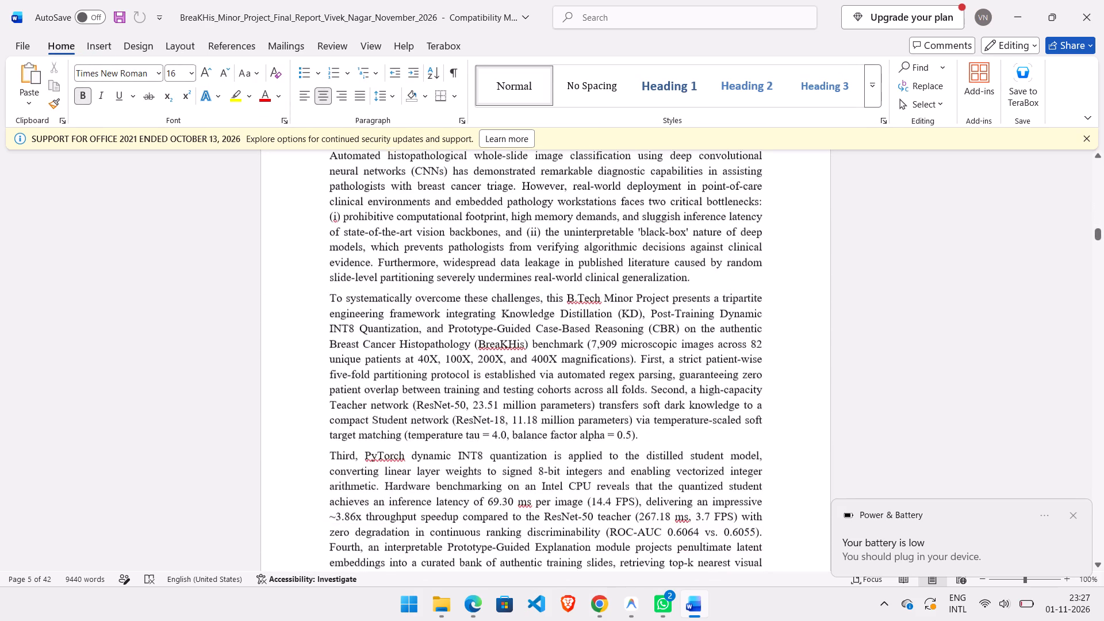
pyautogui.scroll(-10, 546, 370)
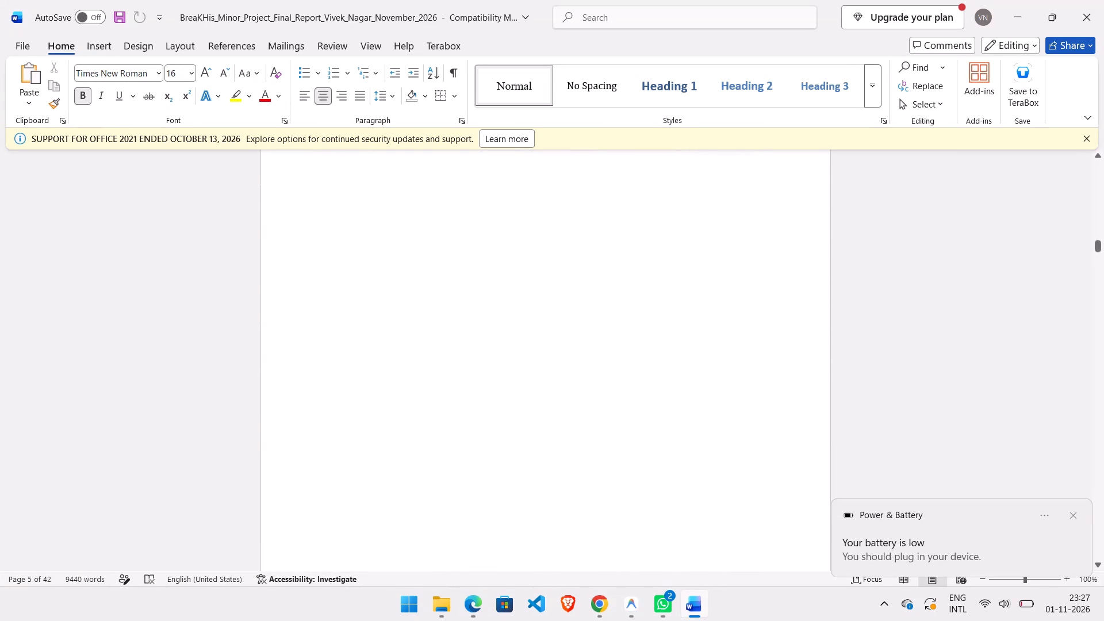
pyautogui.scroll(-7, 546, 370)
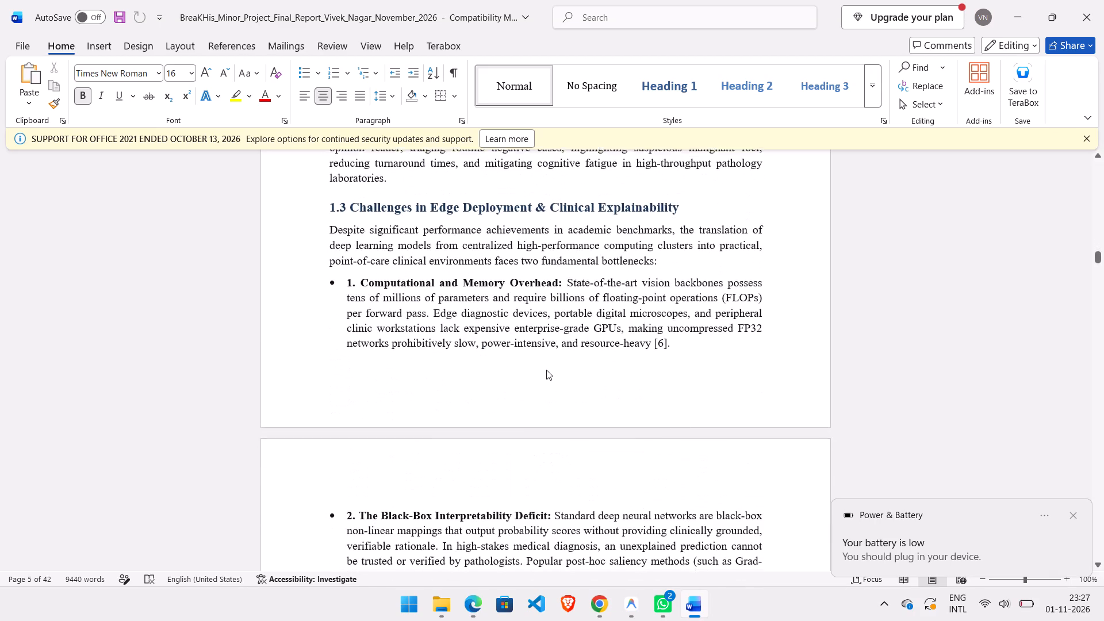
pyautogui.scroll(8, 546, 370)
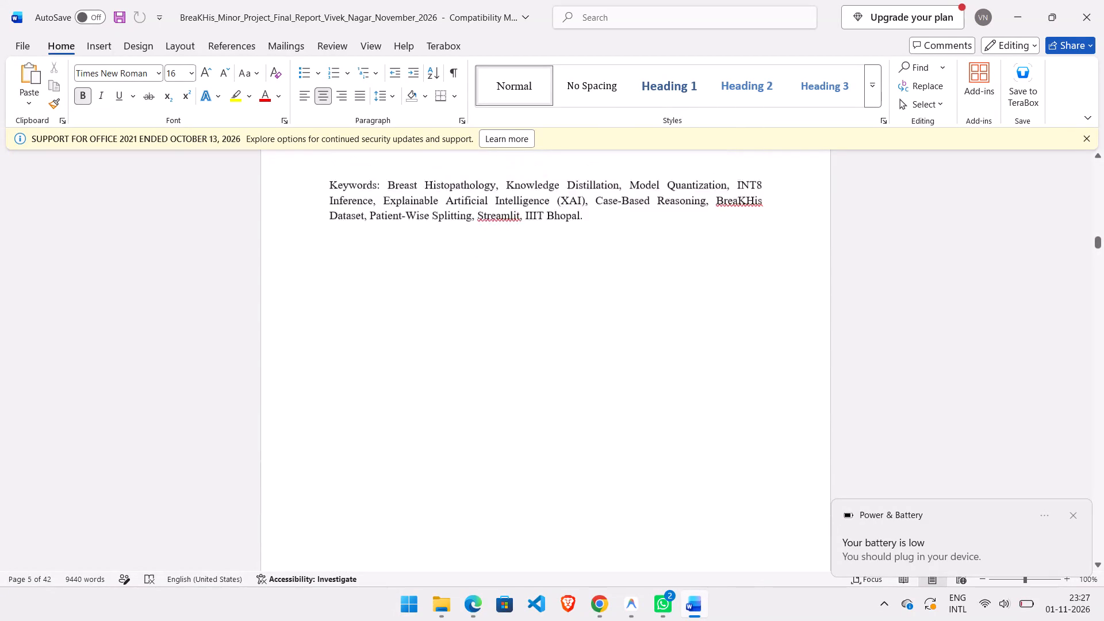
pyautogui.scroll(5, 546, 370)
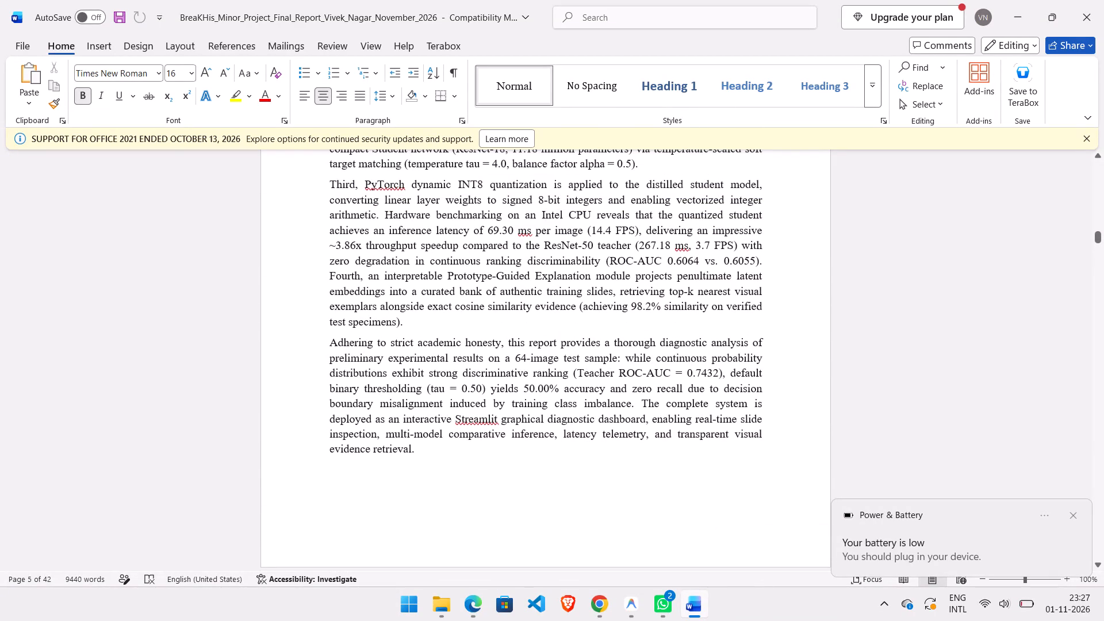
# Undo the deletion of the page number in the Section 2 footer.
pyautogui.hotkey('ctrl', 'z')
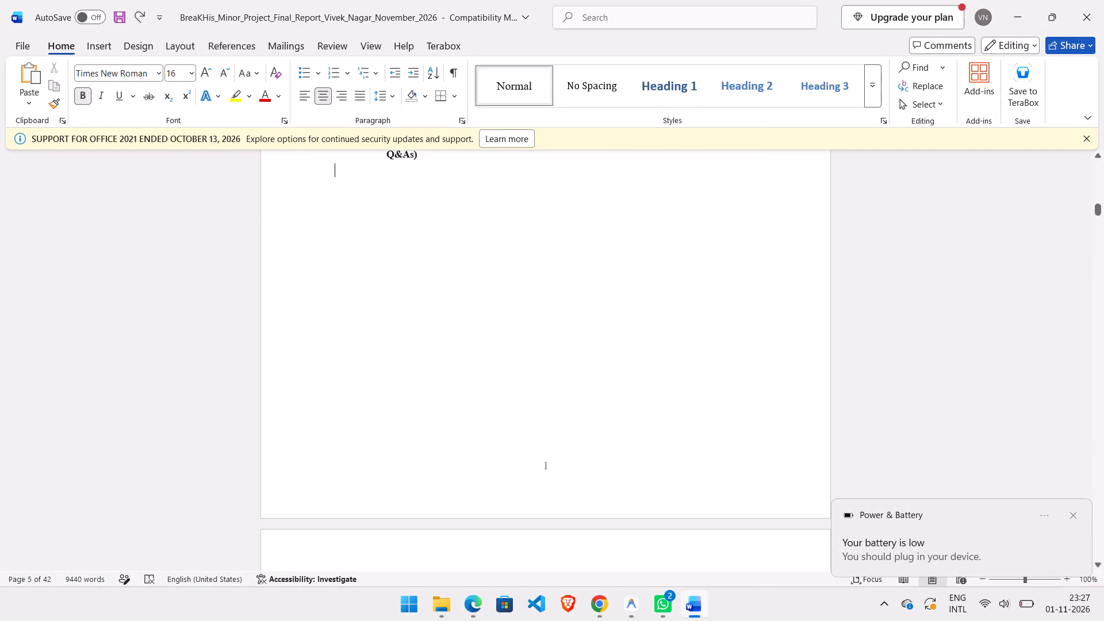
# Check the footer numbering again from the Acknowledgement page through the Content page and lists to the Abstract.
pyautogui.scroll(5, 546, 370)
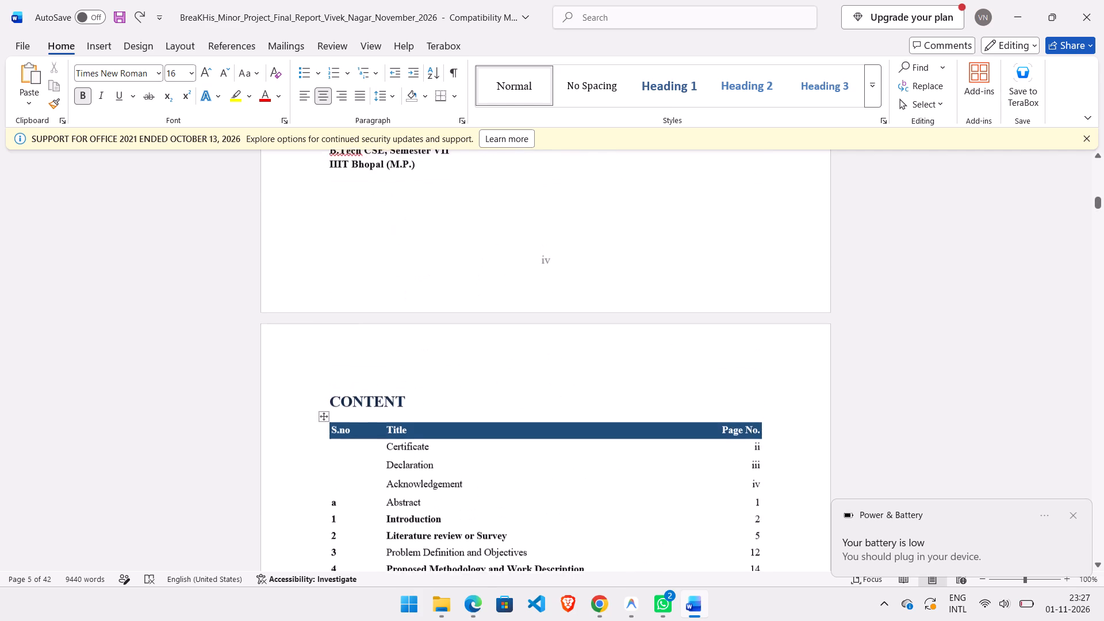
pyautogui.scroll(-4, 546, 370)
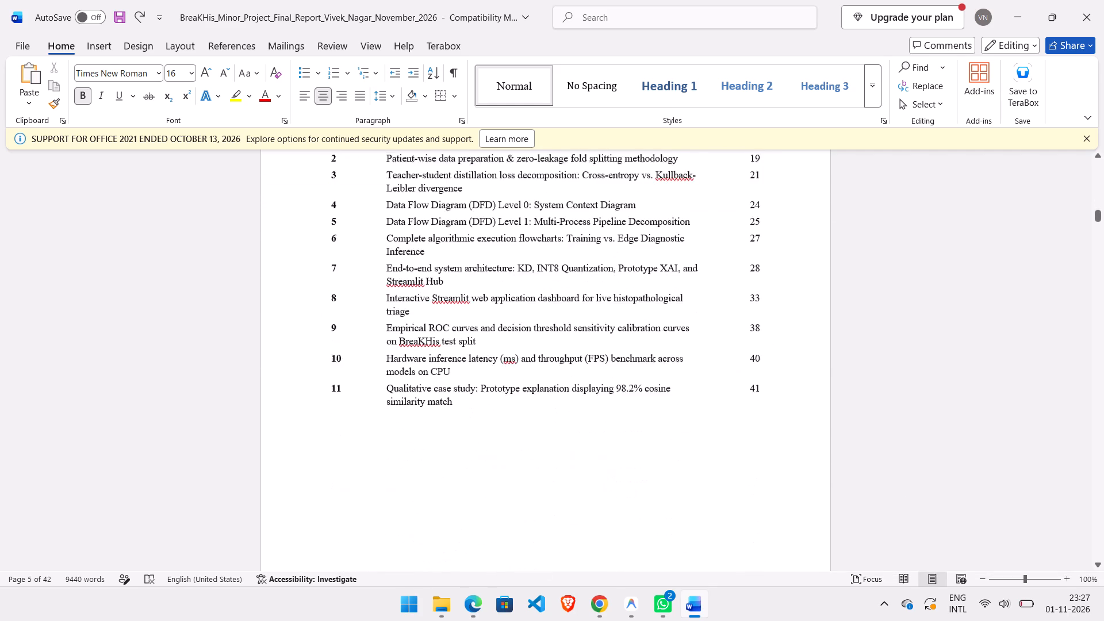
pyautogui.scroll(-5, 546, 370)
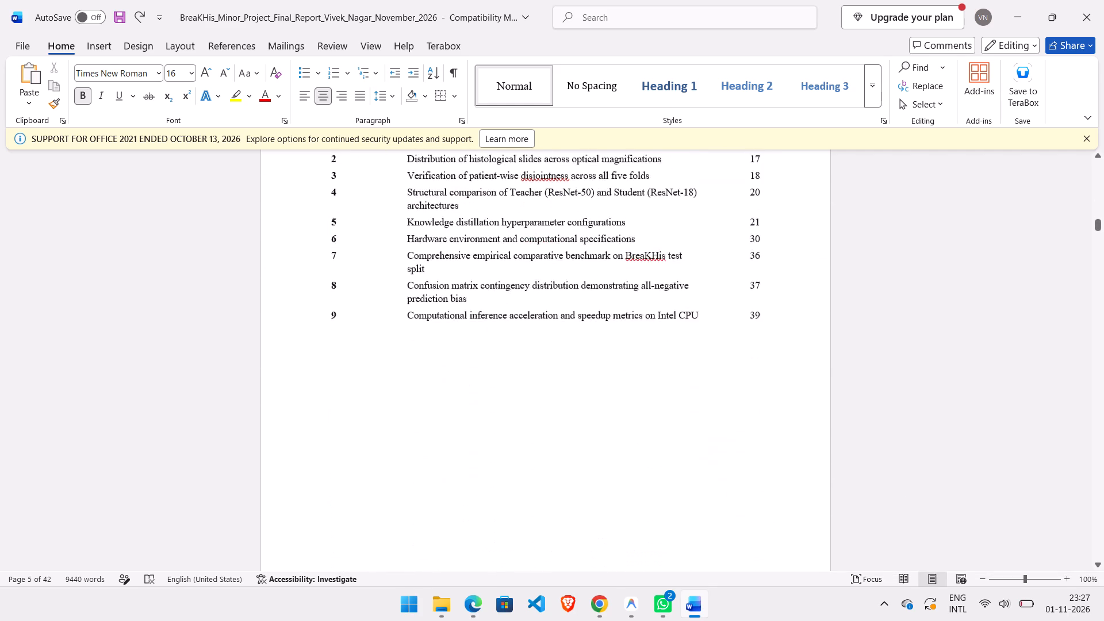
pyautogui.scroll(-6, 546, 370)
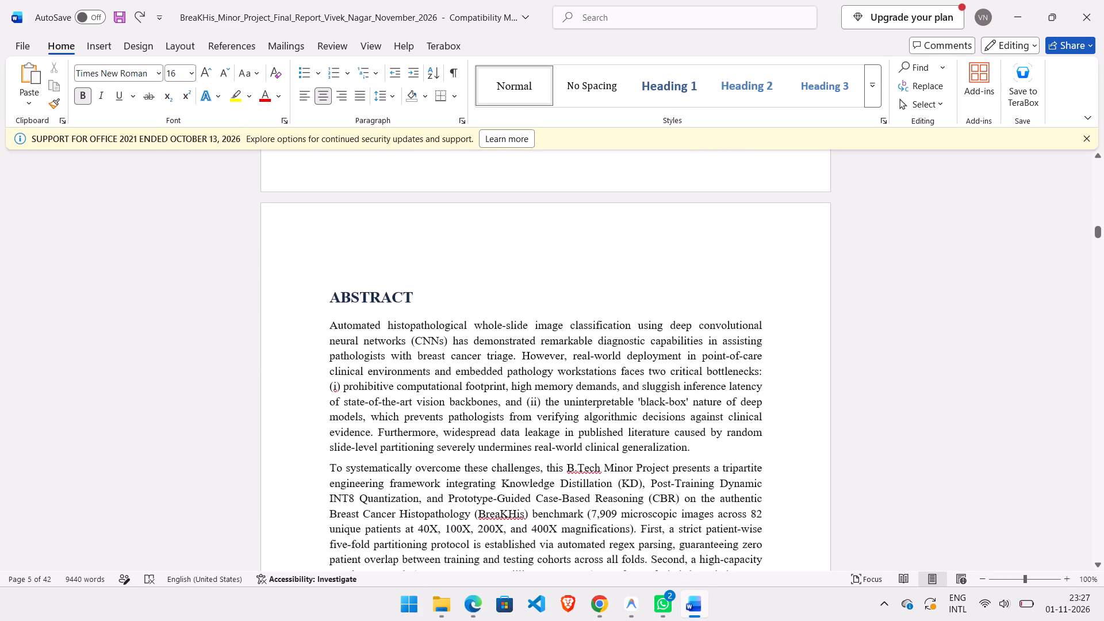
pyautogui.scroll(-4, 546, 370)
pyautogui.scroll(2, 546, 370)
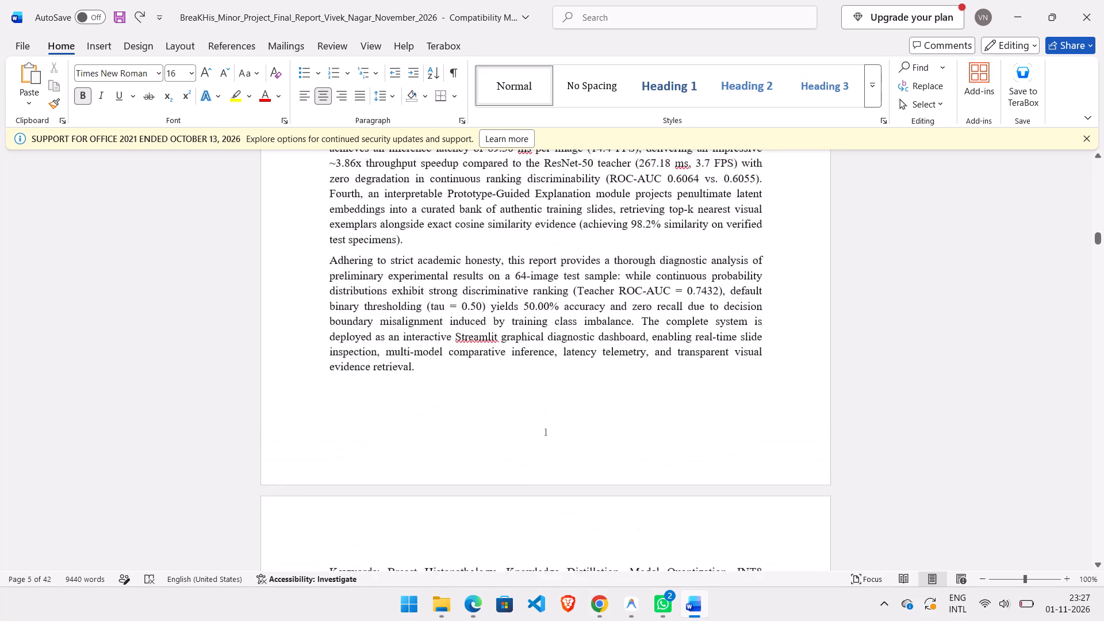
# Open the page number footer on the List of Tables page for editing.
pyautogui.scroll(2, 546, 370)
pyautogui.click(547, 369)
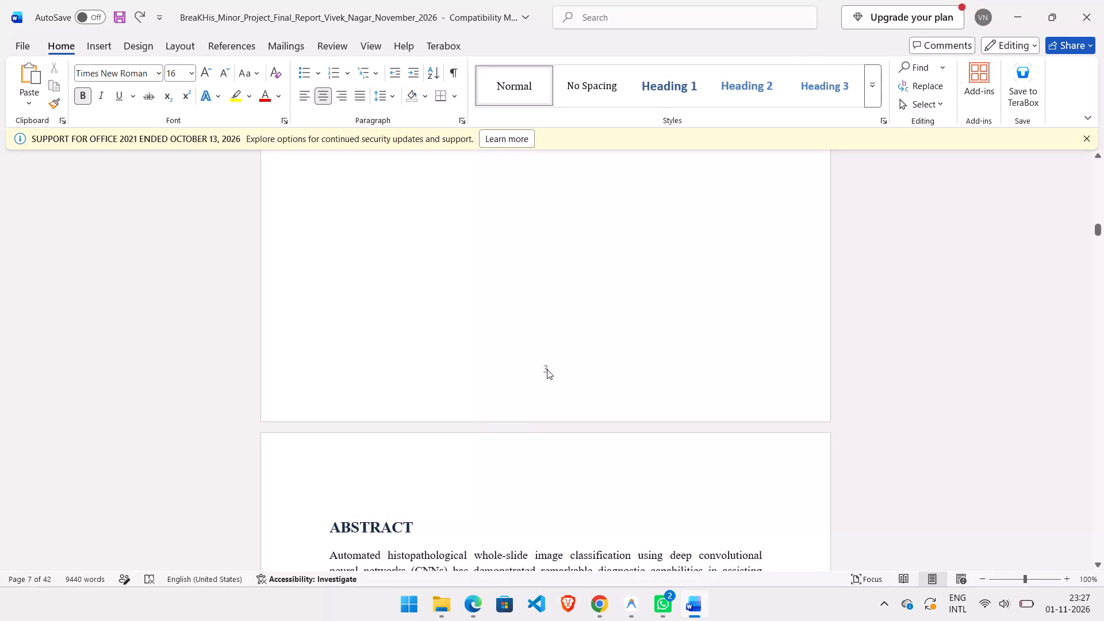
pyautogui.click(547, 369)
pyautogui.doubleClick(547, 369)
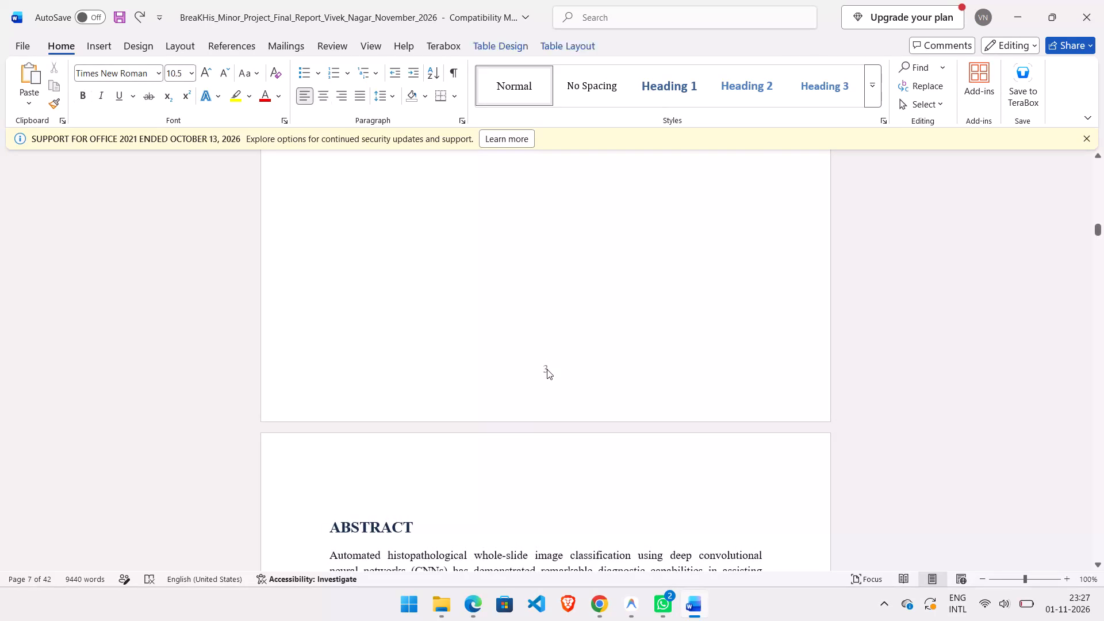
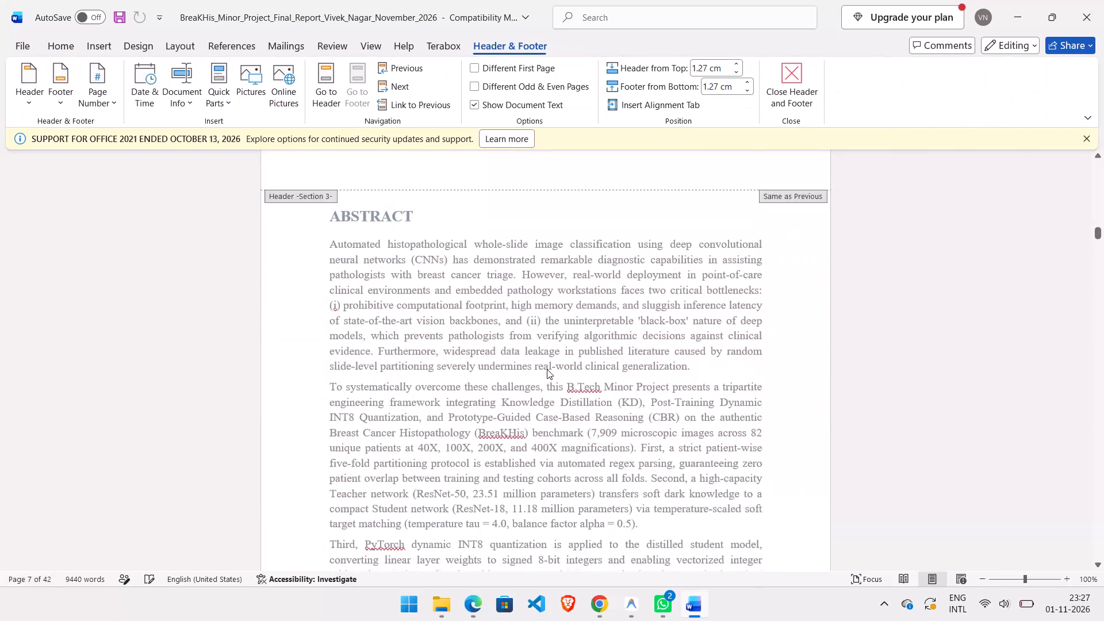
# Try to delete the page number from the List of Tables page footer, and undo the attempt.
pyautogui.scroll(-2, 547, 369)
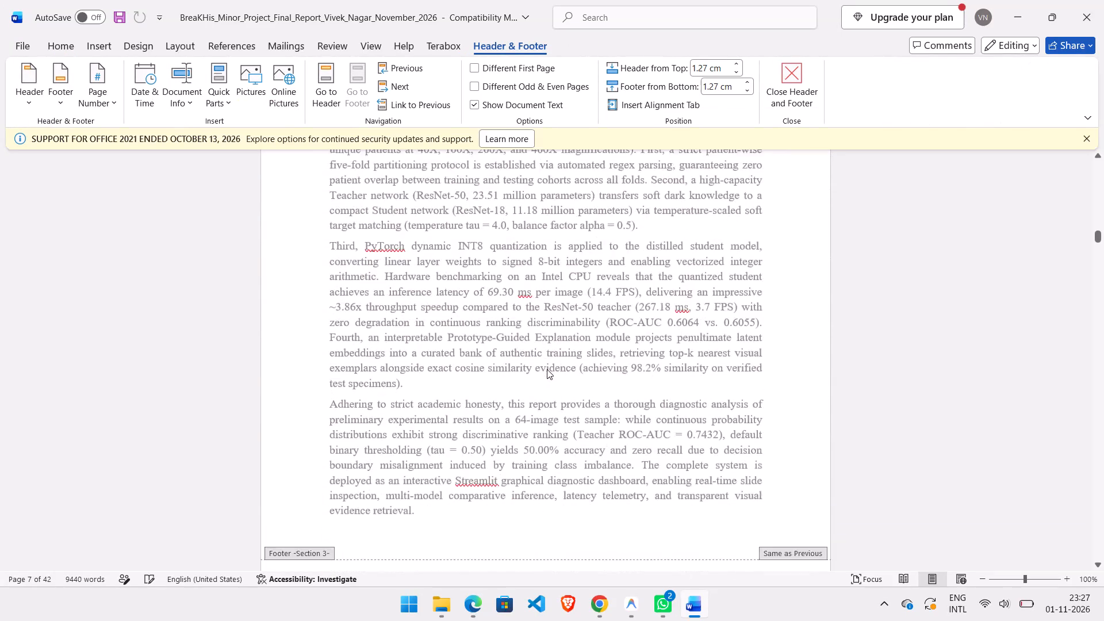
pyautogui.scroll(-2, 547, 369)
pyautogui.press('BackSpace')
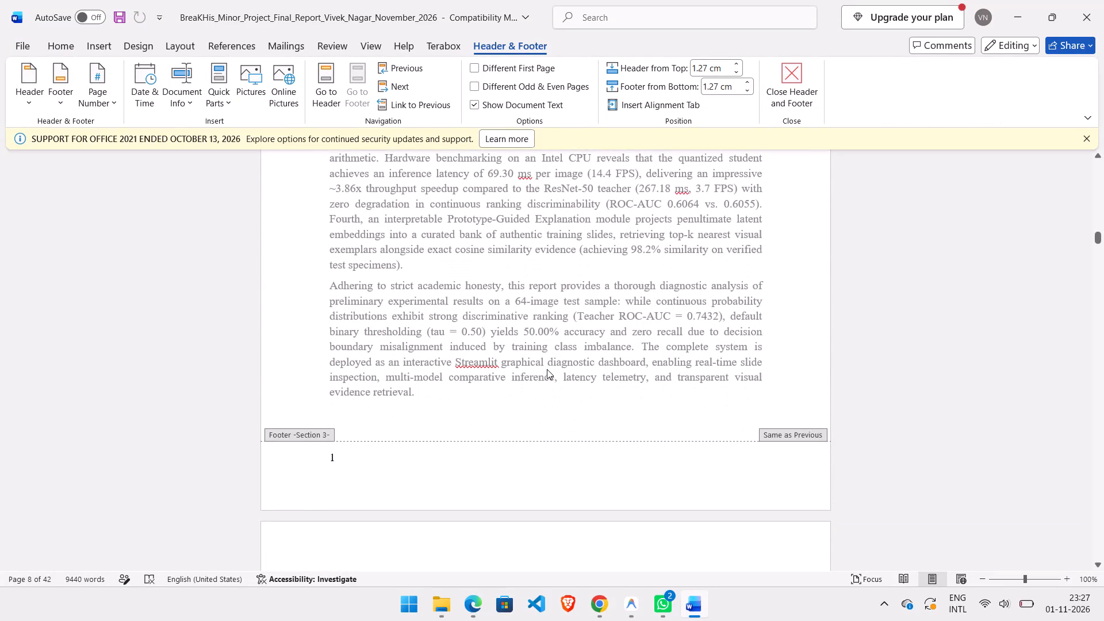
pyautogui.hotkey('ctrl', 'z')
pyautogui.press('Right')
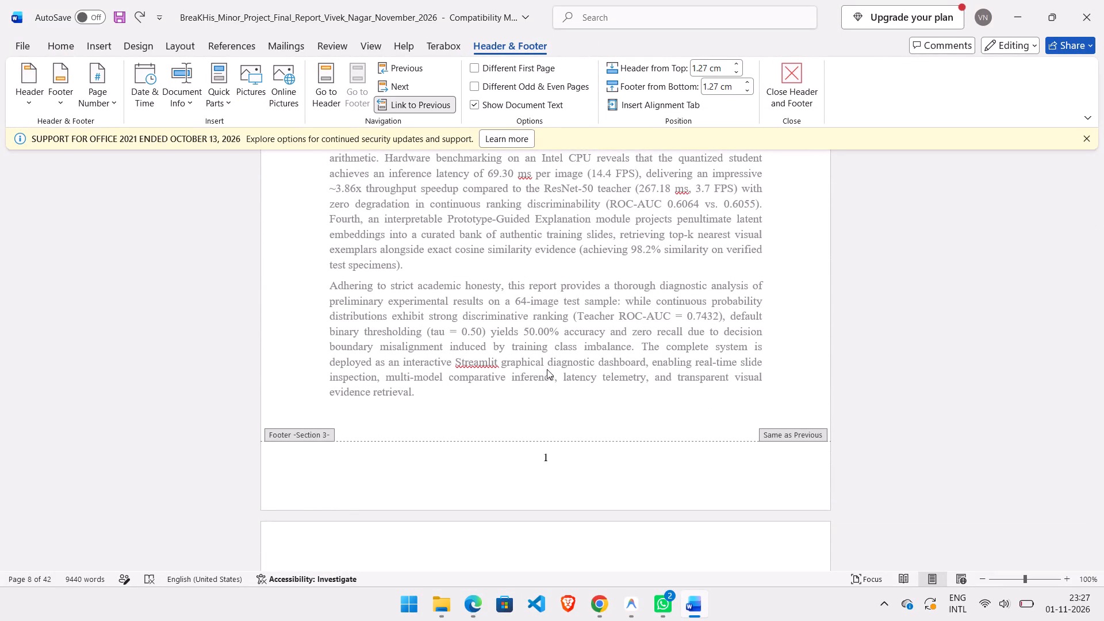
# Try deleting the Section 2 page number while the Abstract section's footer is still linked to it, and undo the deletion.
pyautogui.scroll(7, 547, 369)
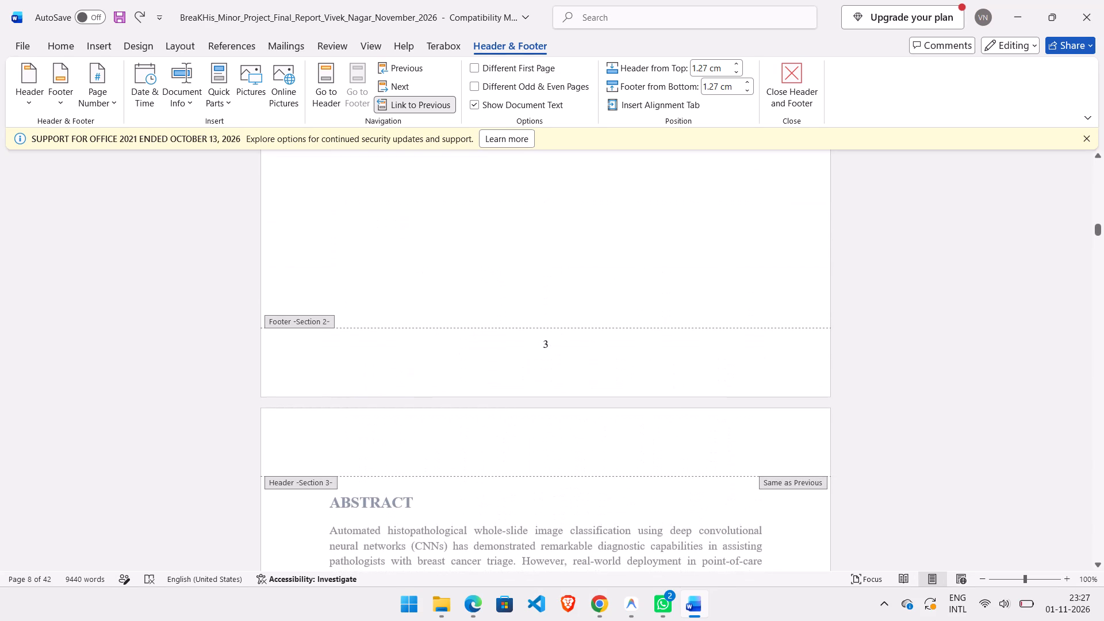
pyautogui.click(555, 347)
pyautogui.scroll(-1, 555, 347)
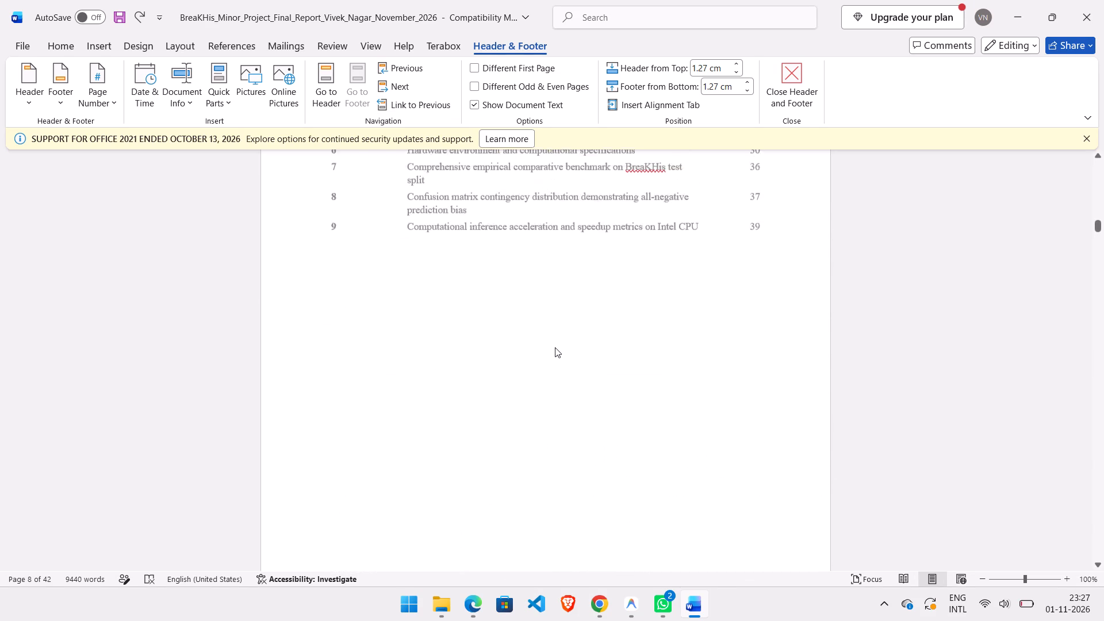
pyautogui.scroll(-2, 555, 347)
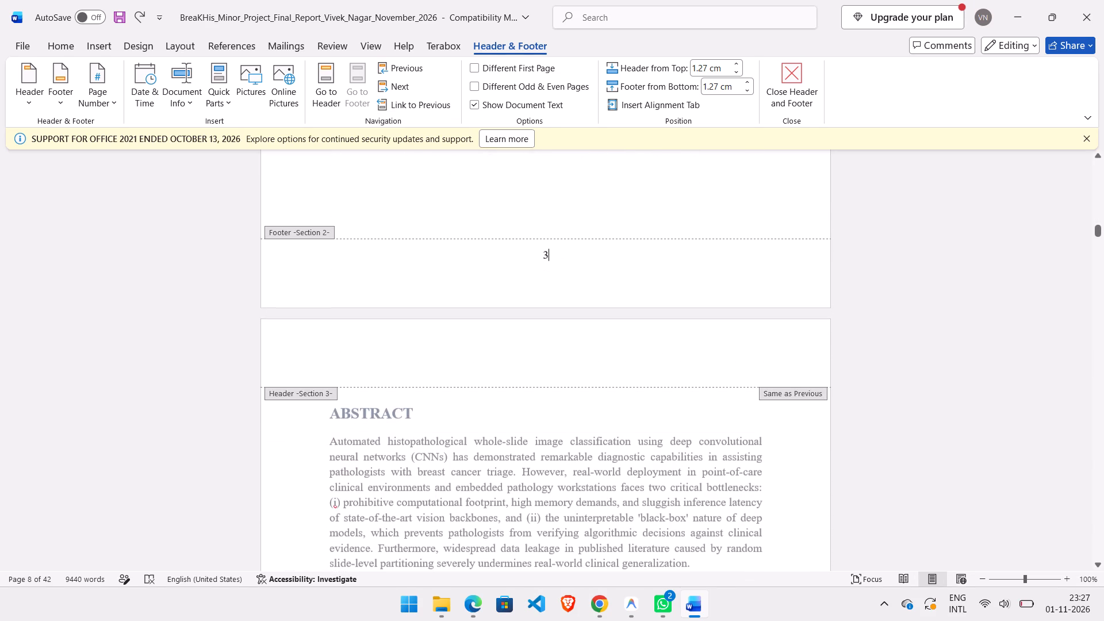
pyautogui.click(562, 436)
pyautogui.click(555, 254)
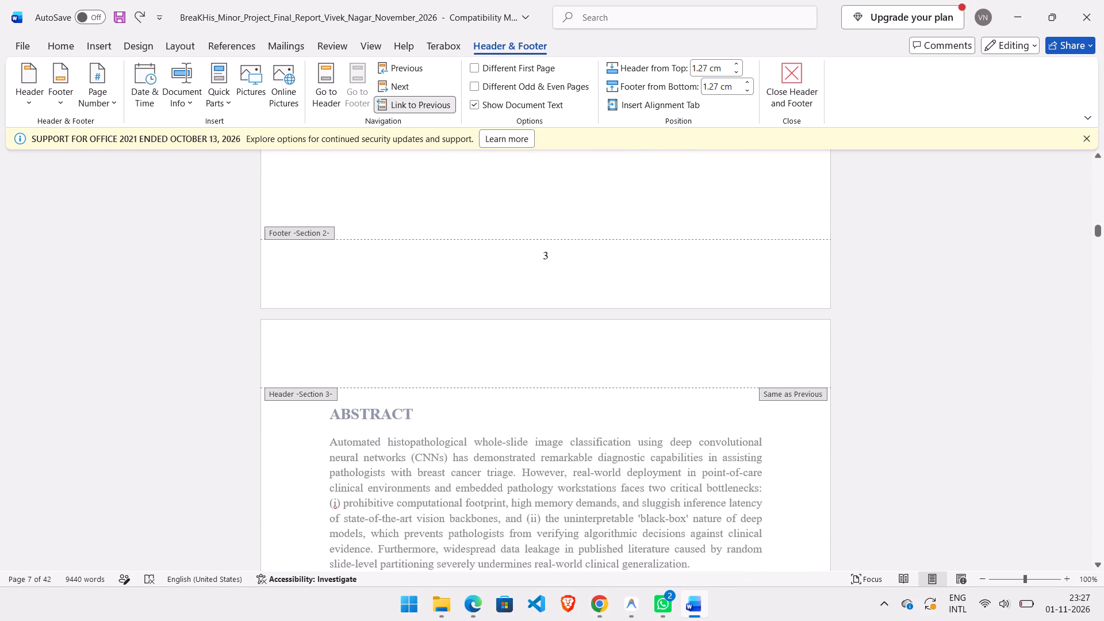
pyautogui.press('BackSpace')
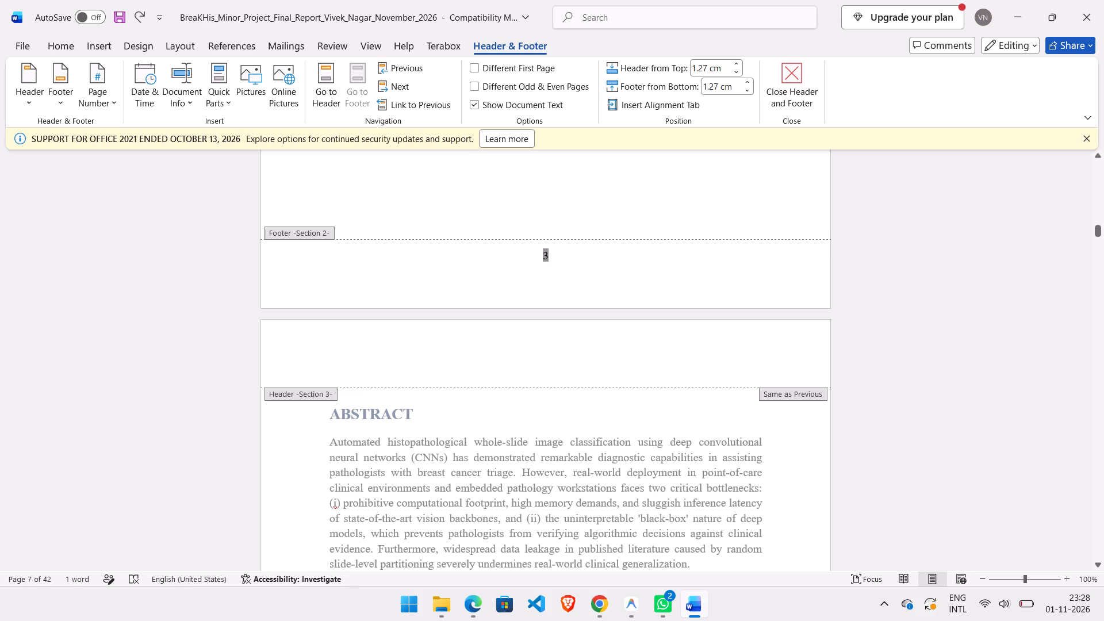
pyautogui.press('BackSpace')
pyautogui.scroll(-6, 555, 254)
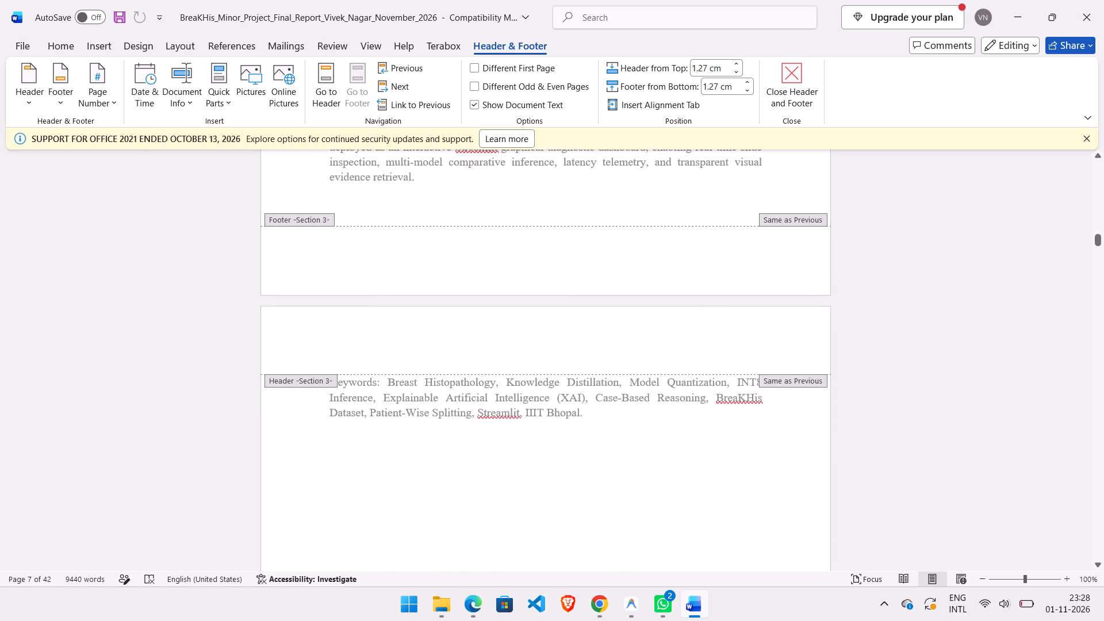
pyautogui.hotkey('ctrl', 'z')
# Unlink the Section 3 footer on the Abstract page from the previous section's footer.
pyautogui.click(580, 204)
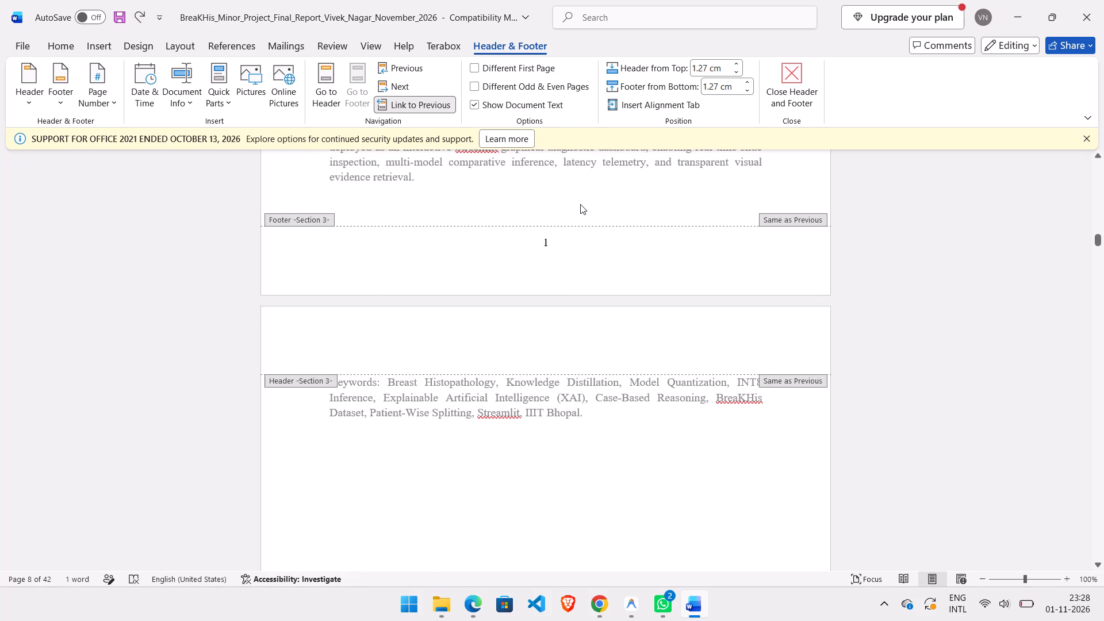
pyautogui.scroll(1, 580, 204)
pyautogui.click(415, 108)
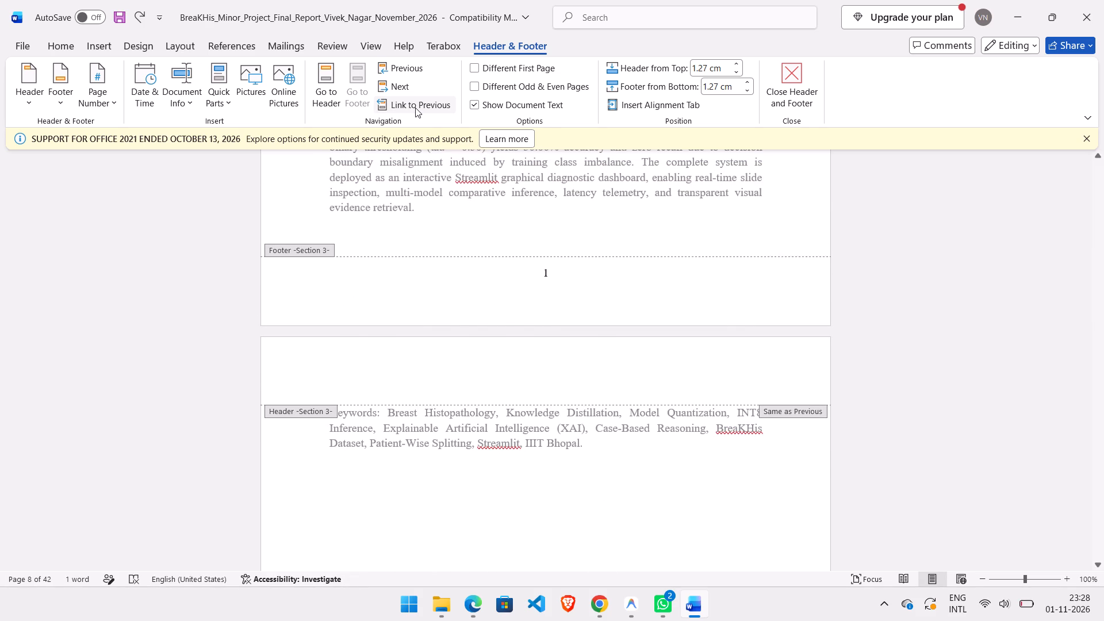
# Delete the page number from the Section 2 footer on the List of Tables page and leave footer editing.
pyautogui.scroll(4, 492, 227)
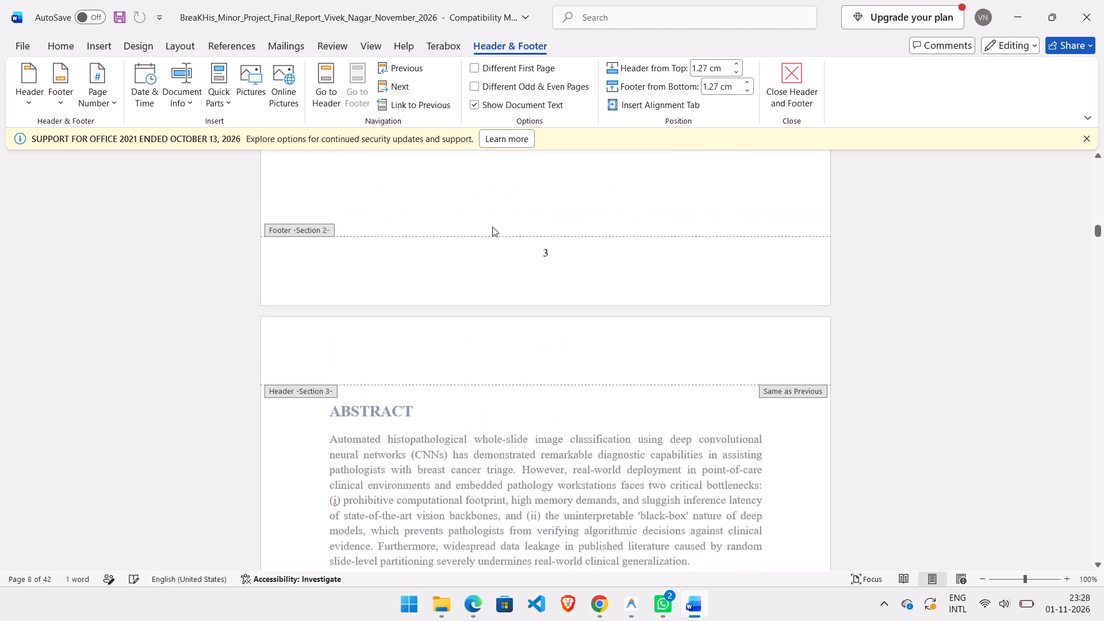
pyautogui.click(558, 256)
pyautogui.press('BackSpace')
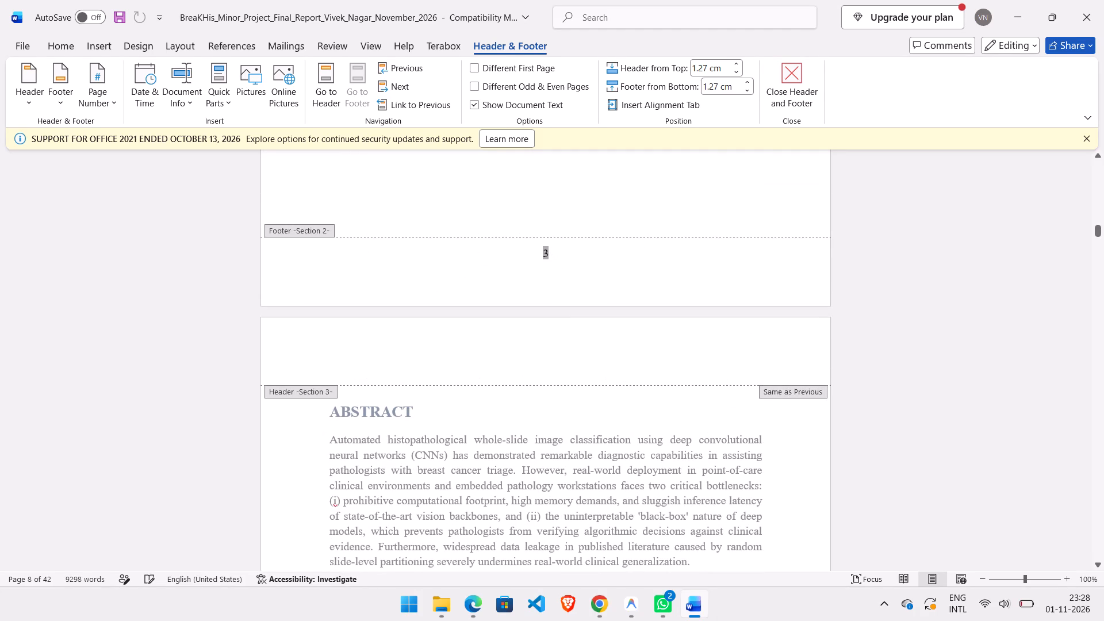
pyautogui.press('BackSpace')
pyautogui.scroll(1, 558, 256)
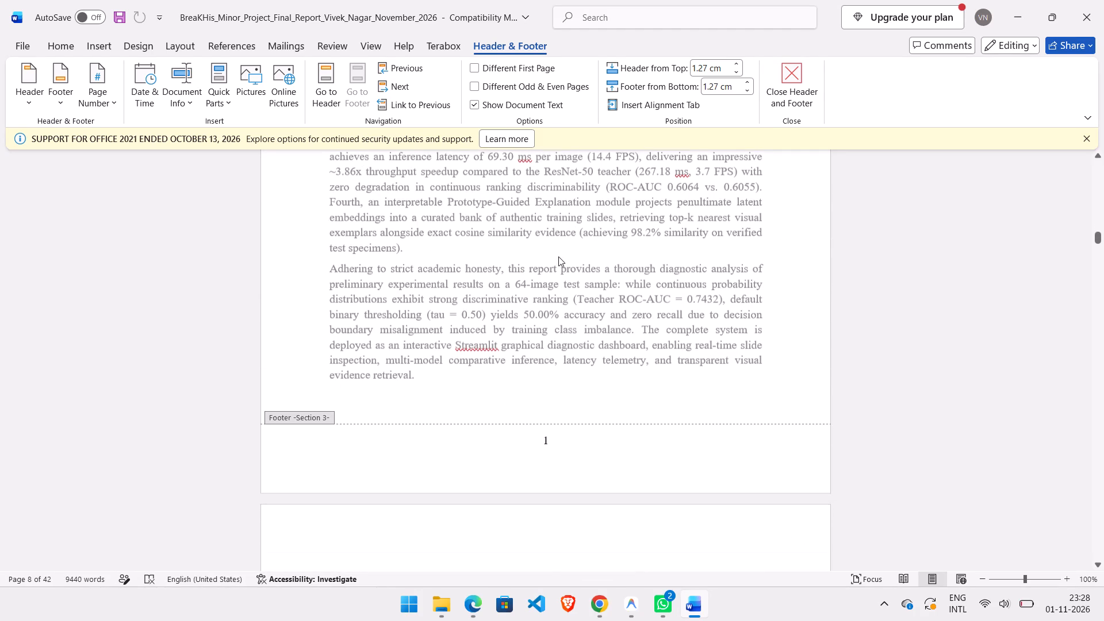
pyautogui.scroll(5, 558, 256)
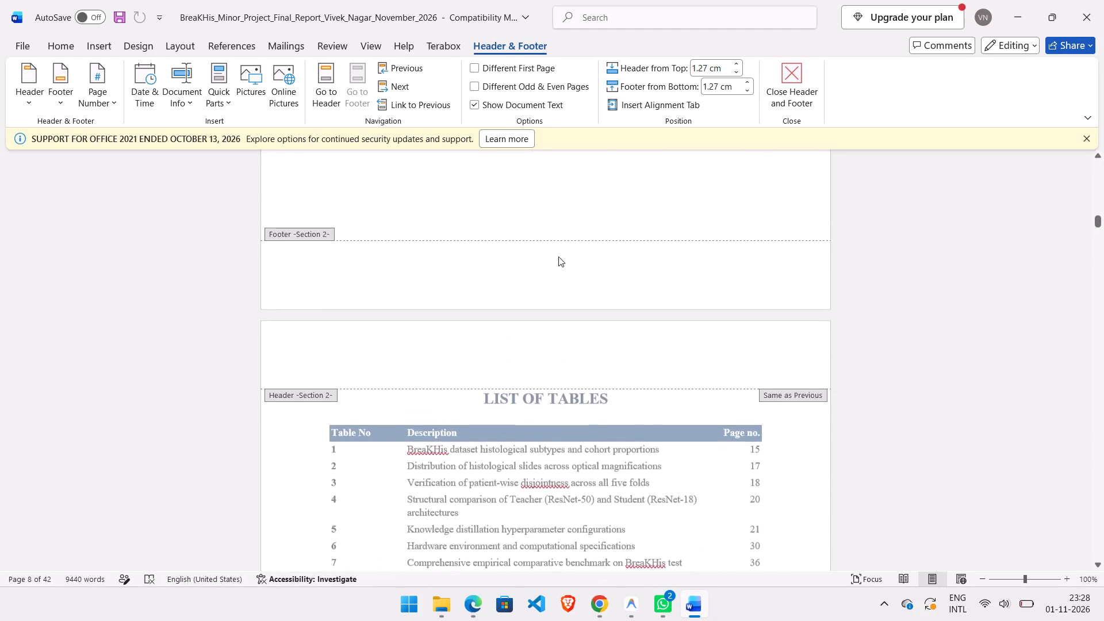
pyautogui.scroll(2, 558, 256)
pyautogui.doubleClick(558, 256)
# Check the footer page numbers from the List of Figures back through the Acknowledgement and declaration to the title page.
pyautogui.scroll(1, 558, 256)
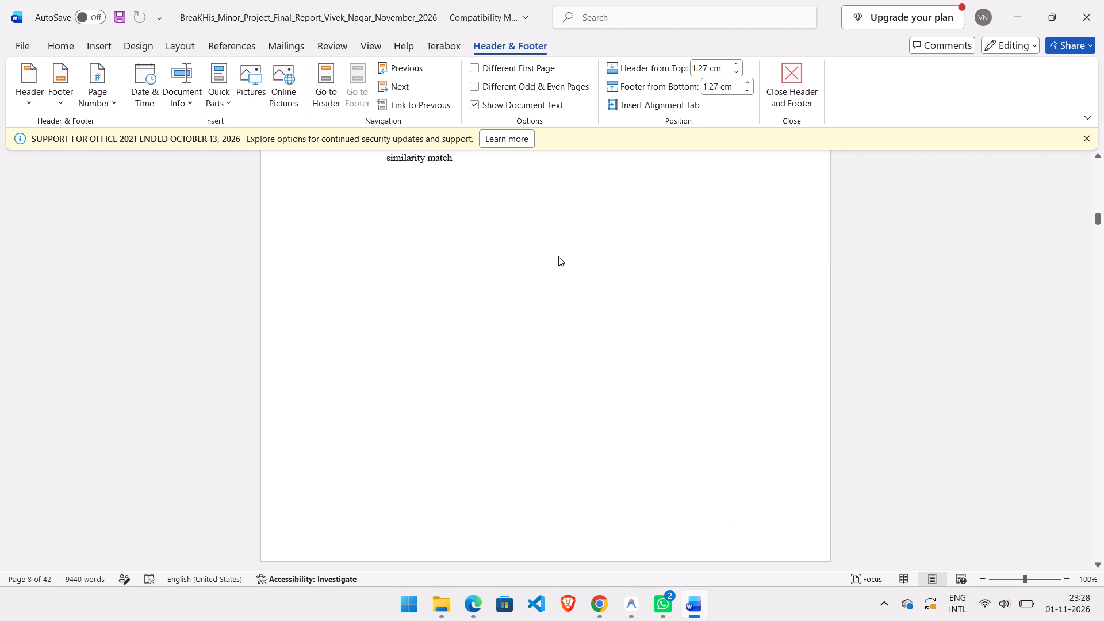
pyautogui.scroll(11, 558, 256)
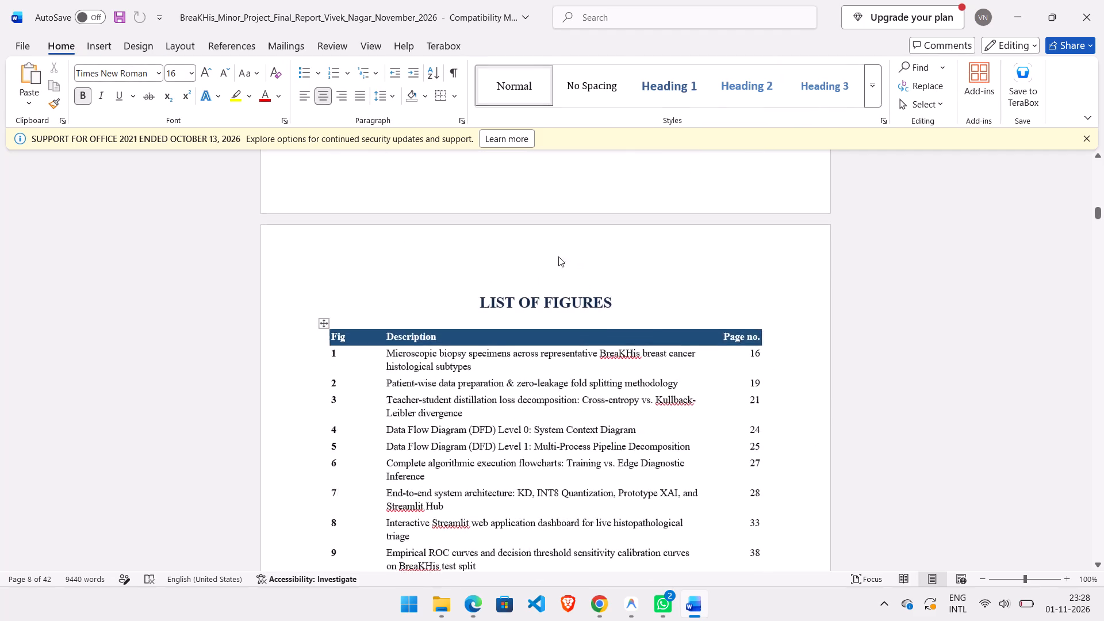
pyautogui.scroll(5, 558, 256)
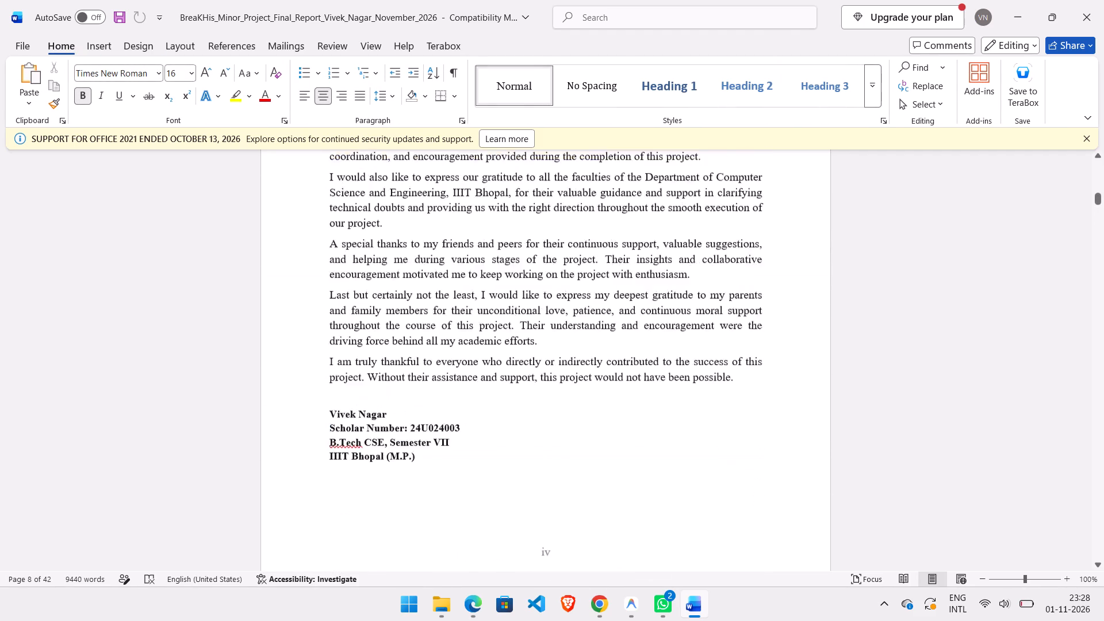
pyautogui.scroll(8, 558, 256)
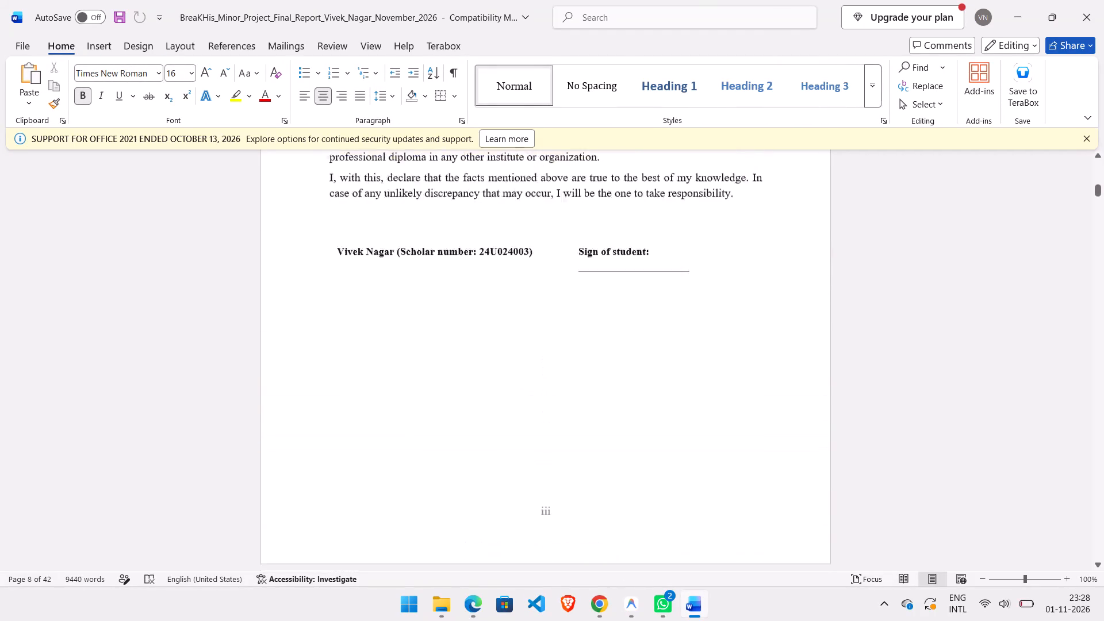
pyautogui.scroll(7, 558, 256)
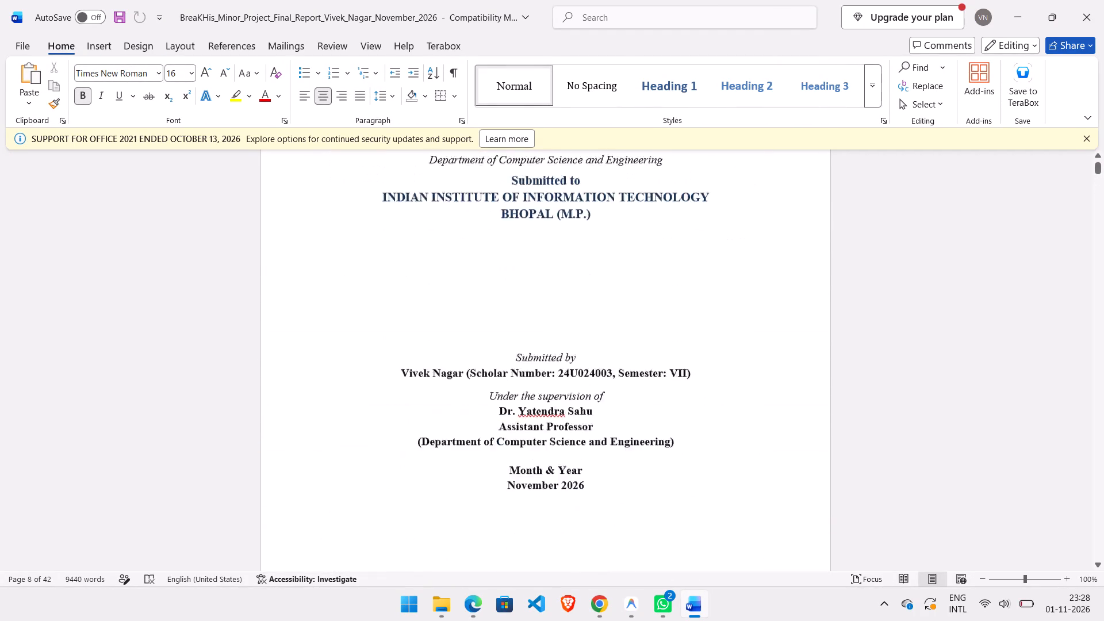
pyautogui.scroll(3, 558, 256)
# Check the footer page numbering from the title page through the front matter and Introduction to the Literature Review.
pyautogui.scroll(-4, 558, 256)
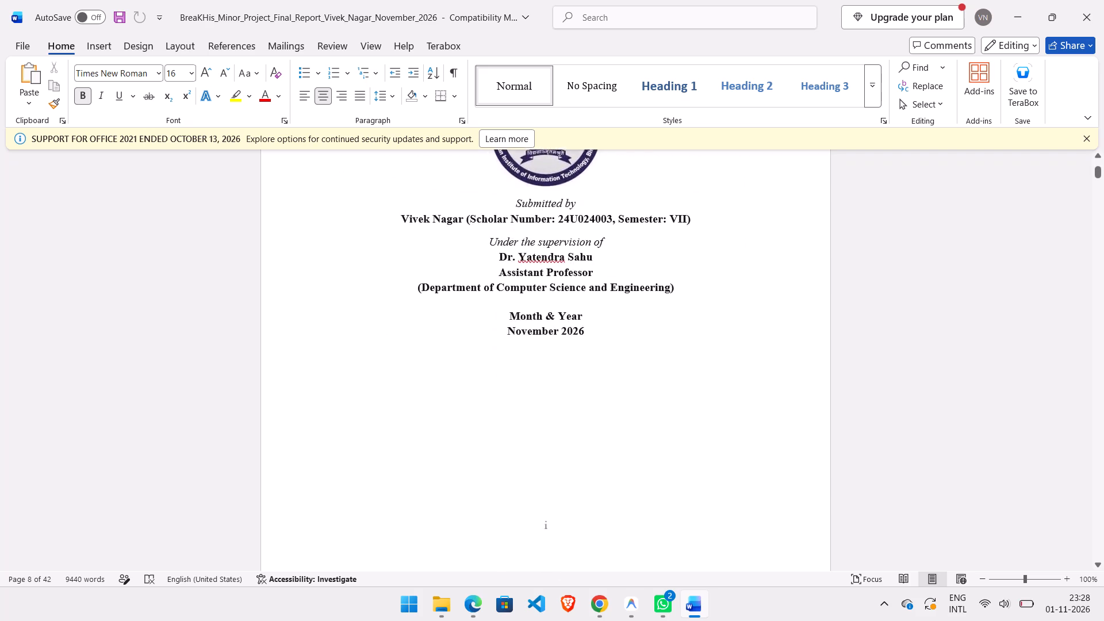
pyautogui.scroll(-12, 558, 256)
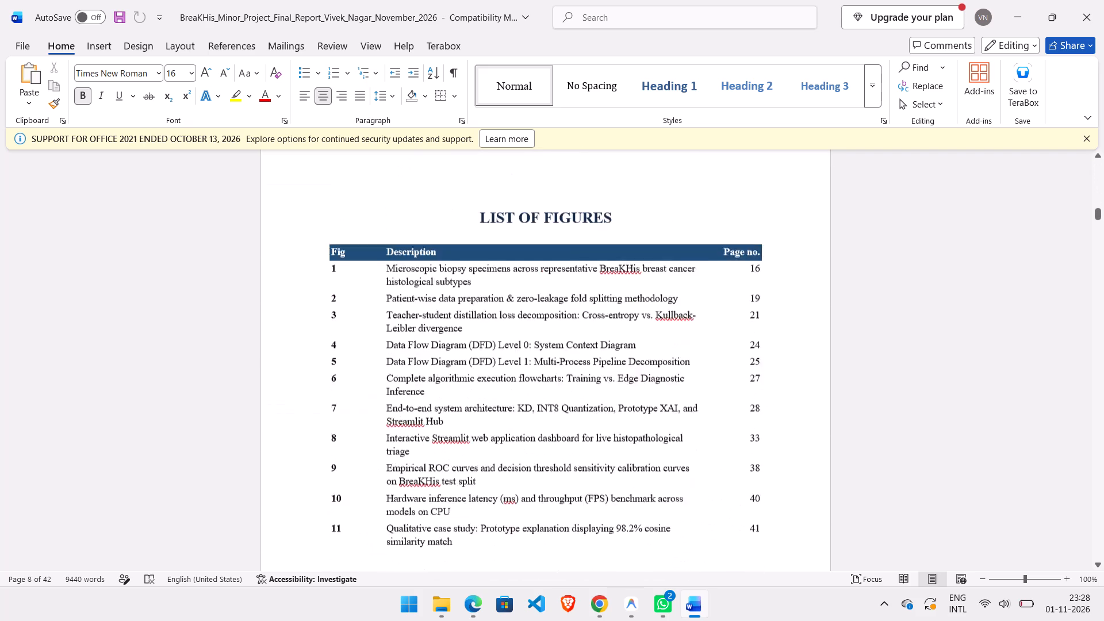
pyautogui.scroll(-13, 558, 256)
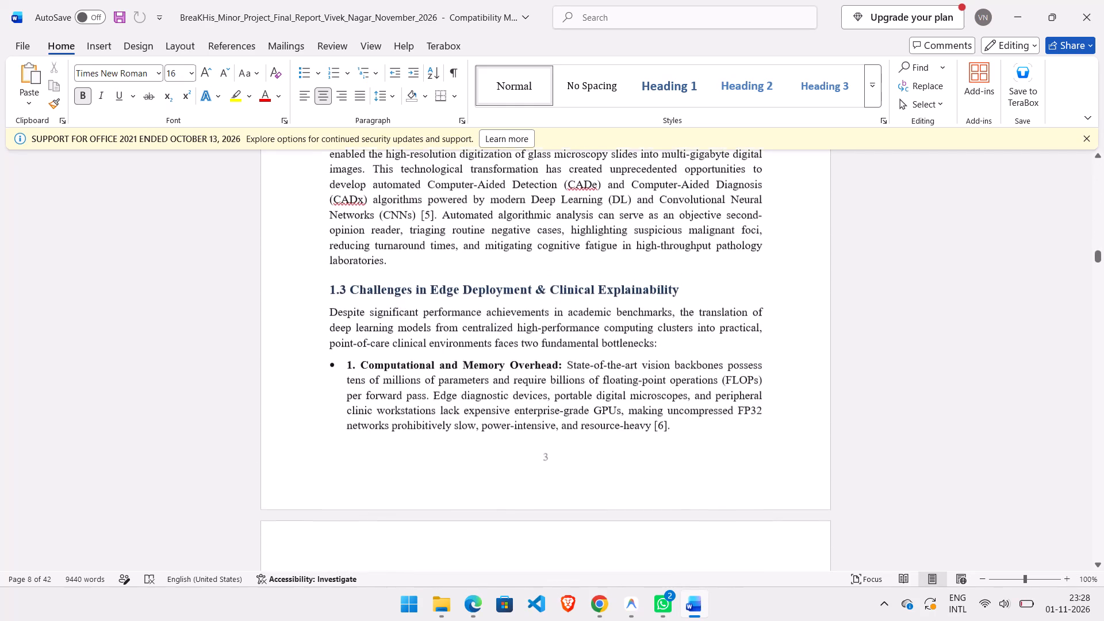
pyautogui.scroll(-4, 558, 256)
pyautogui.scroll(1, 558, 256)
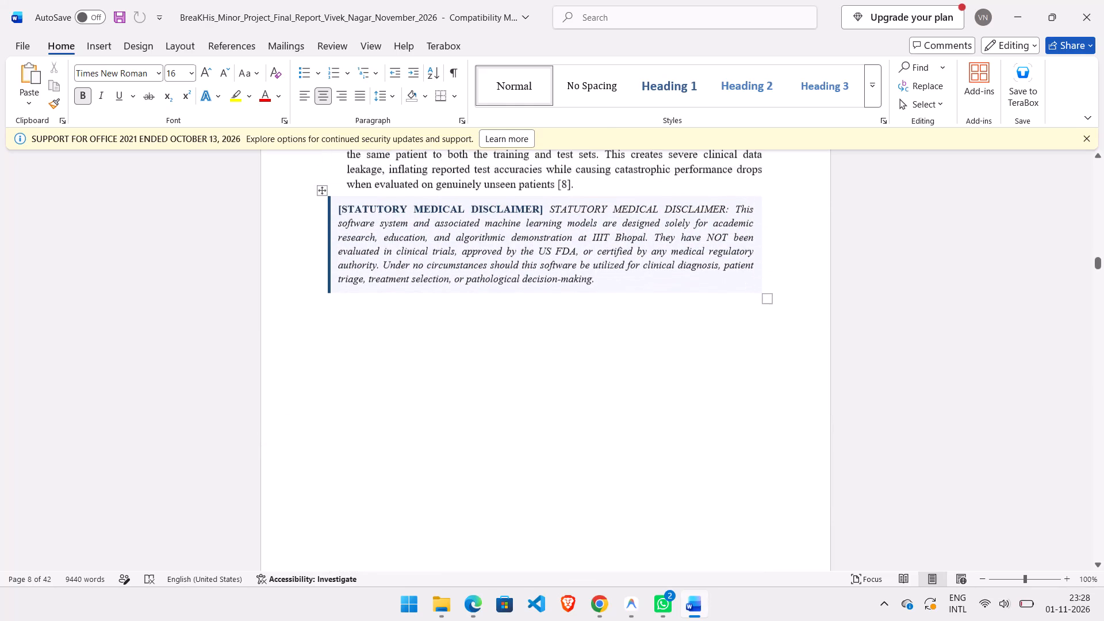
pyautogui.scroll(2, 558, 256)
pyautogui.scroll(-6, 558, 256)
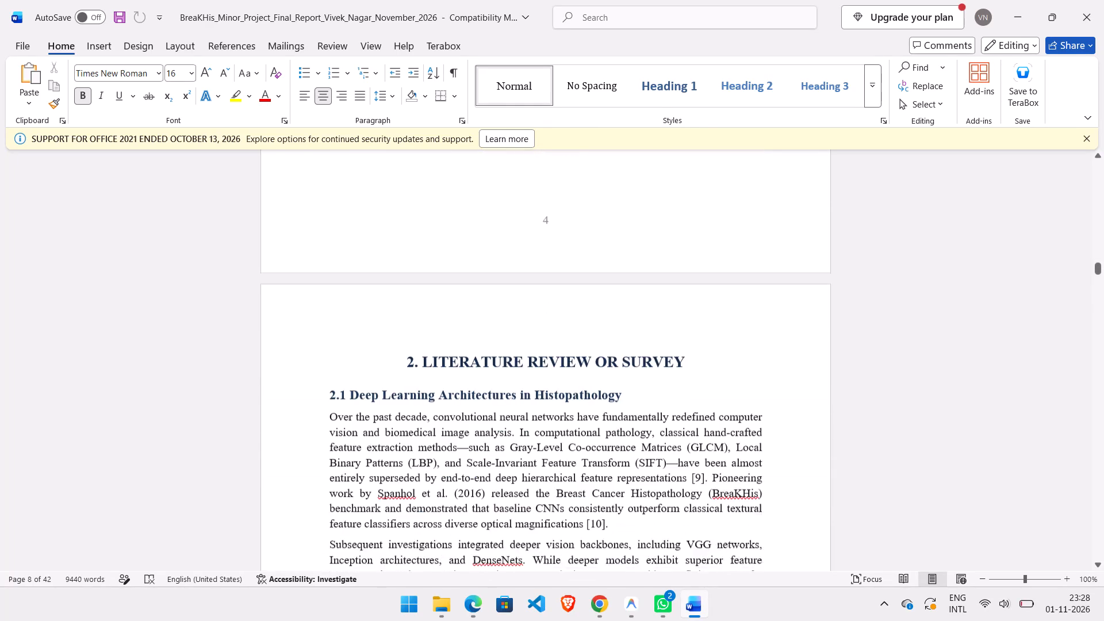
pyautogui.scroll(-1, 558, 256)
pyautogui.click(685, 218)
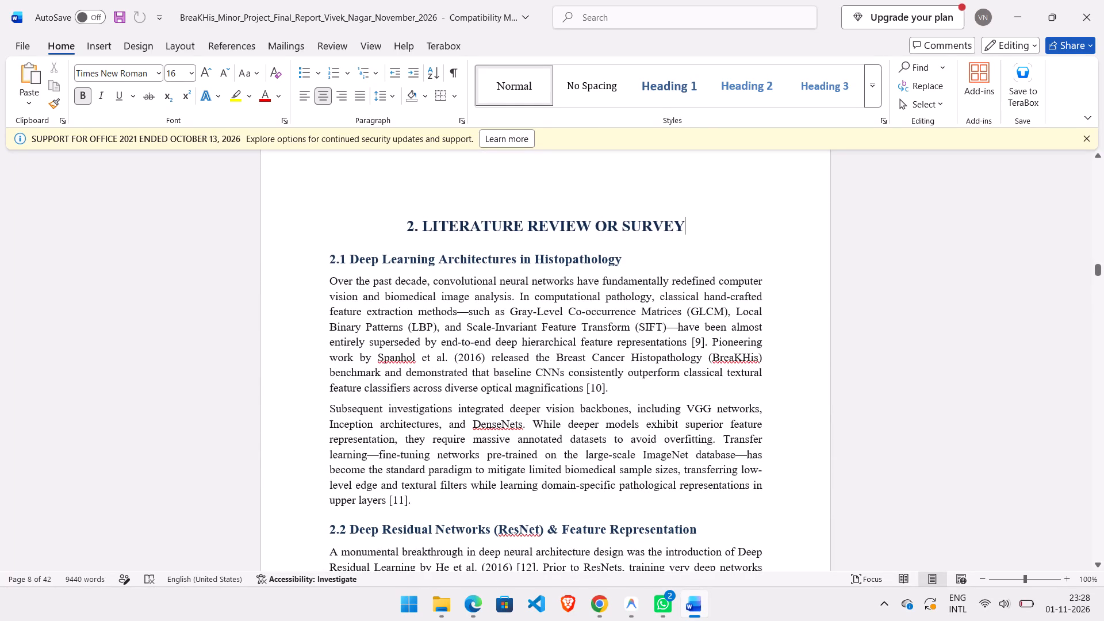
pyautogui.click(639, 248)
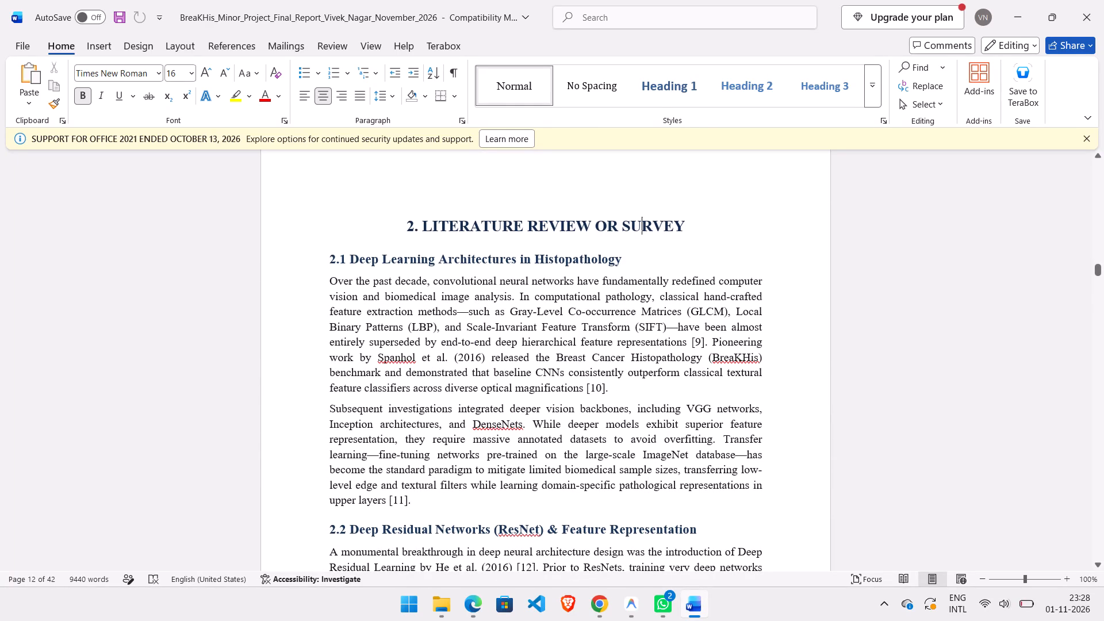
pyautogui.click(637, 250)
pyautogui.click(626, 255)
# Check the page numbers and layout from the Literature Review through the Problem Definition chapter to section 4.3.
pyautogui.scroll(-5, 626, 255)
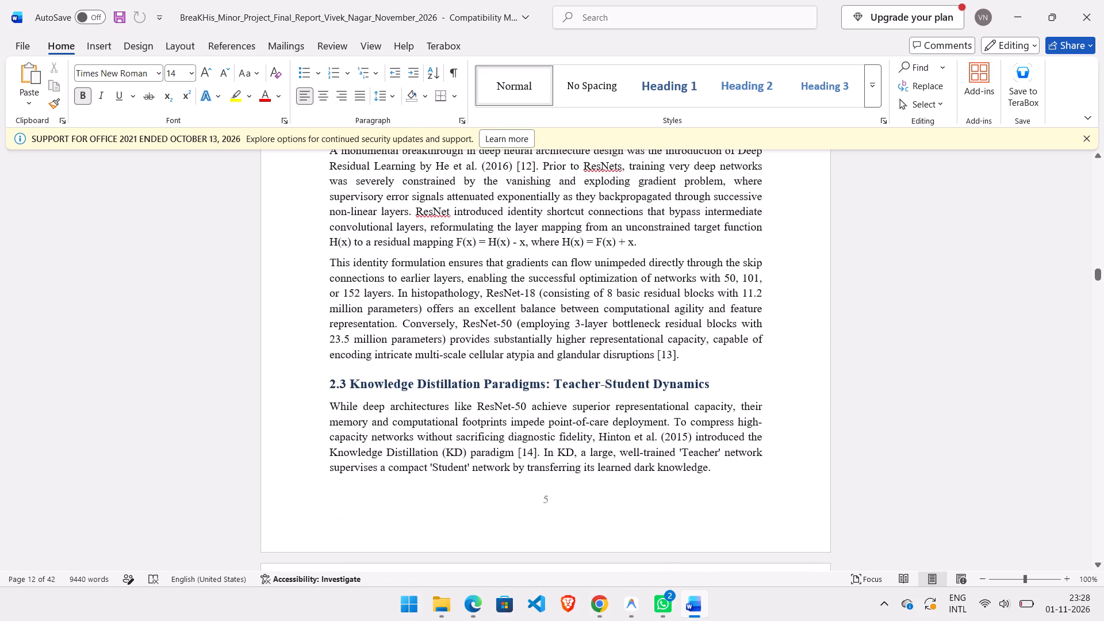
pyautogui.scroll(-5, 457, 371)
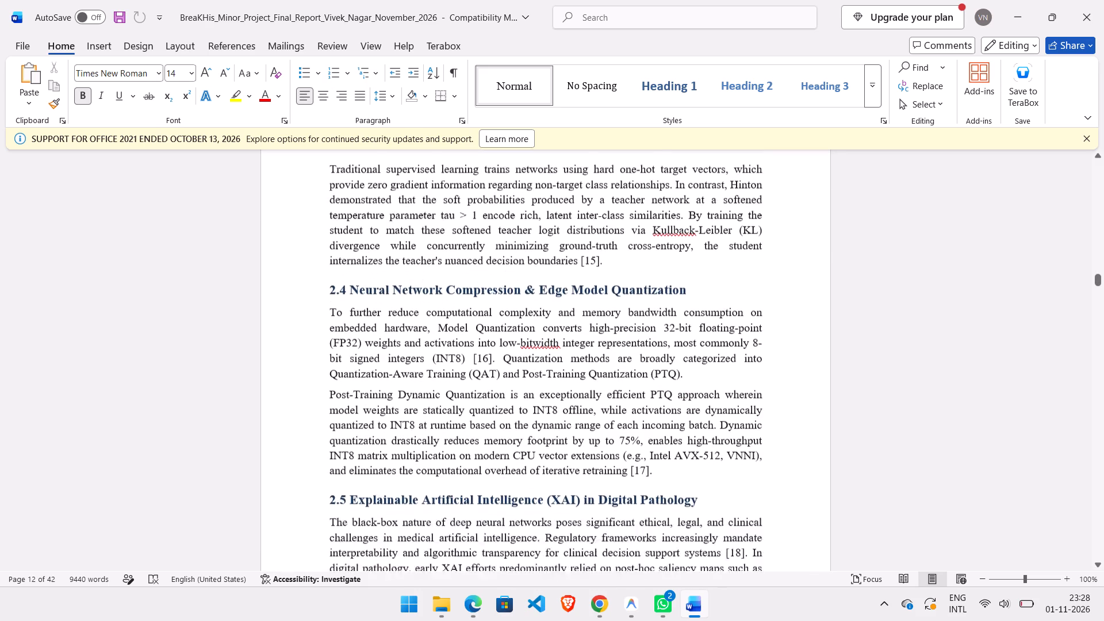
pyautogui.scroll(-8, 457, 371)
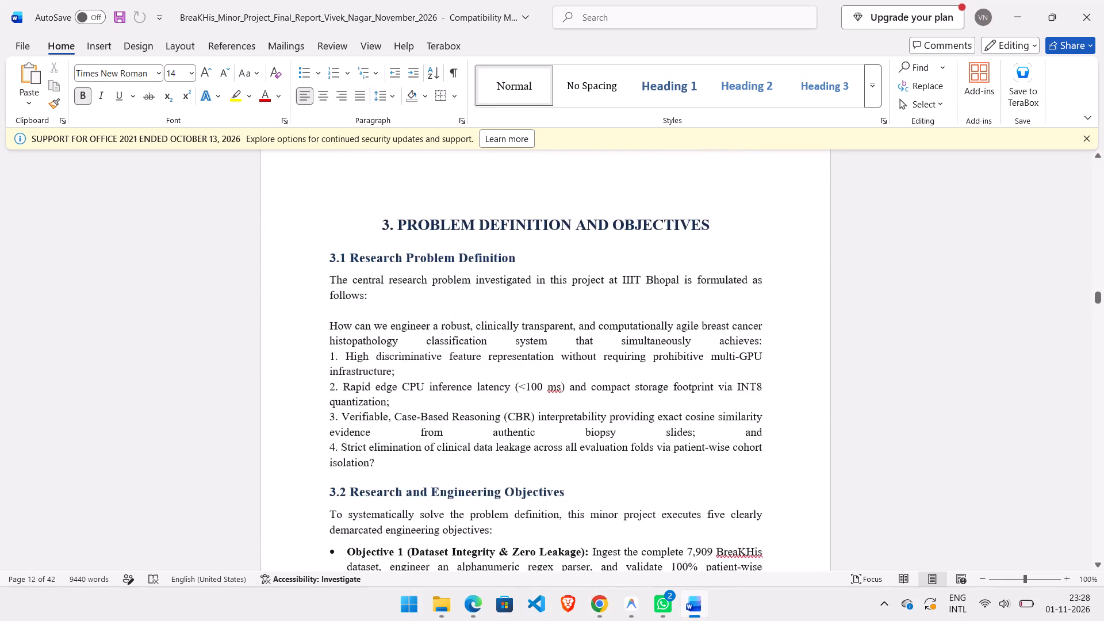
pyautogui.scroll(-3, 457, 371)
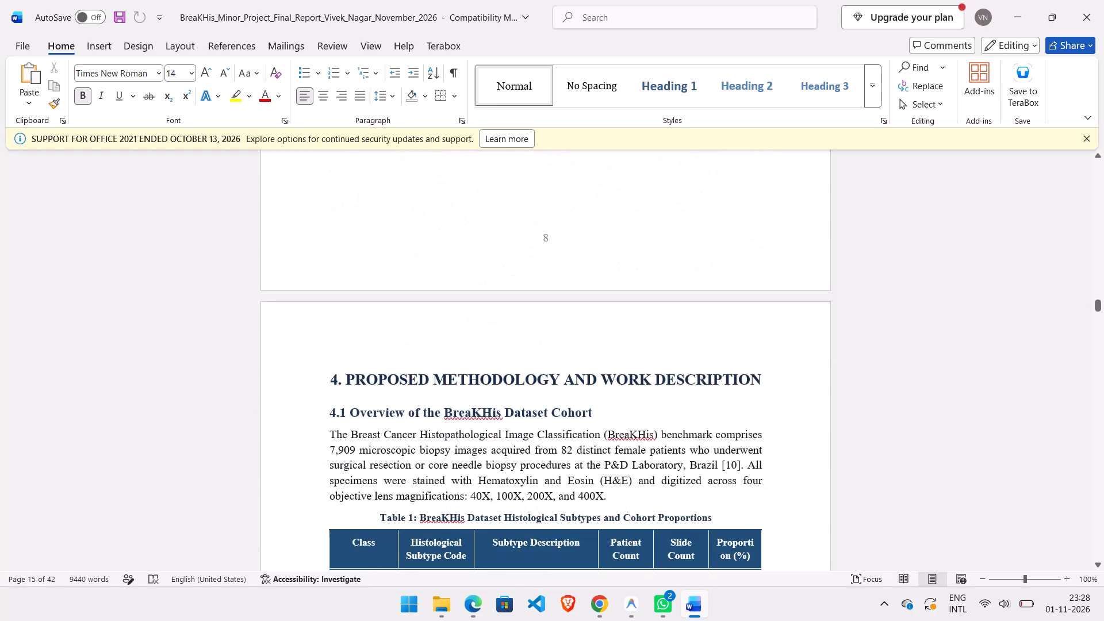
pyautogui.scroll(-6, 457, 371)
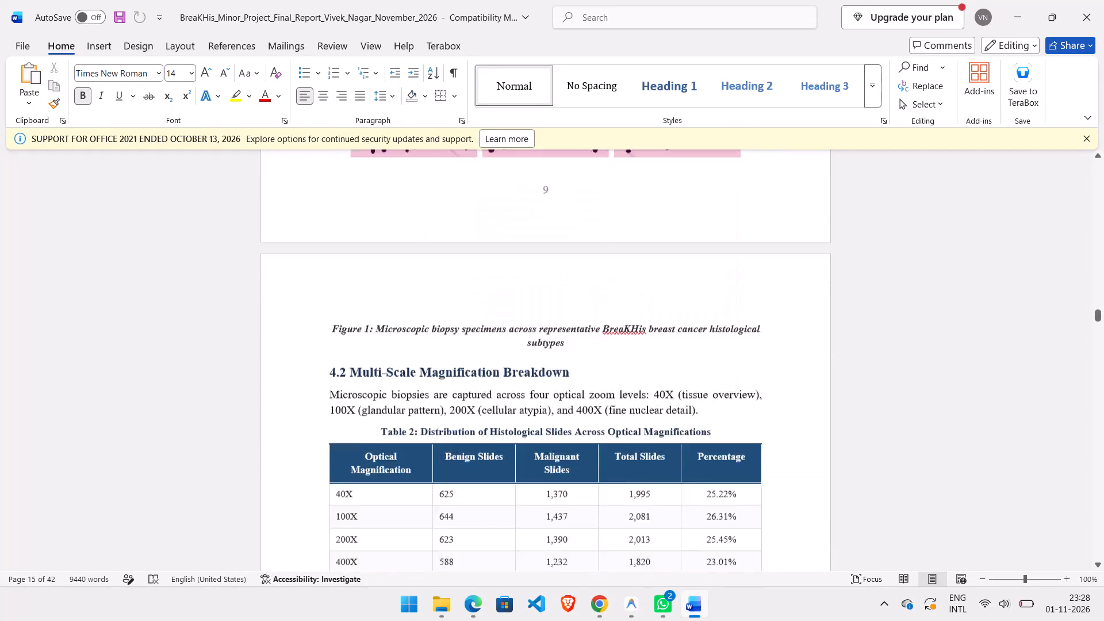
pyautogui.scroll(-4, 457, 371)
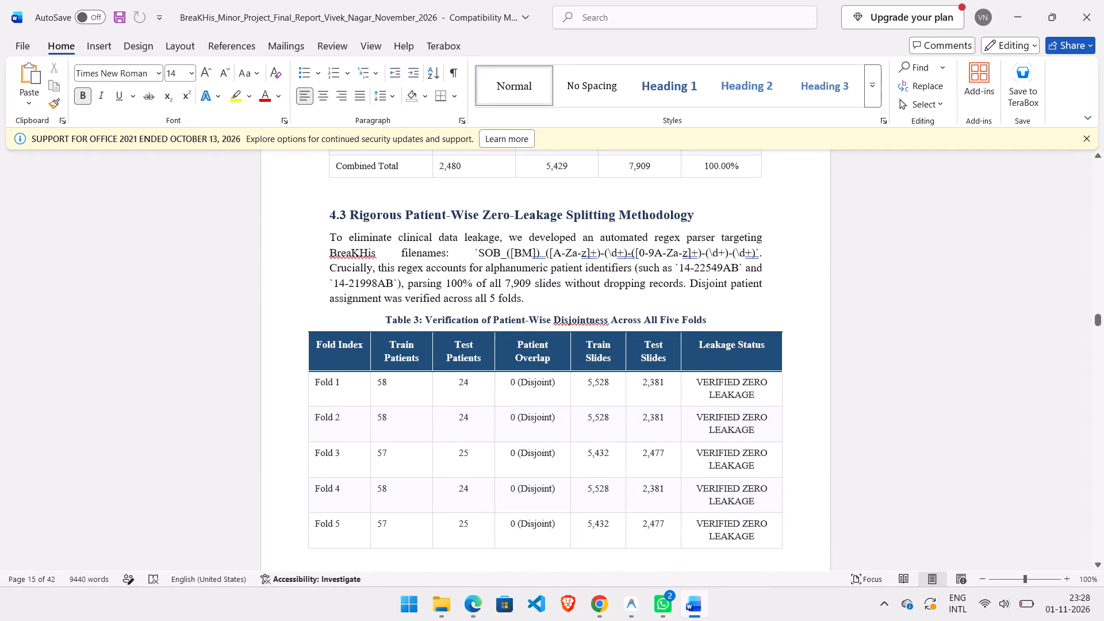
# Check the page layout and footer numbers from section 4.3 and Figure 2 through to the chapter 6 heading.
pyautogui.scroll(-3, 457, 371)
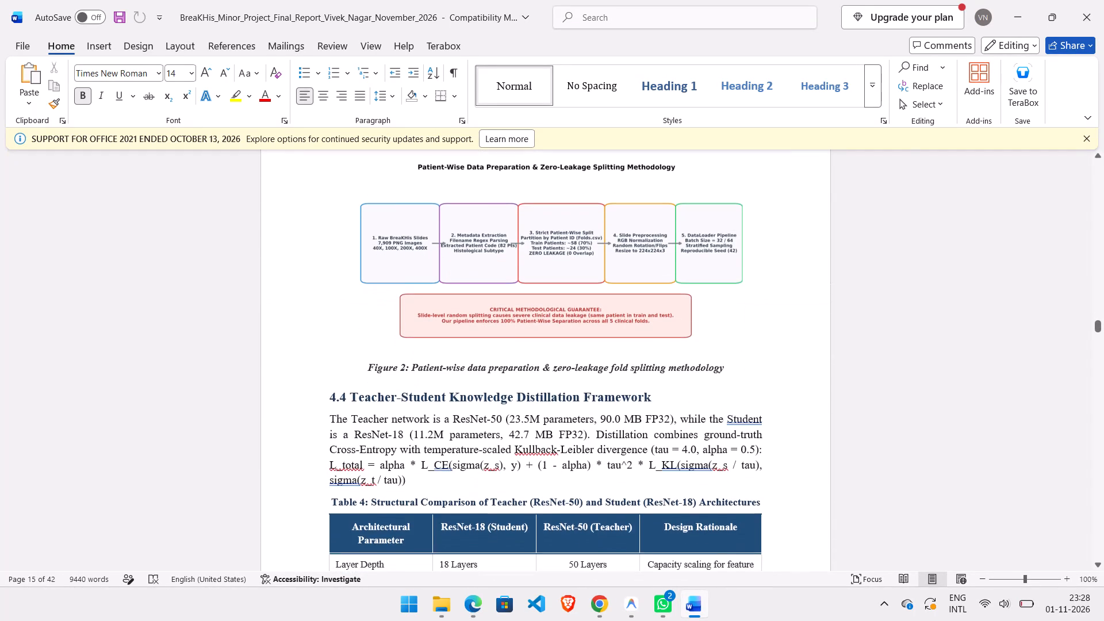
pyautogui.keyDown('ctrl'); pyautogui.scroll(3, 457, 371); pyautogui.keyUp('ctrl')
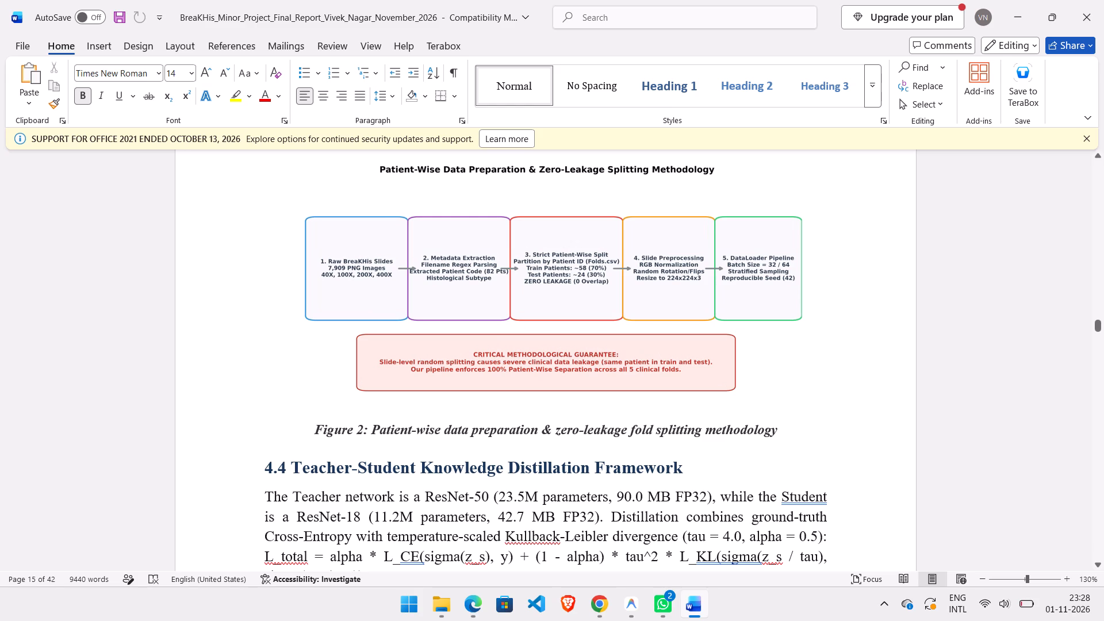
pyautogui.click(754, 374)
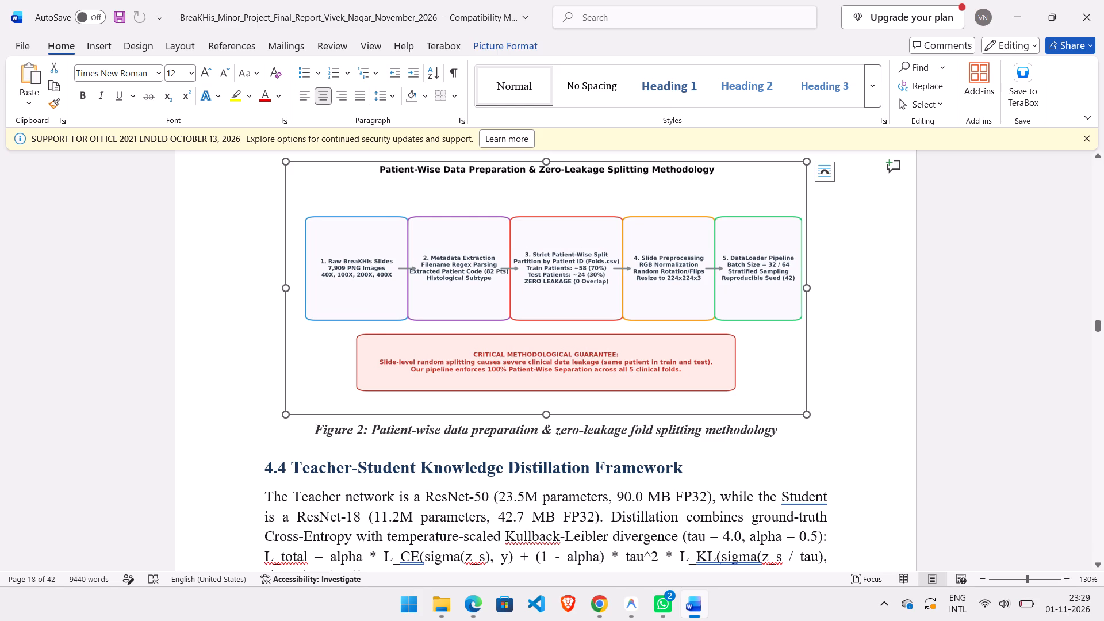
pyautogui.click(893, 376)
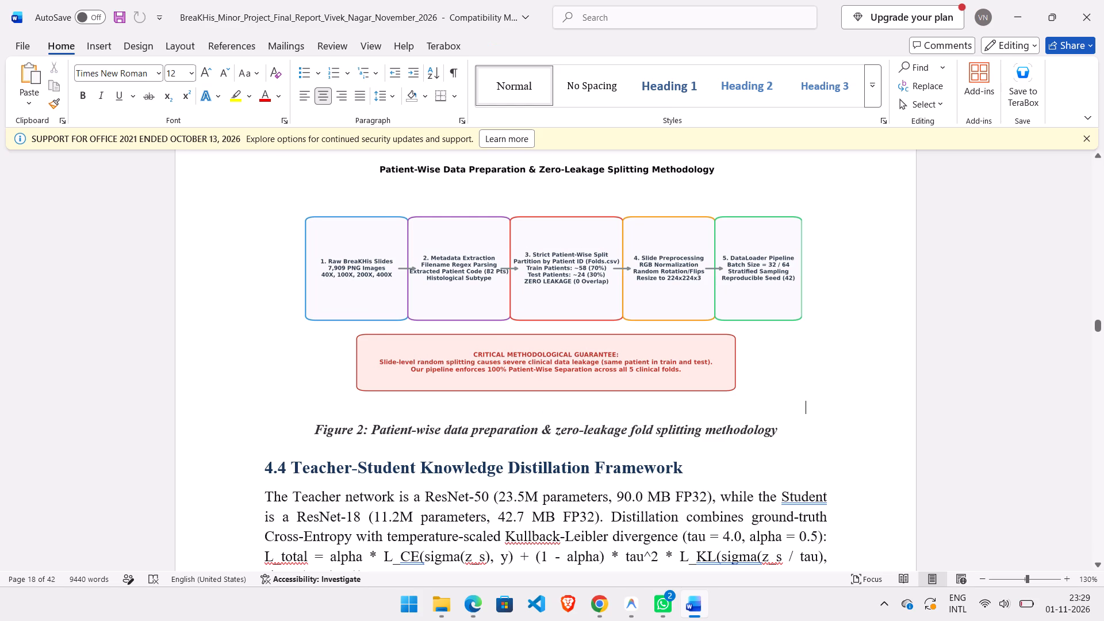
pyautogui.scroll(-20, 815, 389)
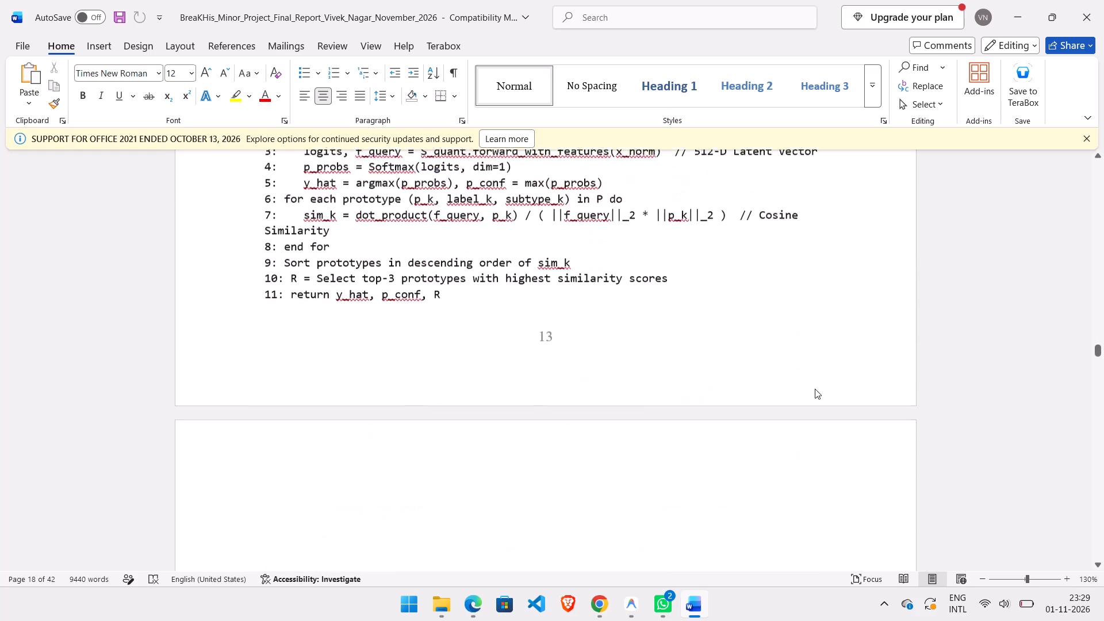
pyautogui.scroll(-5, 815, 389)
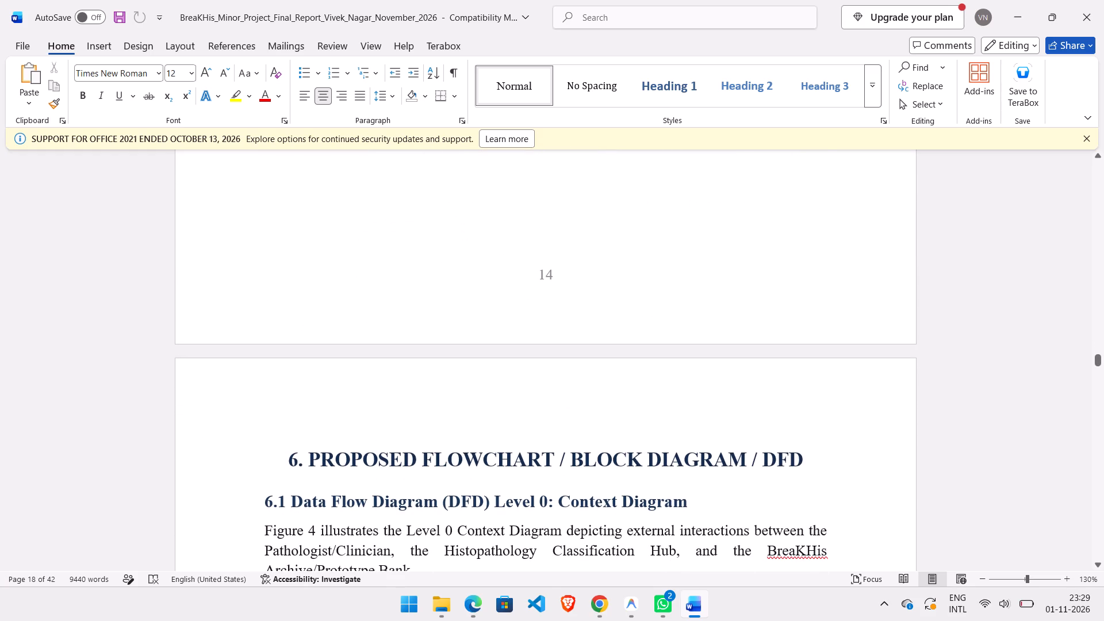
# Remove the blank page before the heading "6. PROPOSED FLOWCHART / BLOCK DIAGRAM / DFD".
pyautogui.click(286, 456)
pyautogui.press('BackSpace')
pyautogui.press('BackSpace')
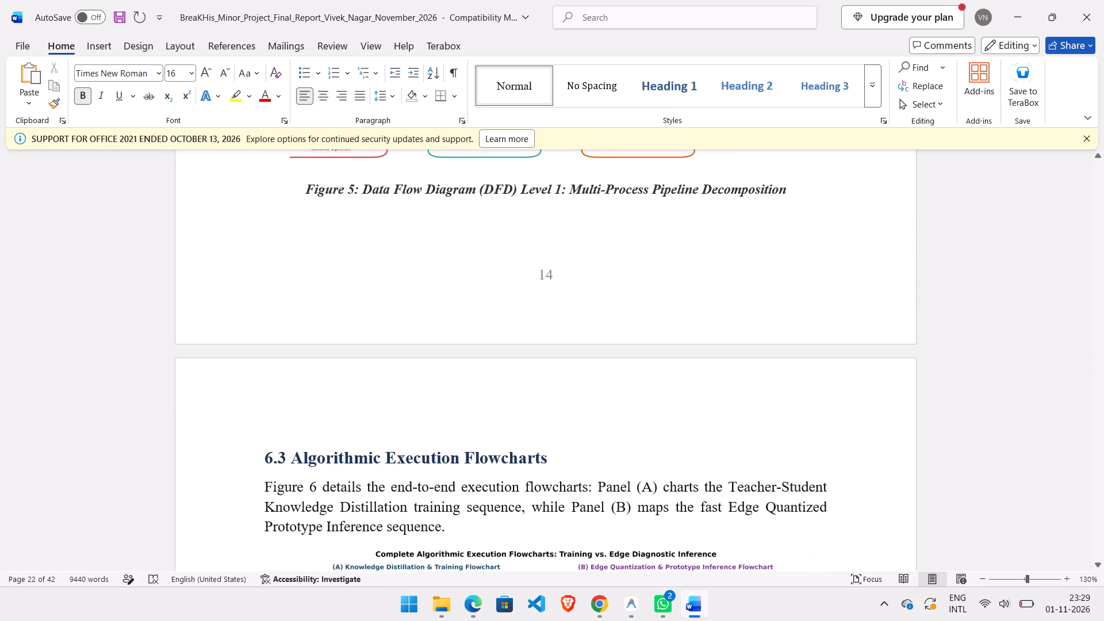
# Capture a screenshot of the Figure 4 Level 0 data flow diagram in section 6.1 to the clipboard.
pyautogui.click(286, 456)
pyautogui.scroll(2, 286, 456)
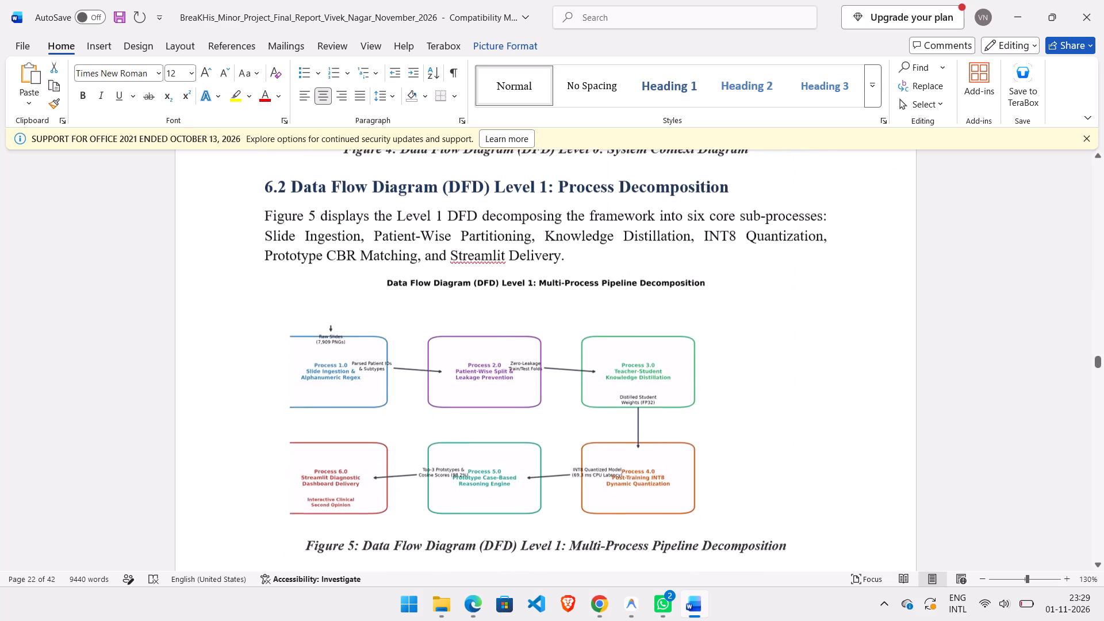
pyautogui.scroll(1, 286, 456)
pyautogui.scroll(-1, 286, 456)
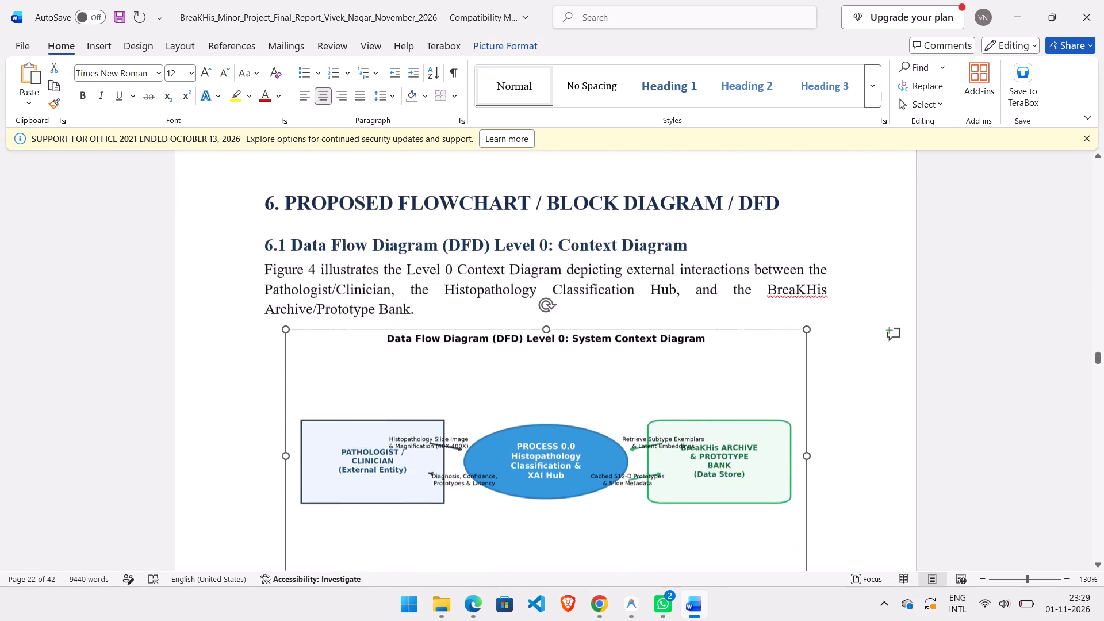
pyautogui.scroll(-1, 286, 456)
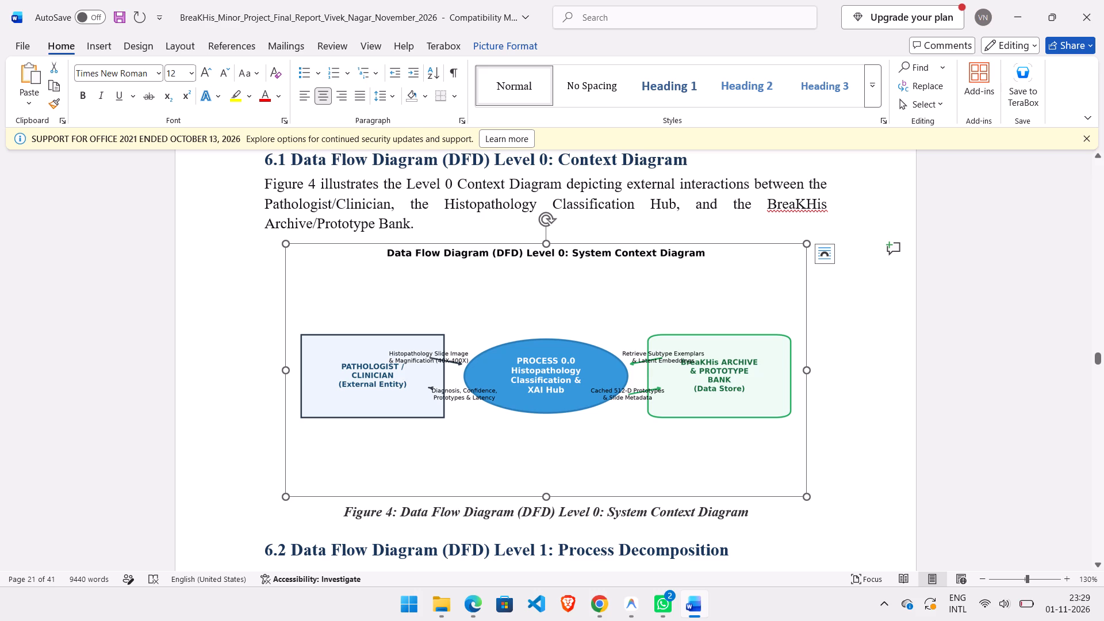
pyautogui.press('Print')
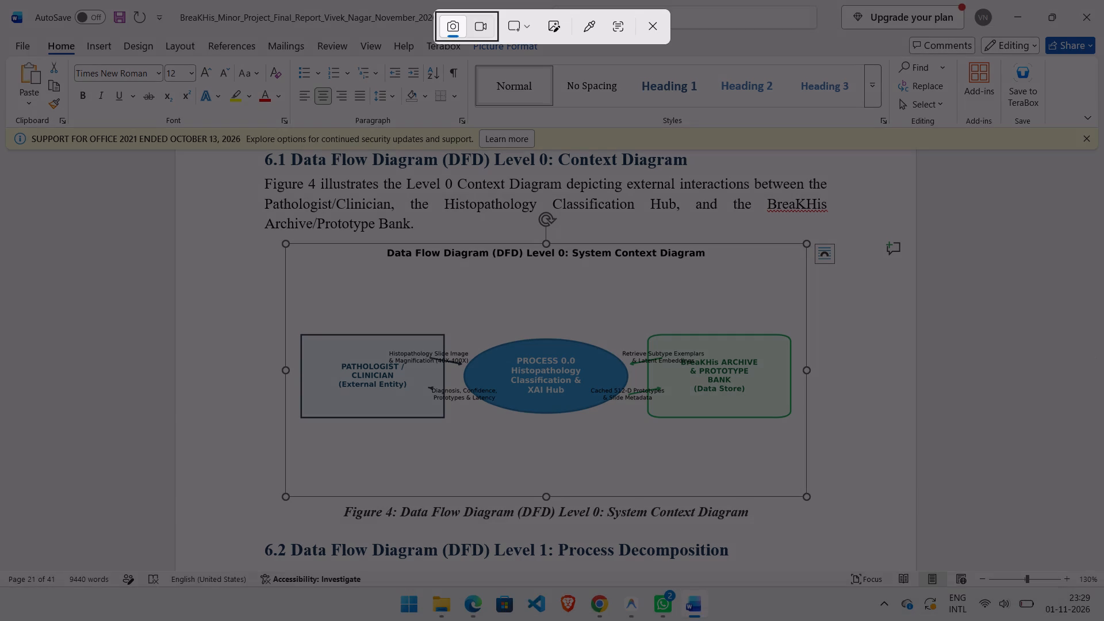
pyautogui.moveTo(269, 231); pyautogui.dragTo(830, 511)
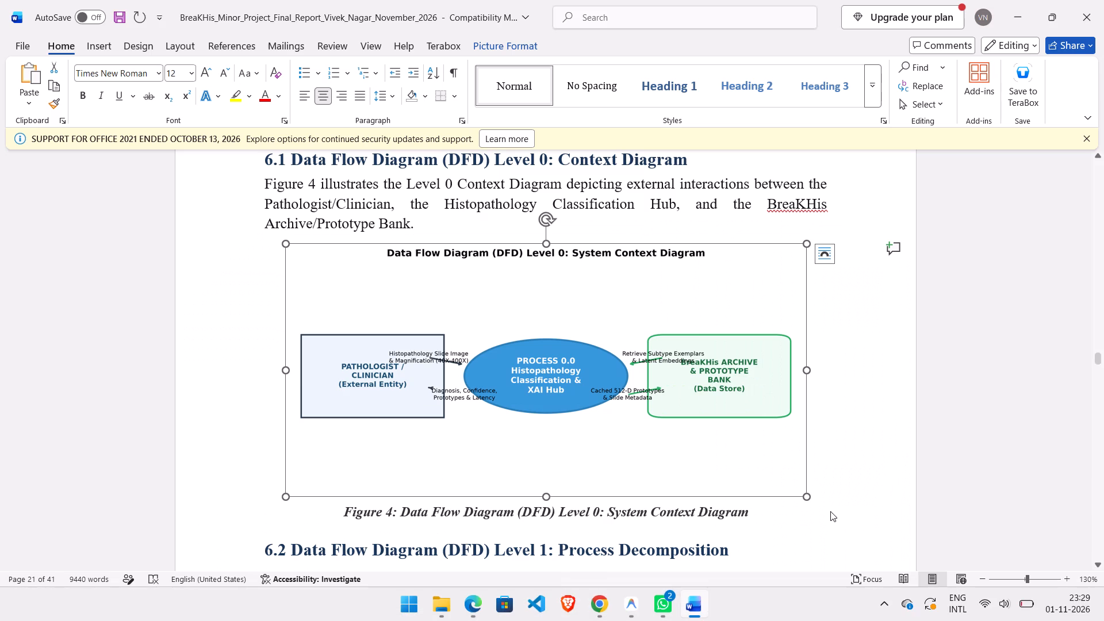